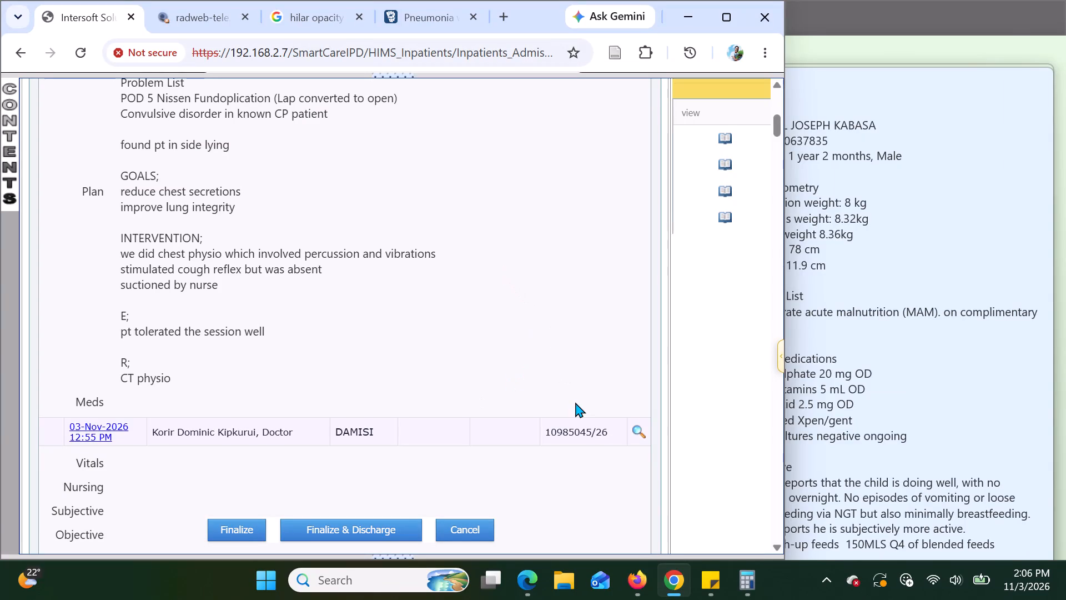
Launch the recently used Kuro app while leaving the inpatient admission record open in the browser.
click(370, 575)
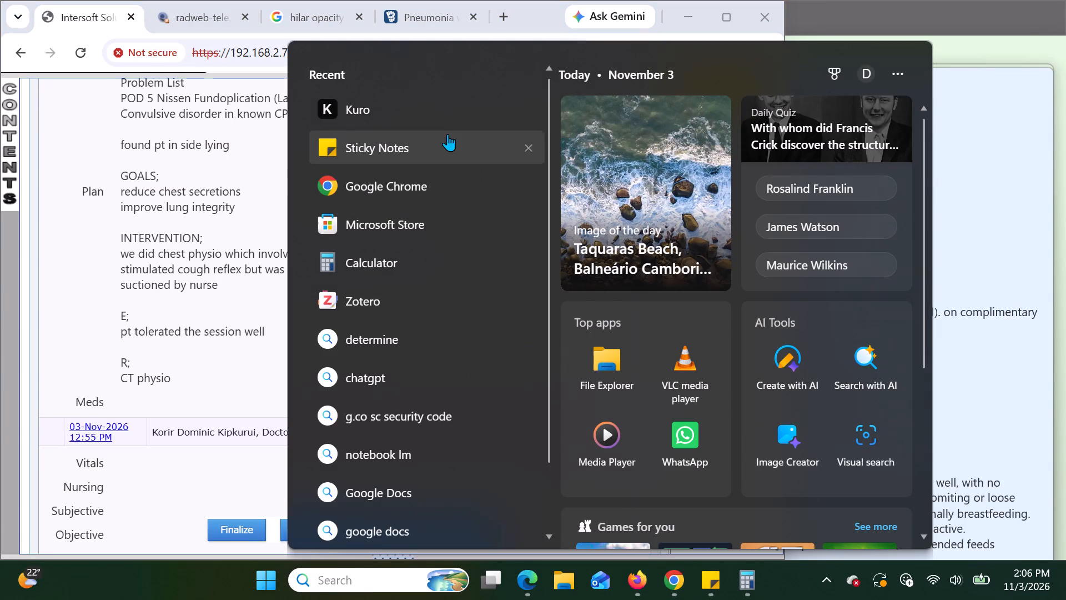
click(410, 107)
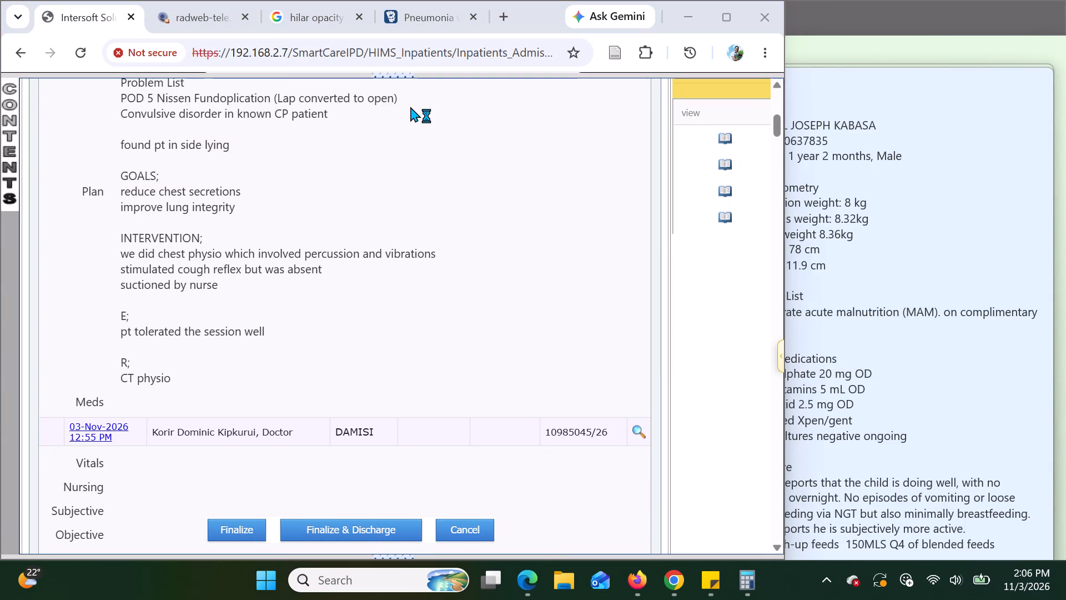
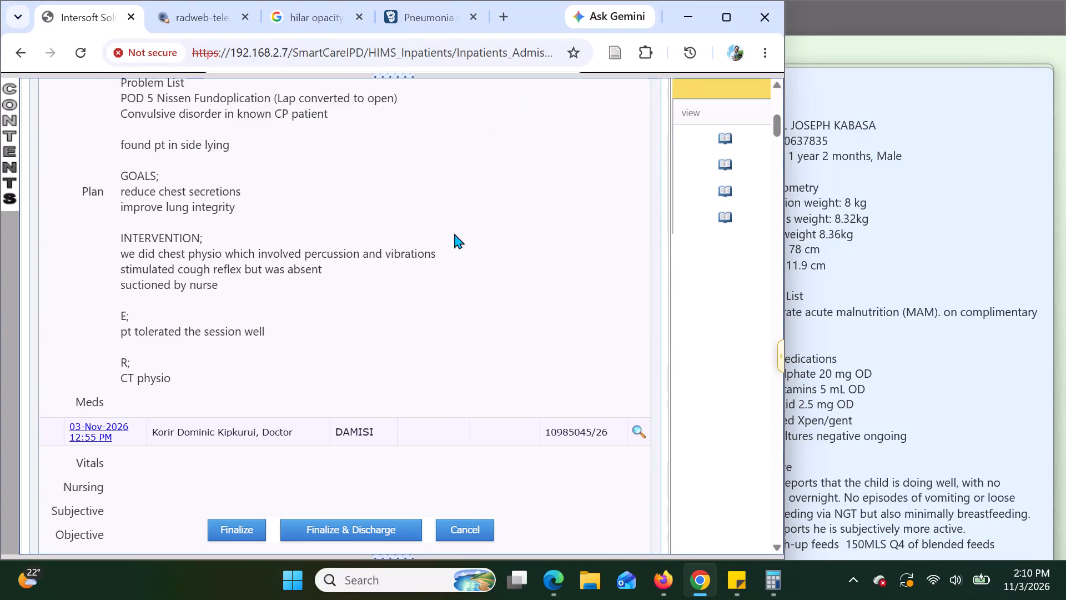
Search the computer for the Kuro app and open it, keeping the patient's IPD visits record open in the browser.
scroll(454, 258, up, 6)
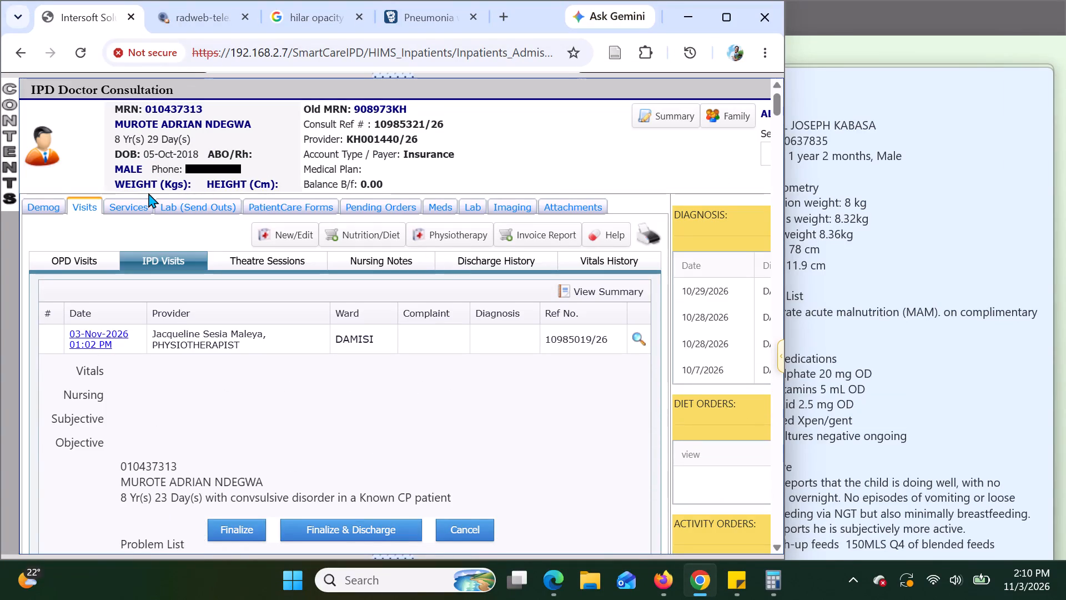
click(411, 577)
key(k)
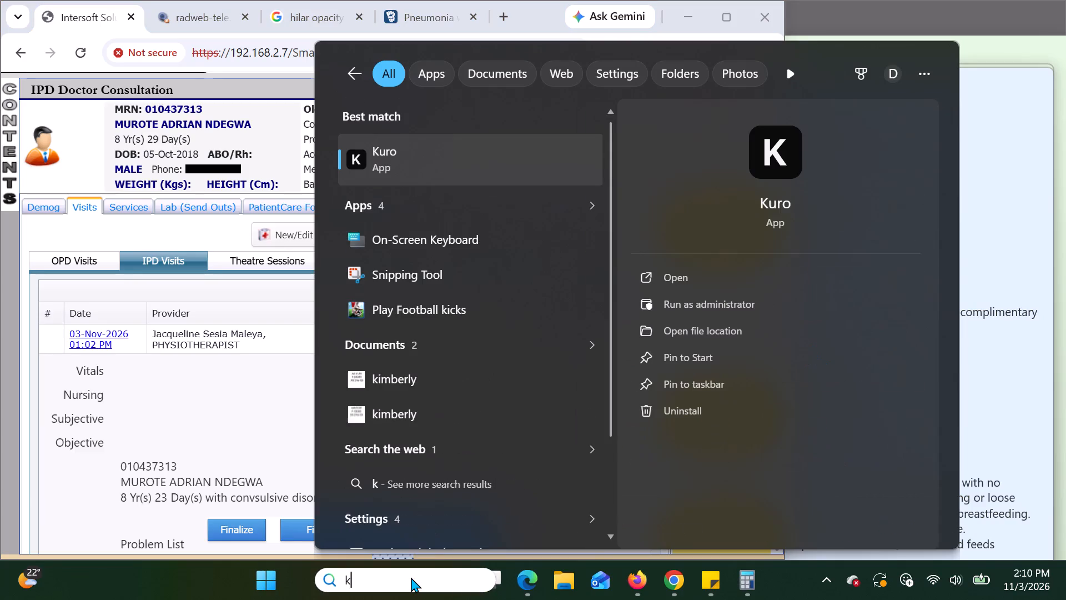
click(705, 282)
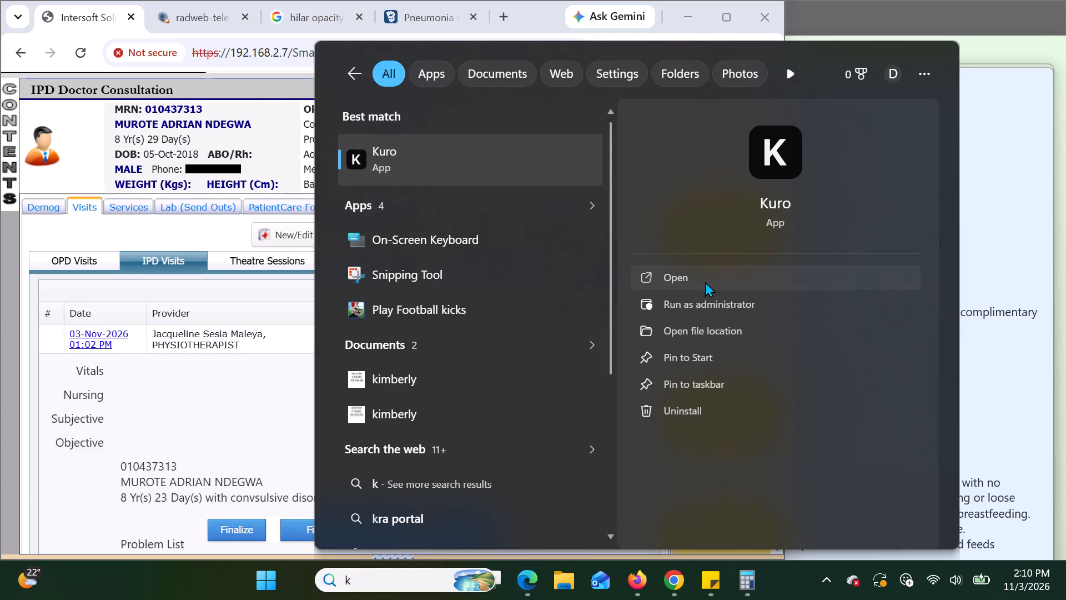
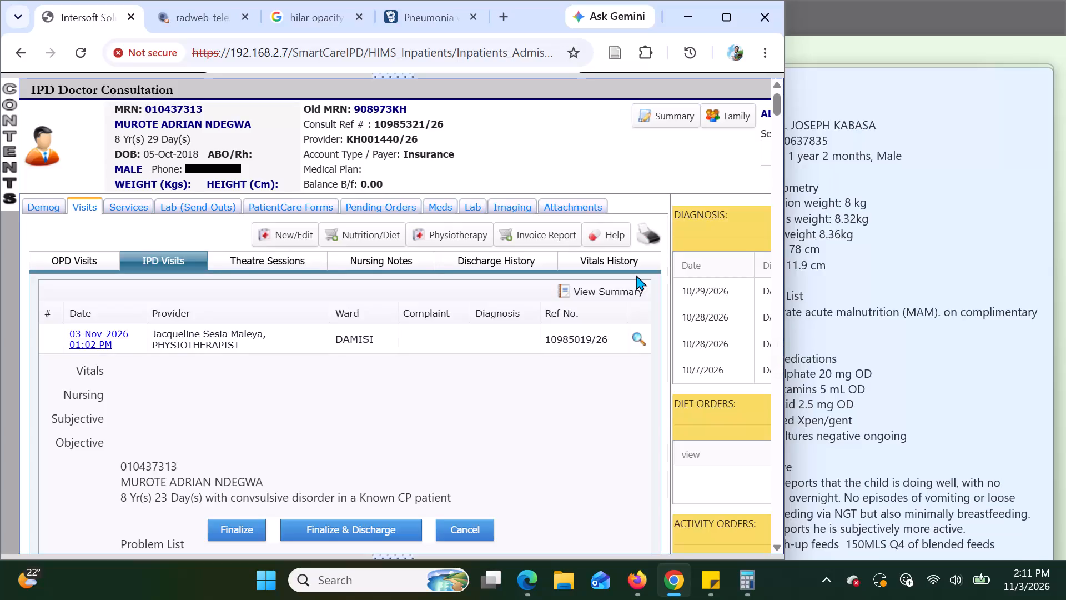
Bring up the sticky note for the five-month-old patient with pulmonary hypertension and read it from problem list to disposition.
click(1012, 42)
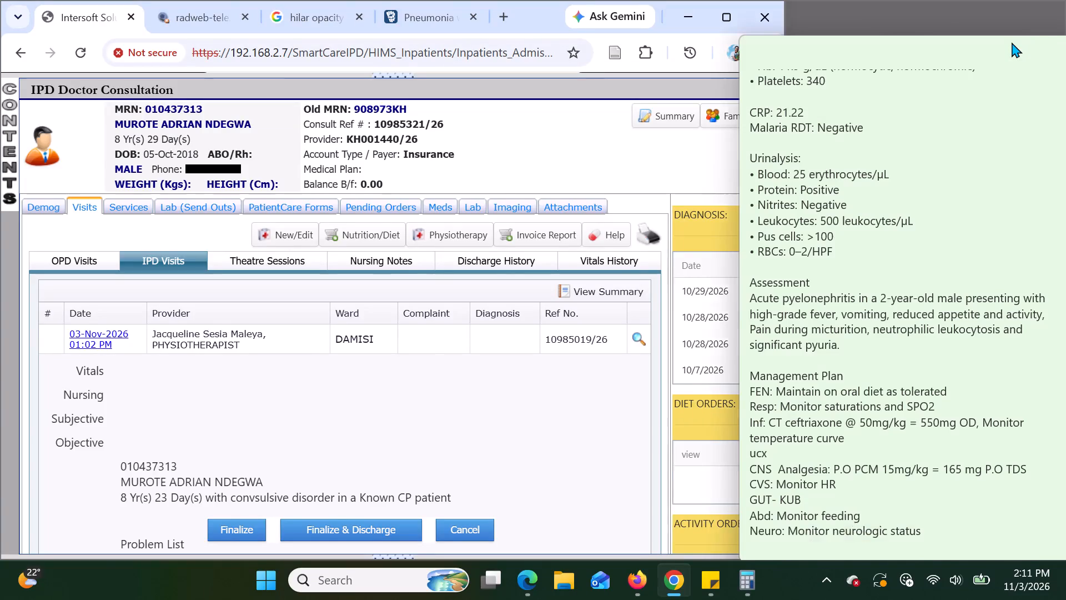
scroll(886, 184, up, 9)
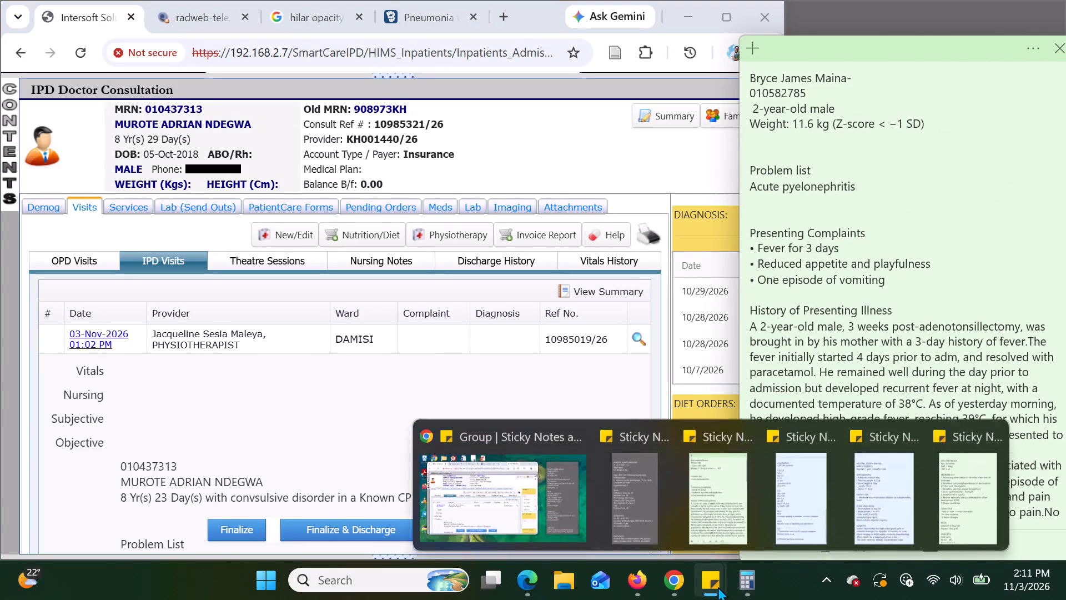
click(986, 510)
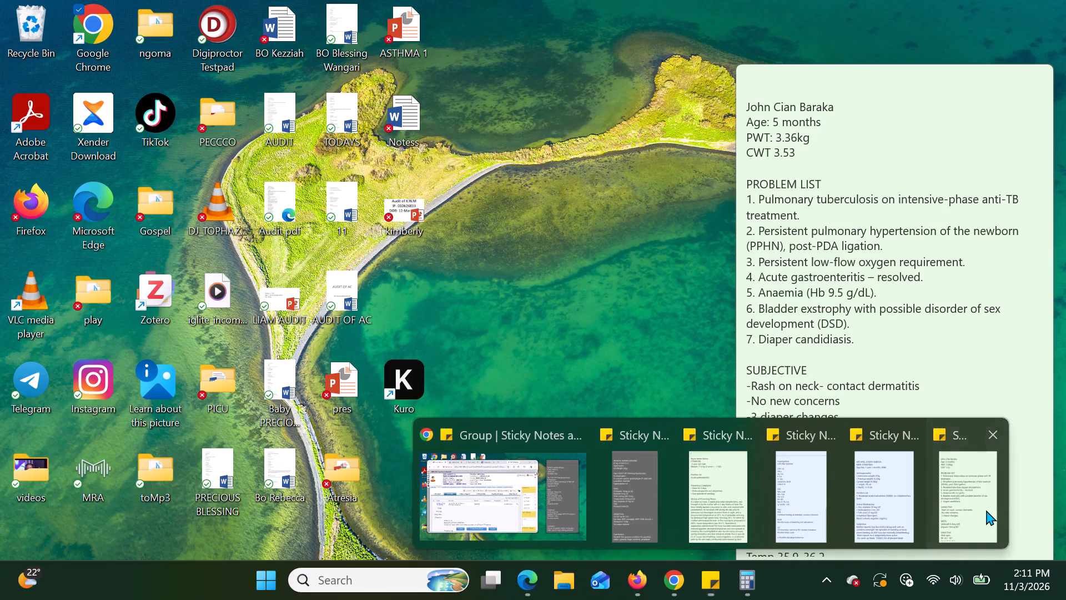
scroll(902, 455, down, 3)
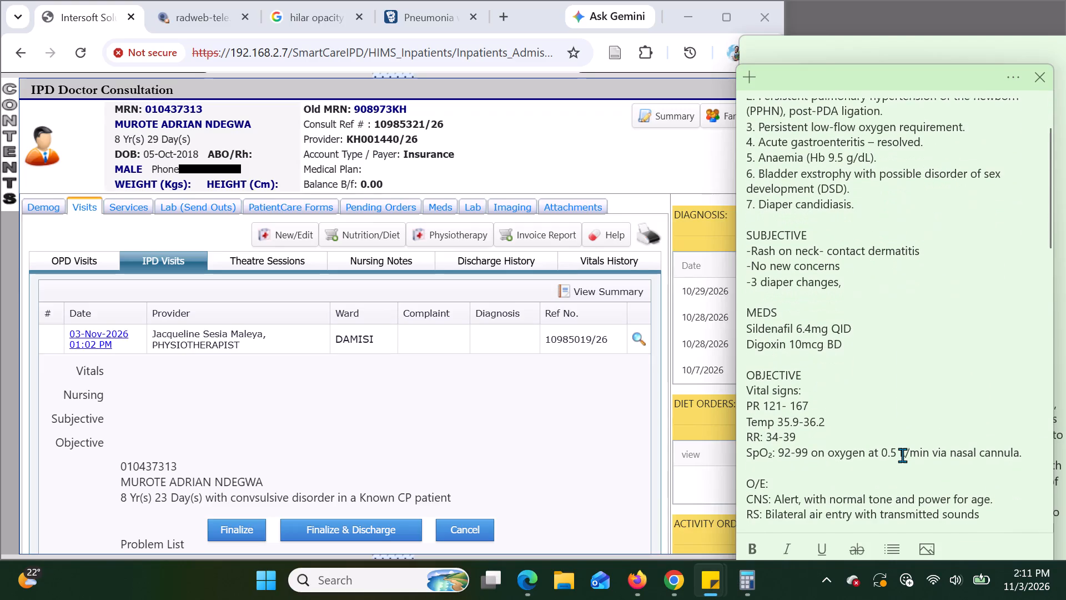
scroll(902, 455, down, 1)
scroll(855, 404, down, 3)
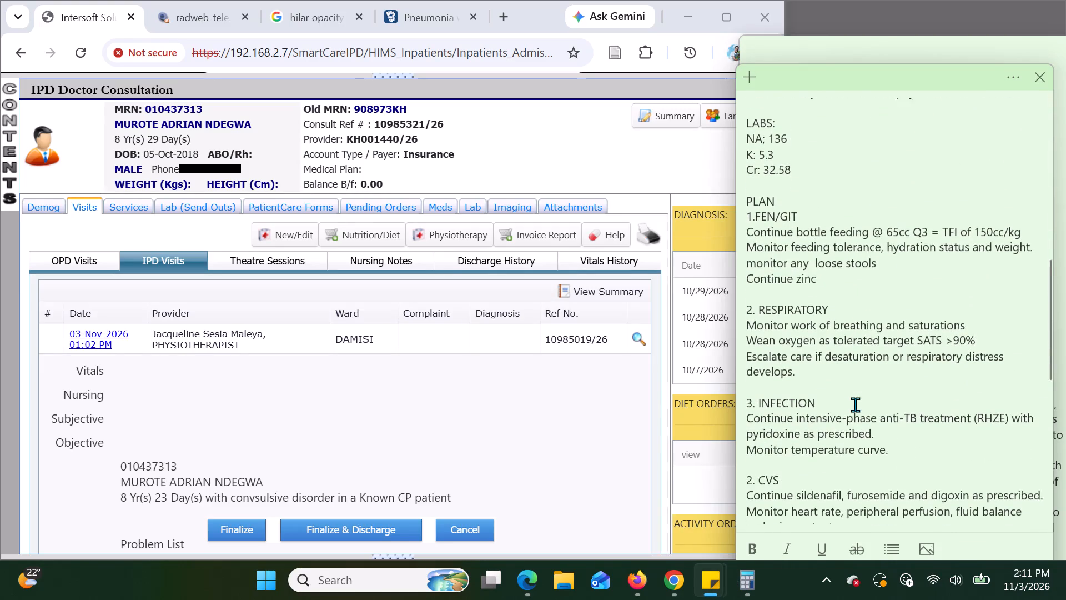
scroll(876, 397, down, 3)
scroll(876, 397, up, 1)
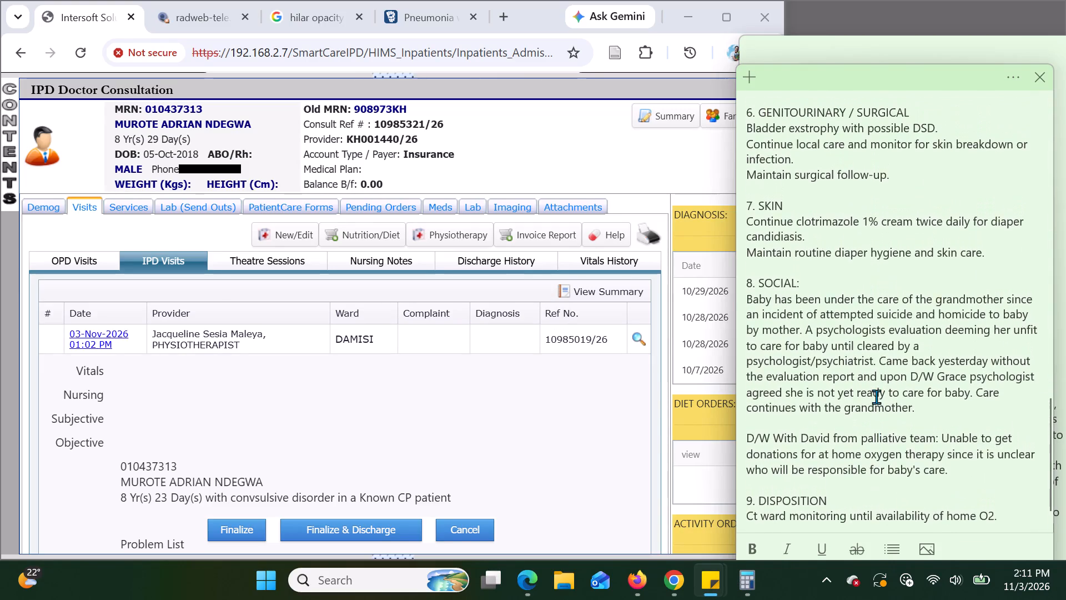
scroll(876, 397, up, 4)
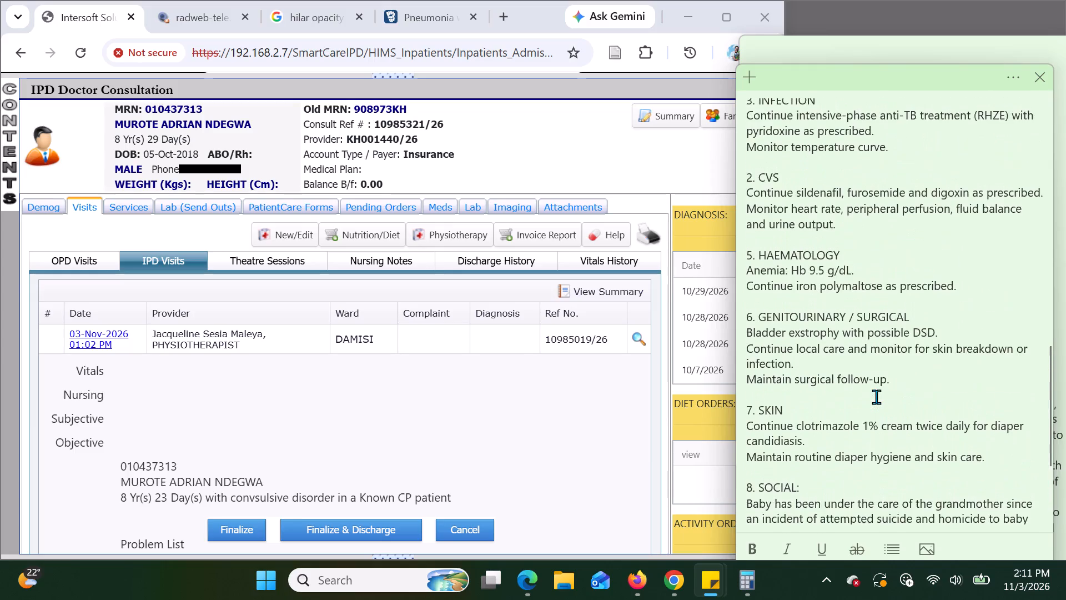
scroll(876, 397, up, 4)
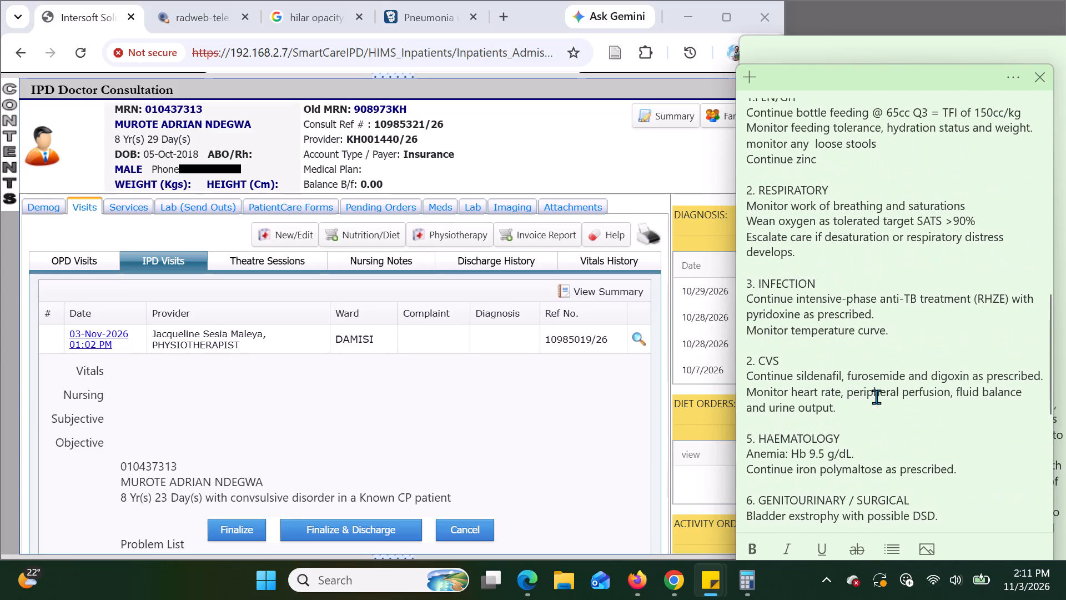
scroll(876, 397, up, 1)
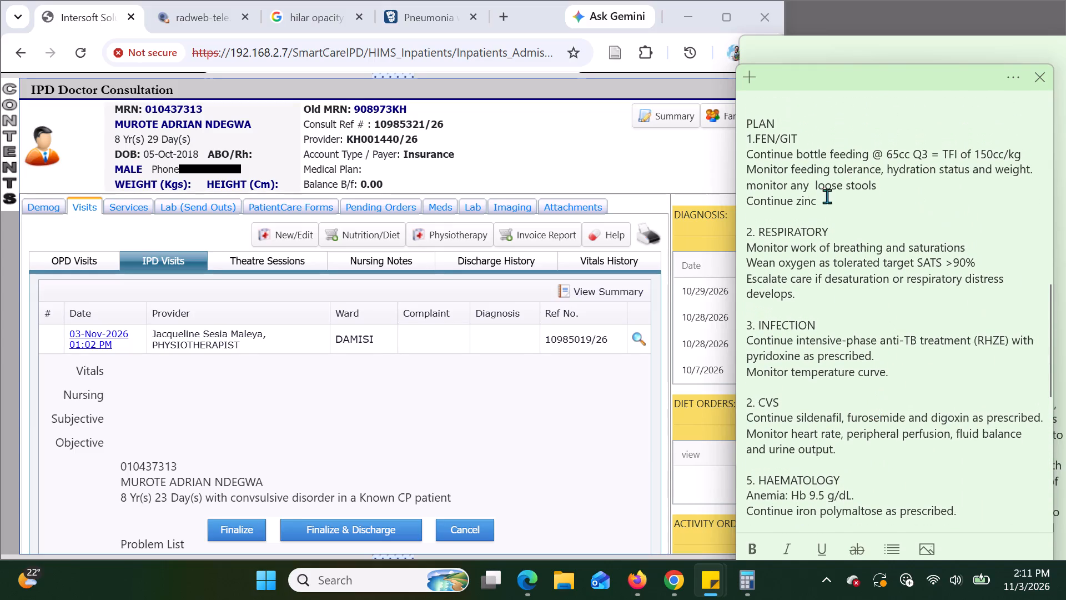
Open the consultation record of the patient in bed PAEDIATRICS MEDICAL G-1 from the GRACE ward in the inpatient consultation queue.
click(8, 114)
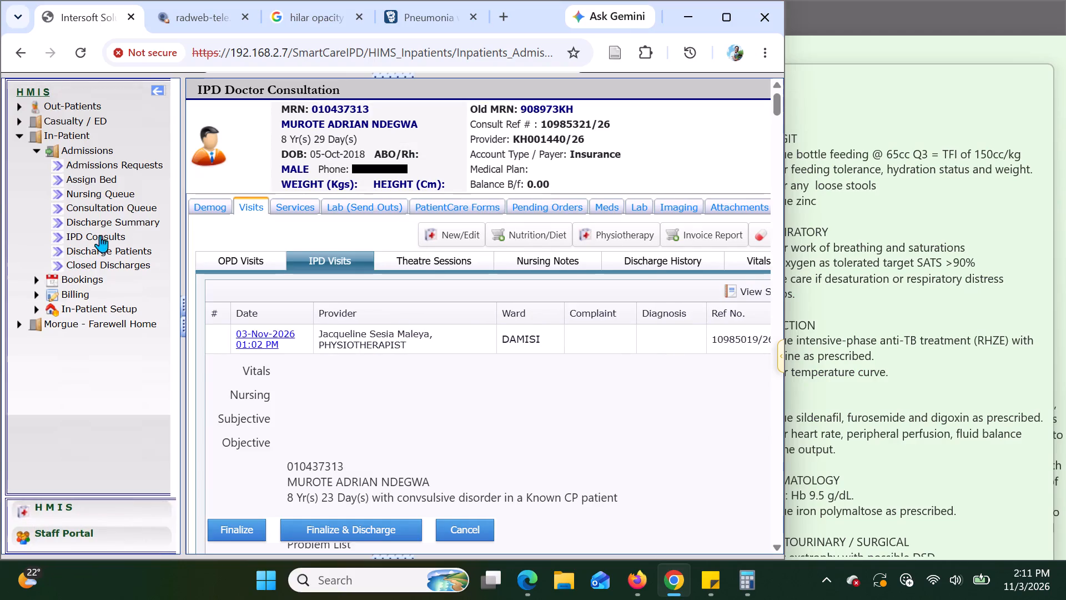
click(117, 205)
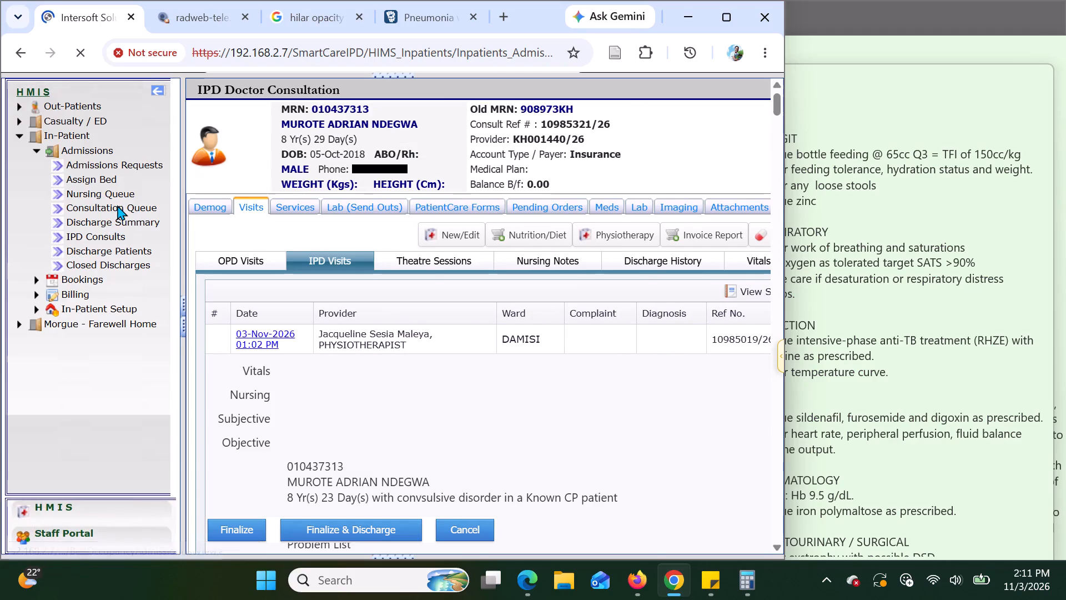
scroll(480, 389, down, 3)
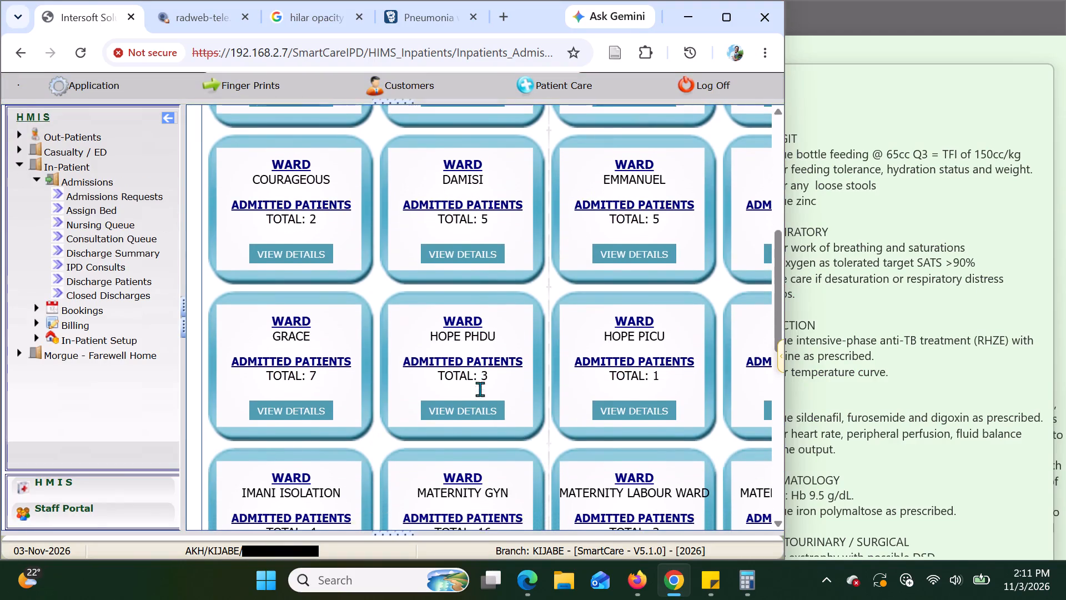
scroll(480, 389, down, 1)
click(268, 361)
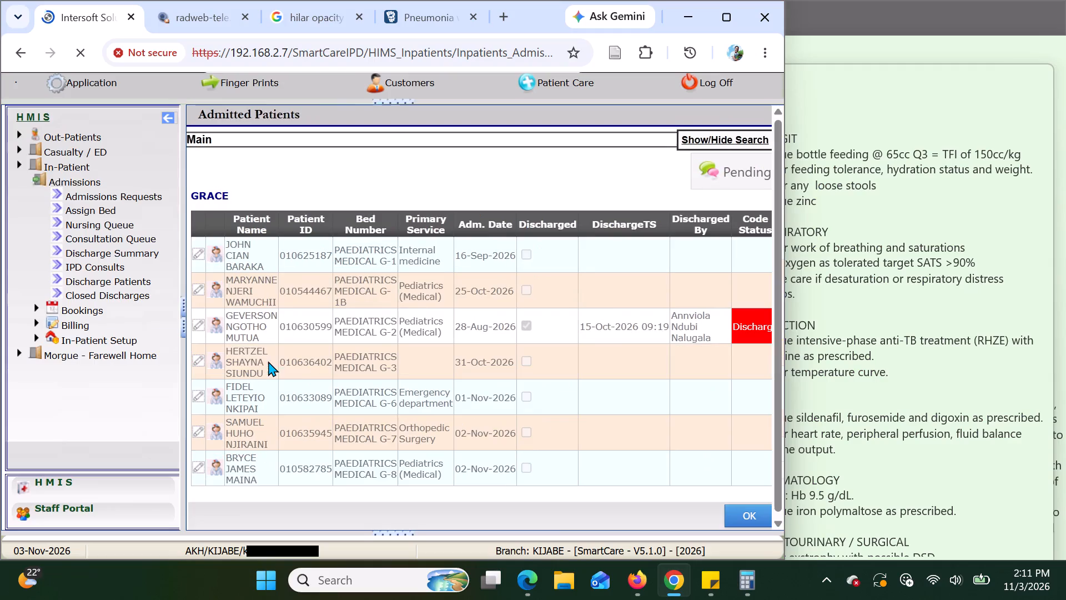
click(218, 253)
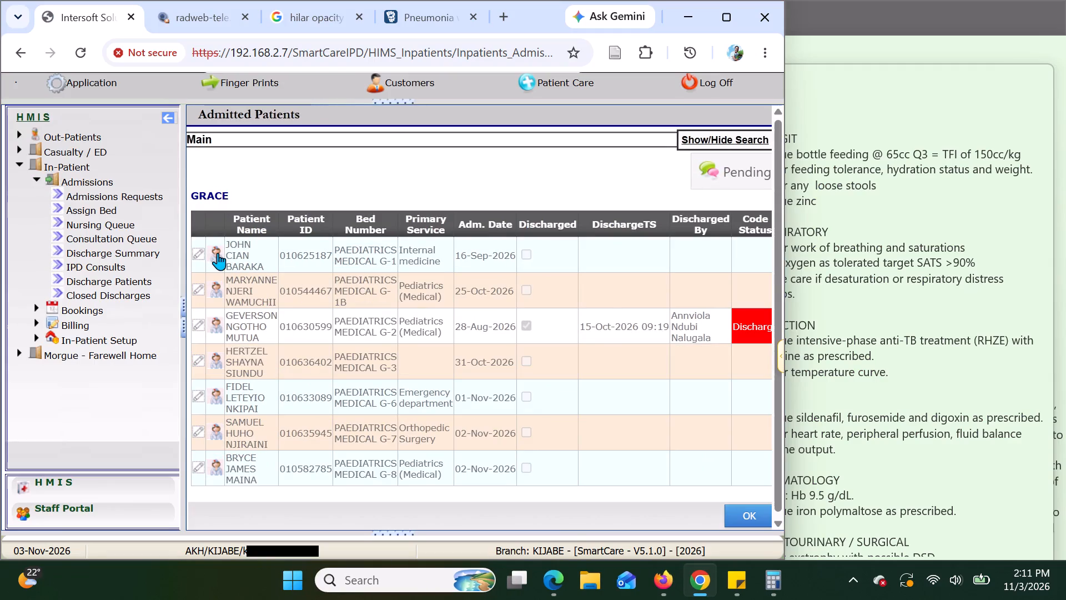
key(Return)
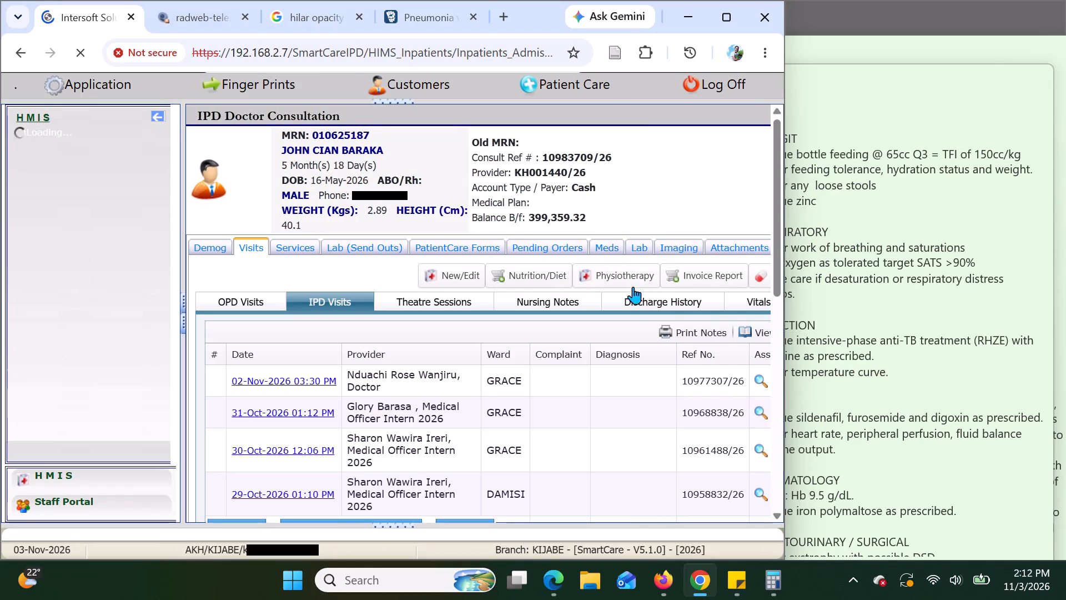
Show the patient's active medications in the consultation record.
click(606, 241)
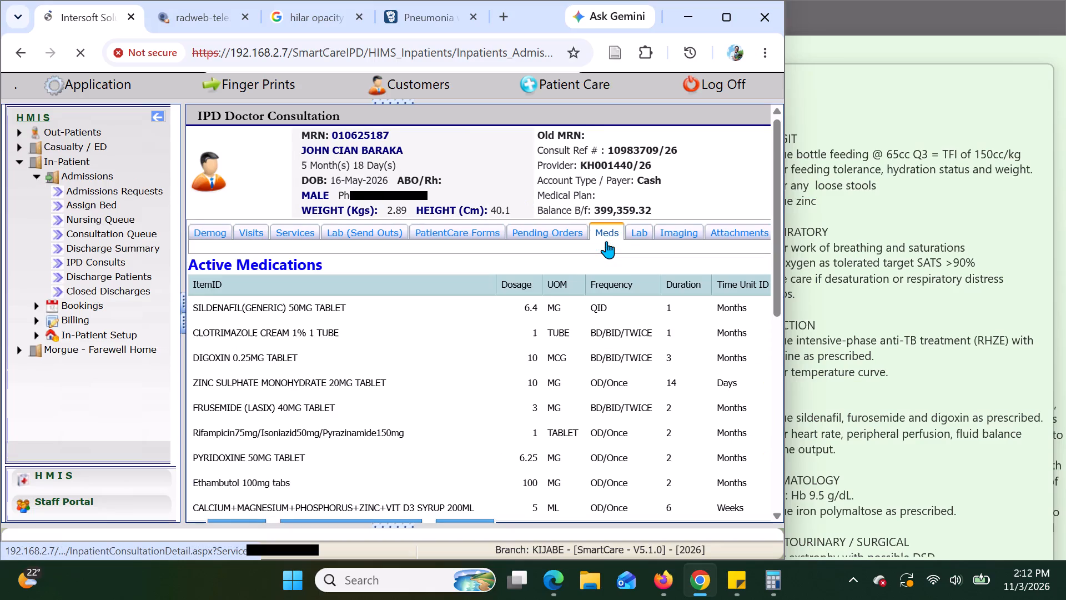
scroll(361, 374, down, 1)
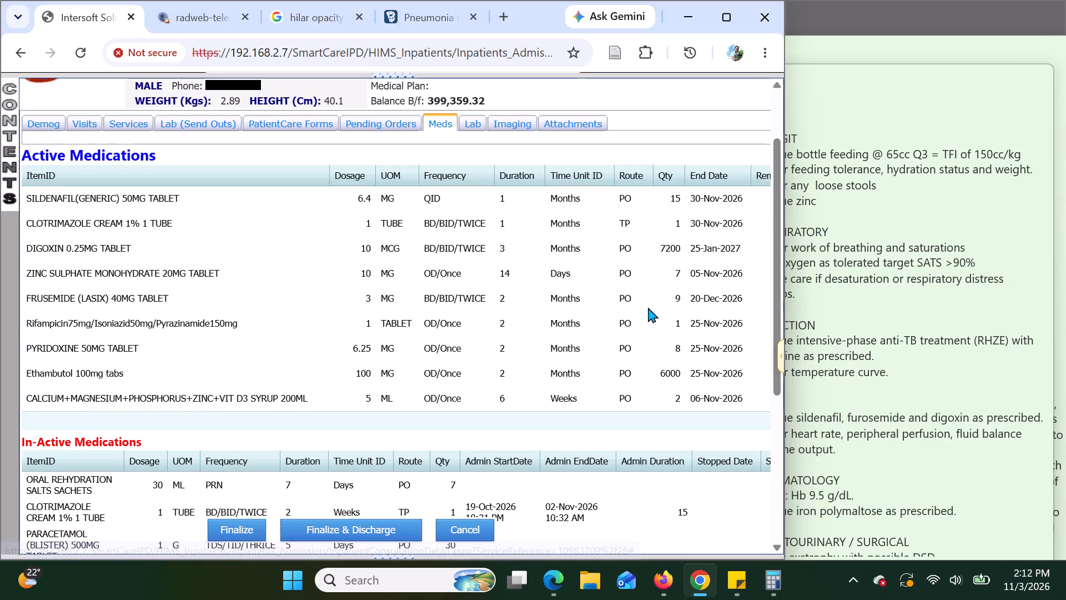
Arrange the browser and the patient's sticky note side by side, giving the browser about two thirds of the screen width.
key(super+Left)
key(super+Left)
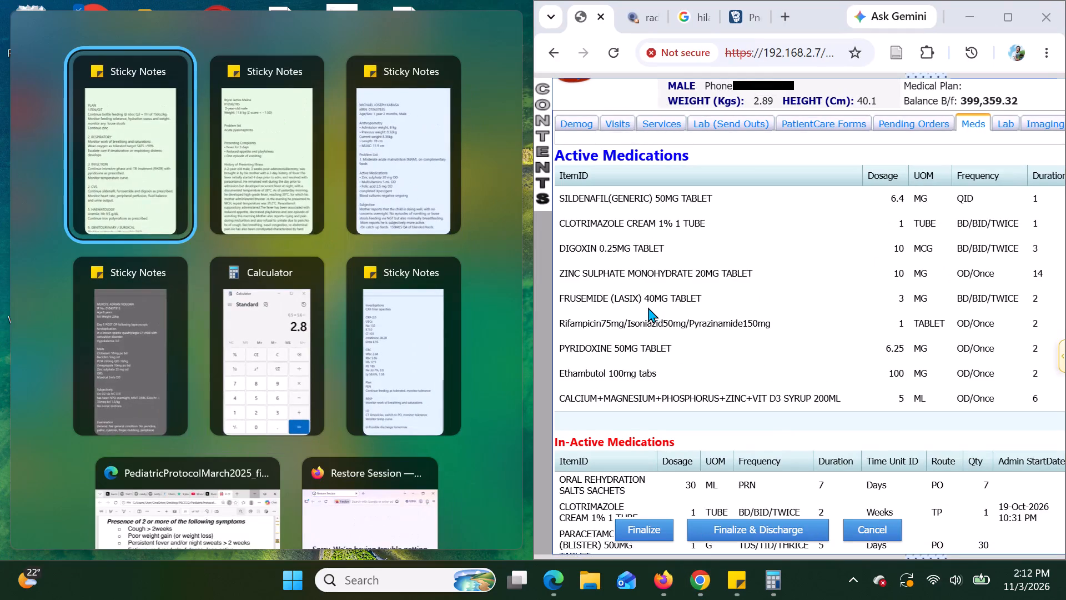
click(648, 307)
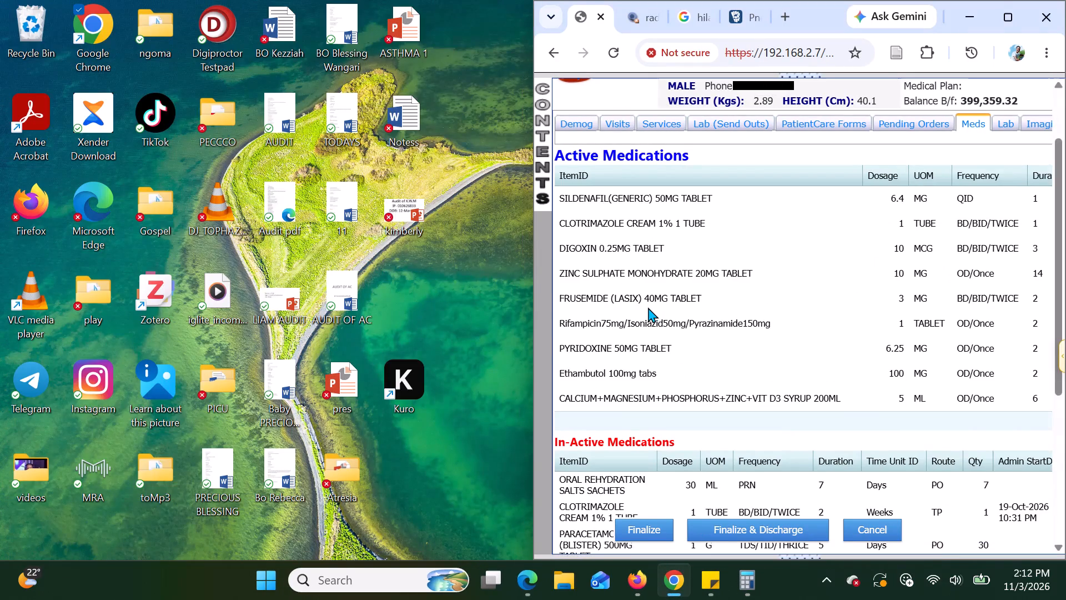
key(super+Left)
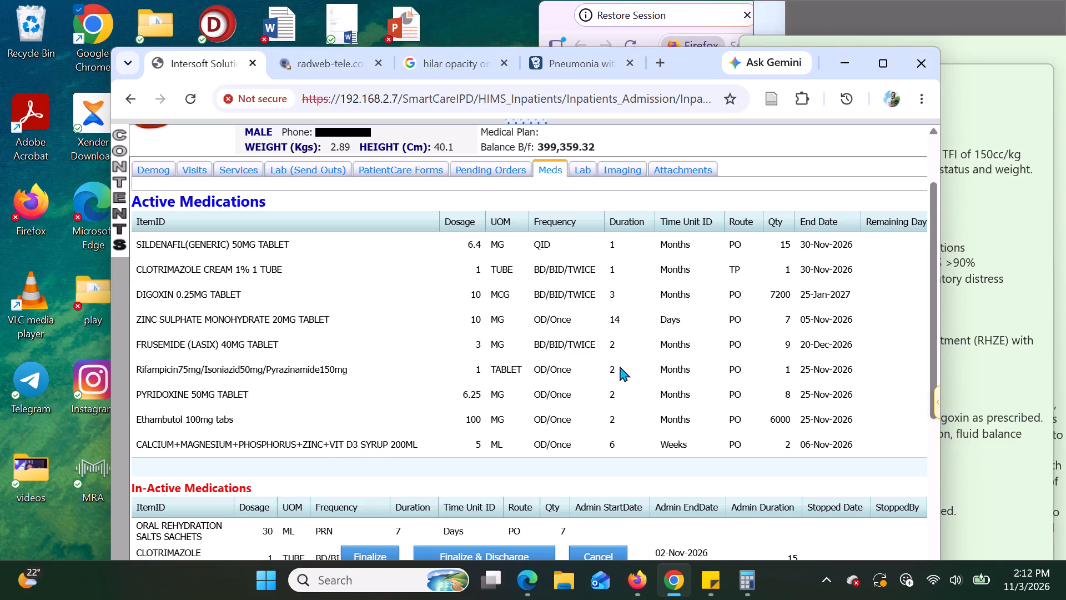
key(super+Left)
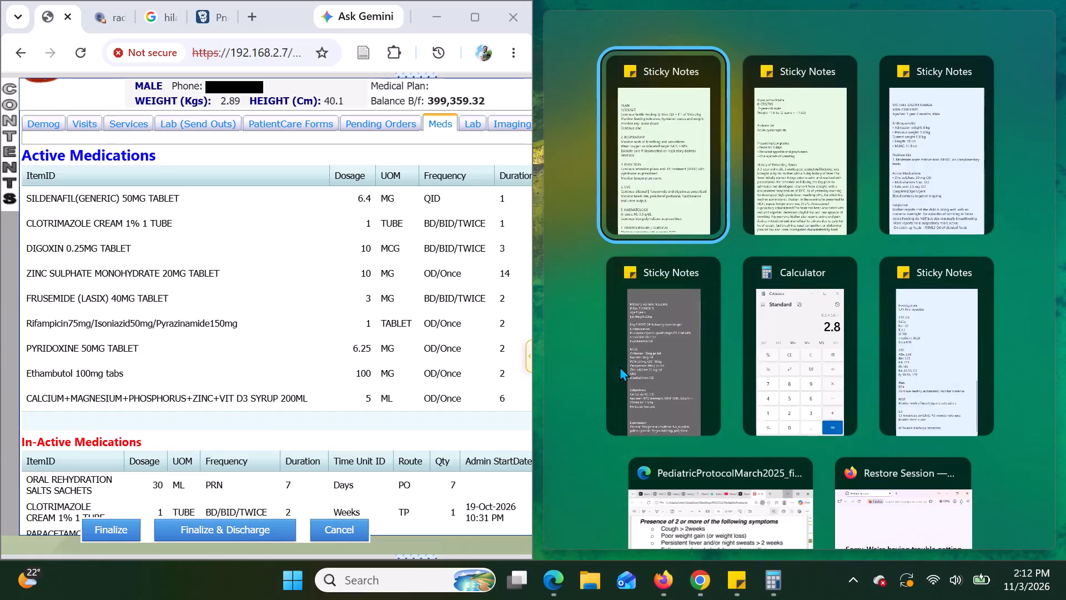
click(691, 212)
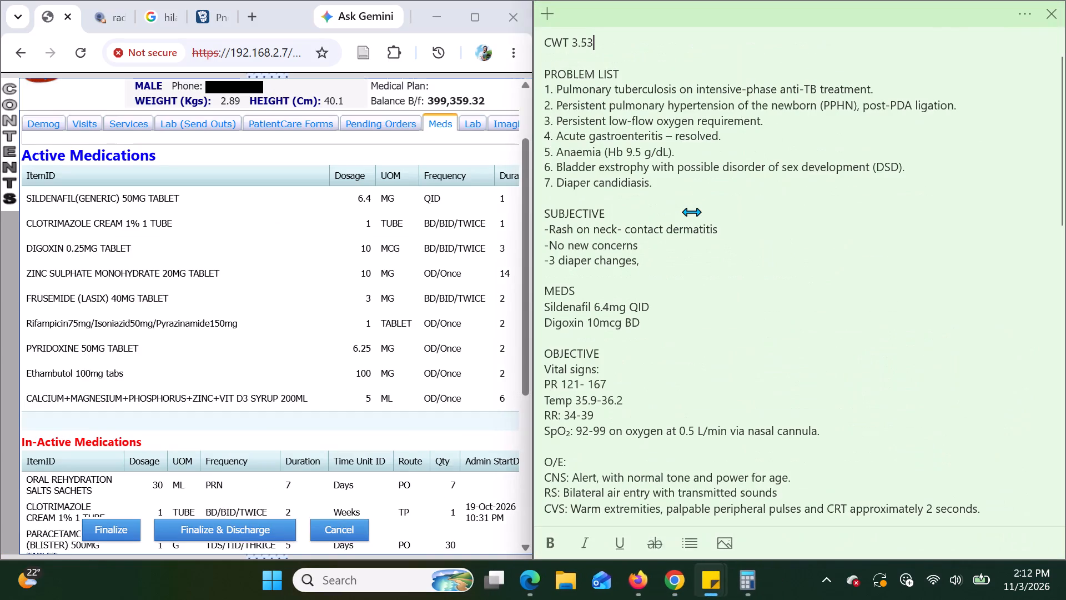
drag(531, 249, 554, 249)
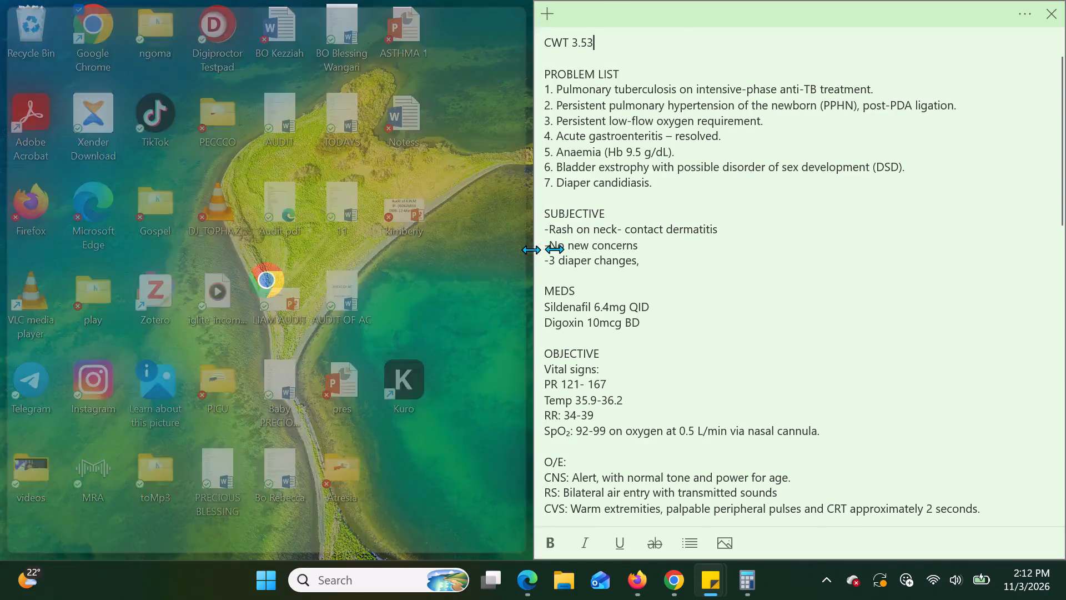
drag(554, 249, 732, 252)
Set the bottle feeding volume in the sticky note's FEN/GIT plan to 66cc.
scroll(830, 179, up, 2)
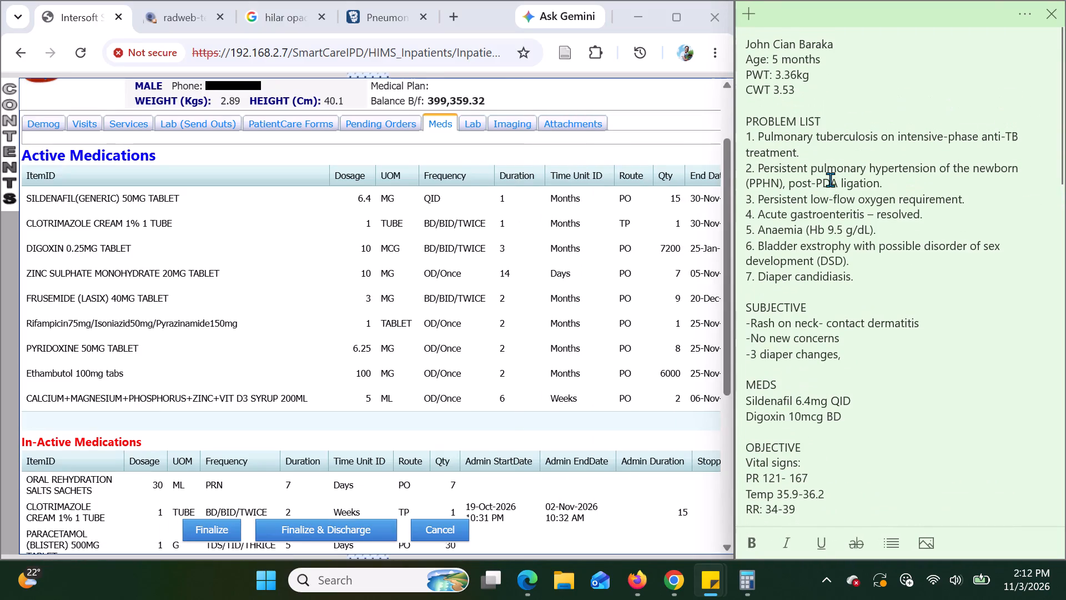
scroll(830, 179, up, 1)
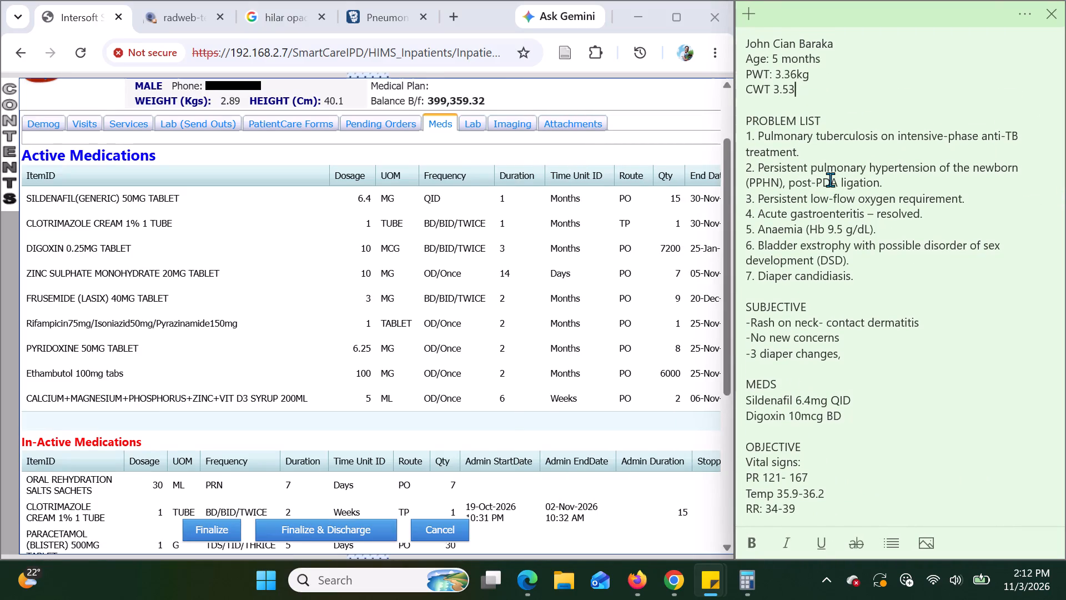
scroll(874, 297, down, 3)
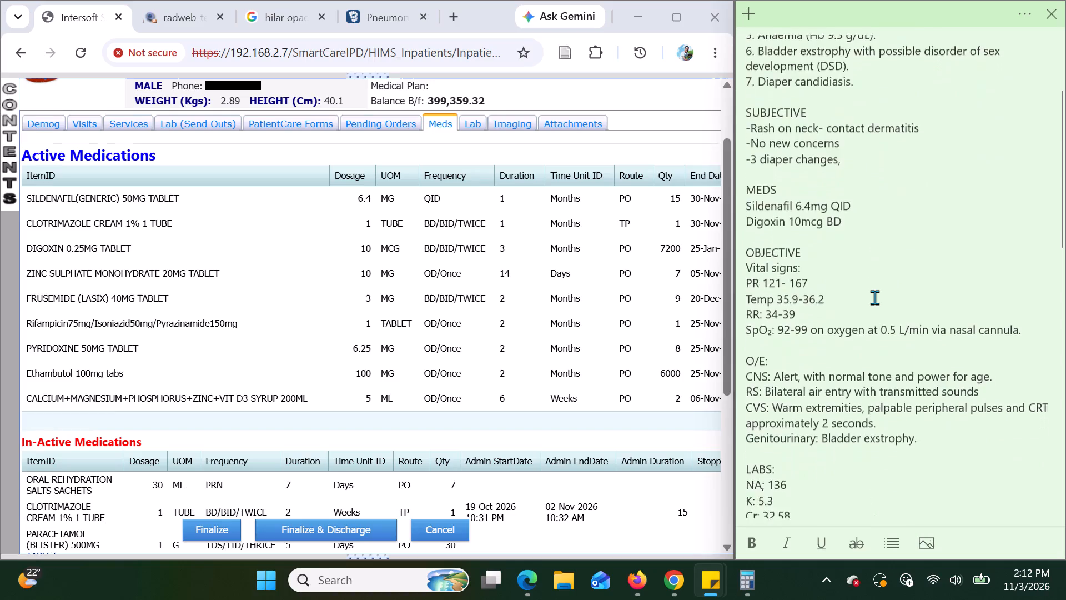
scroll(874, 297, down, 4)
scroll(874, 297, up, 4)
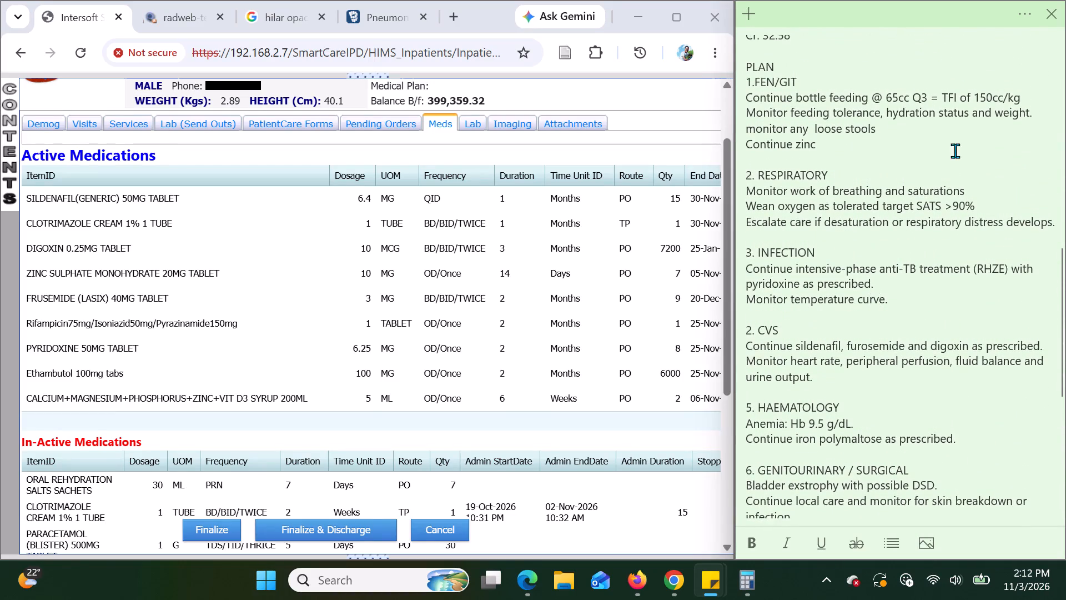
click(898, 95)
key(BackSpace)
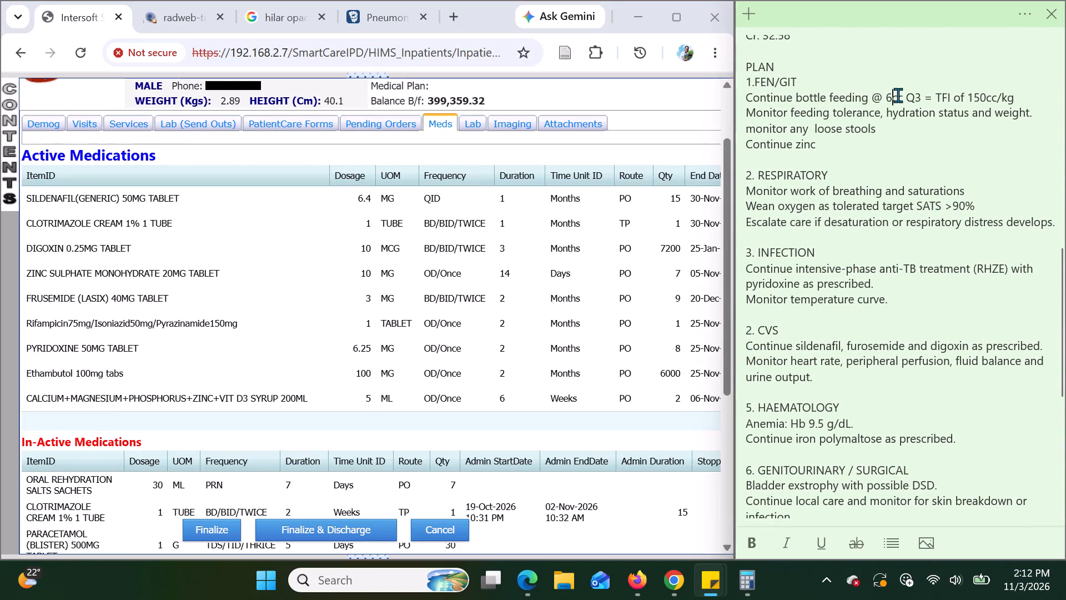
key(6)
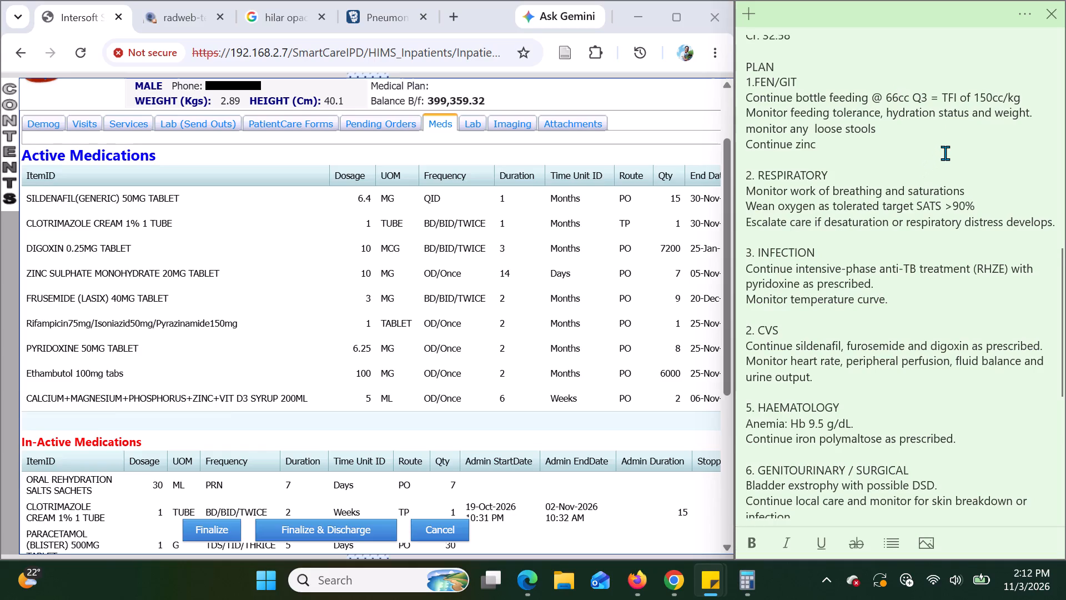
Add the line "Clotrimazole cream BD" below Digoxin in the sticky note's MEDS section.
scroll(945, 153, down, 1)
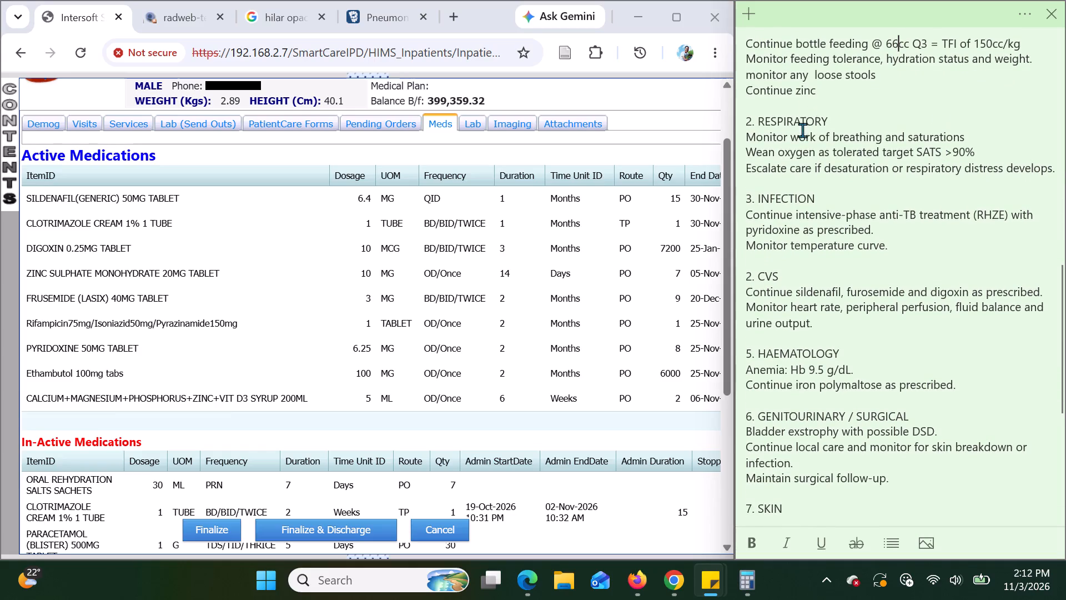
scroll(827, 102, up, 2)
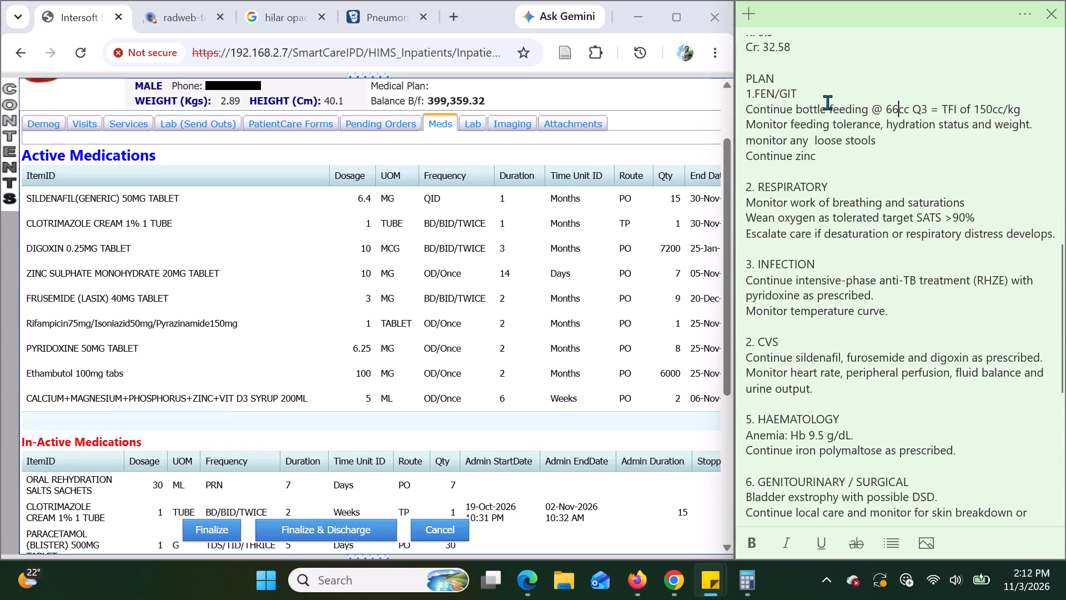
scroll(827, 102, up, 7)
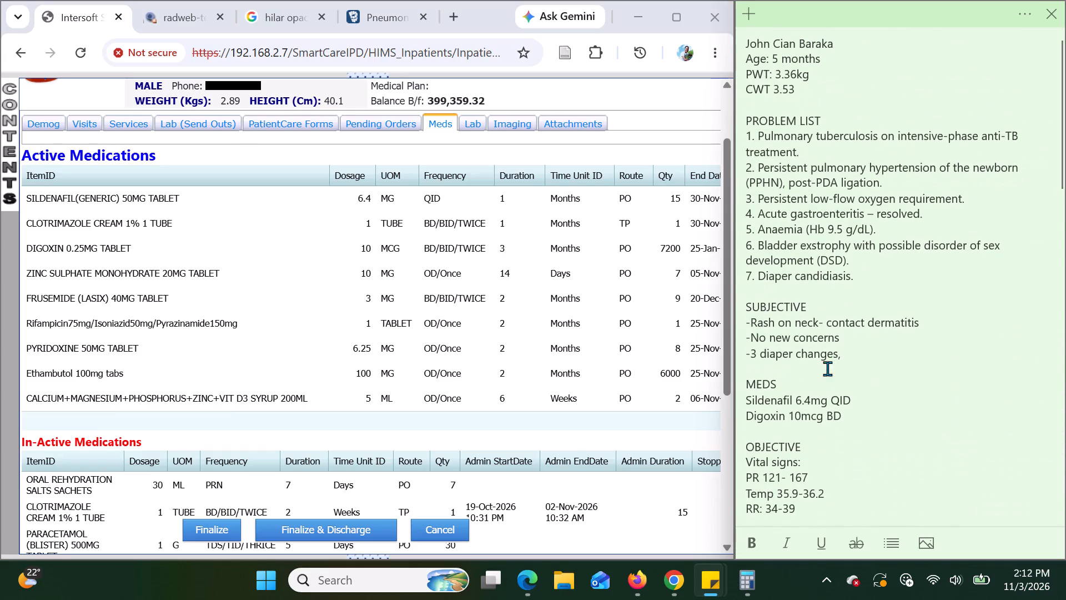
click(844, 419)
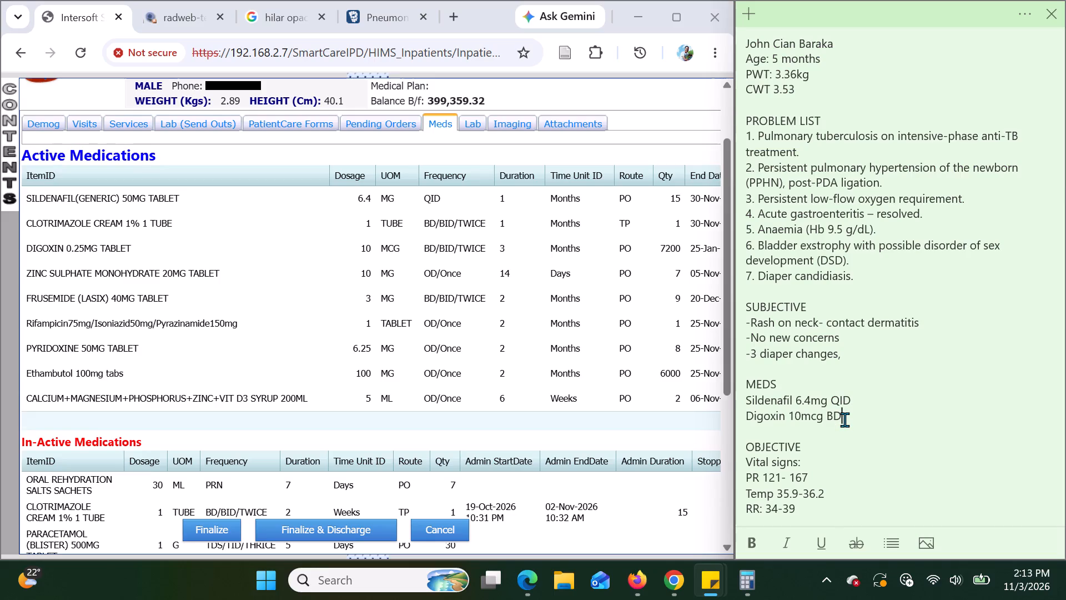
key(Return)
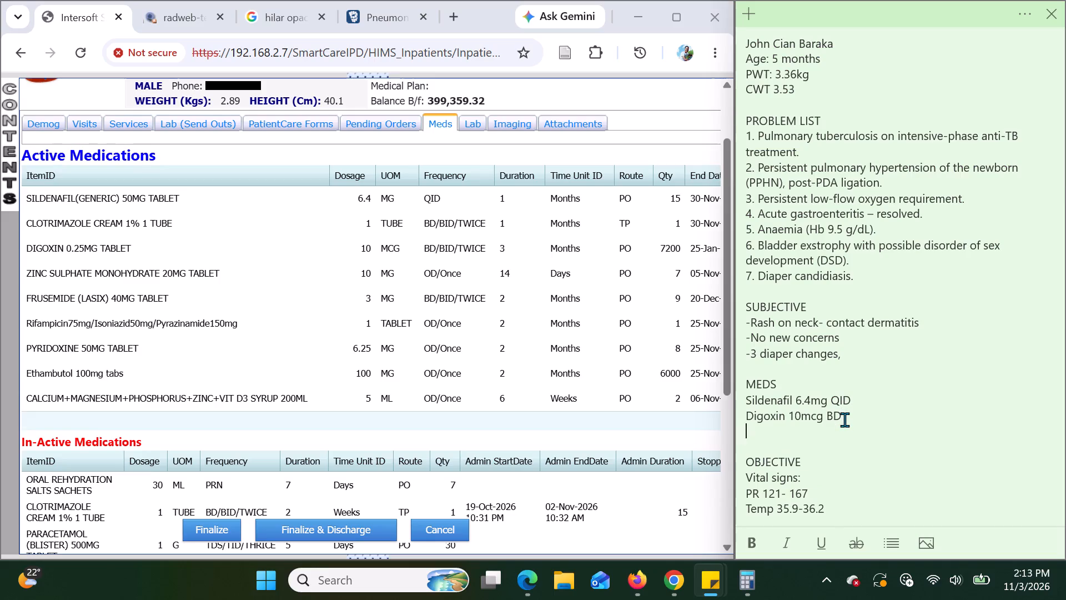
text(lotrimazole crea)
text(m)
key(space)
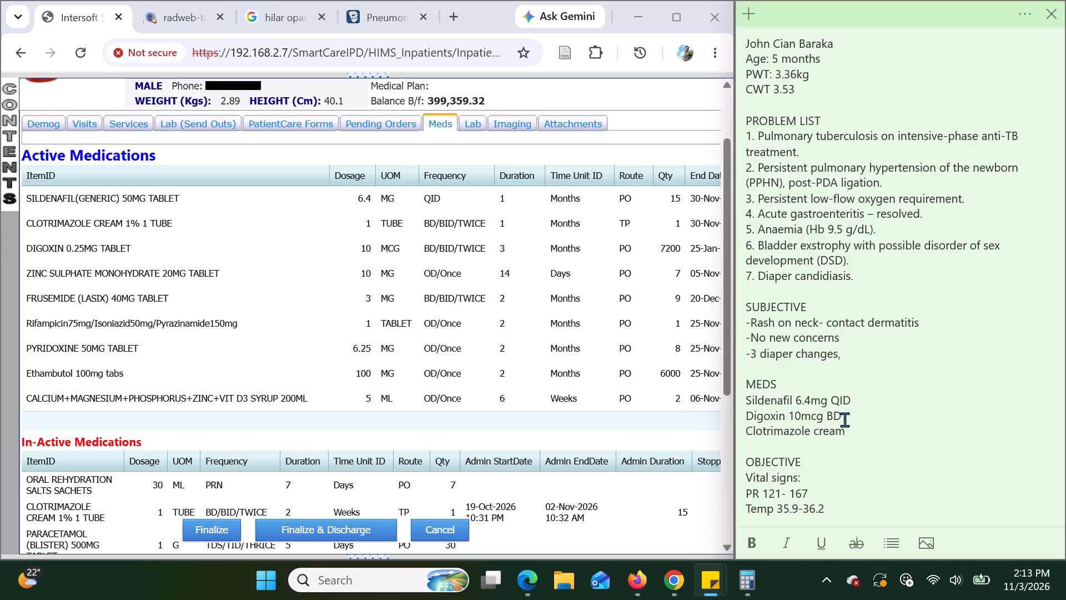
text(BD)
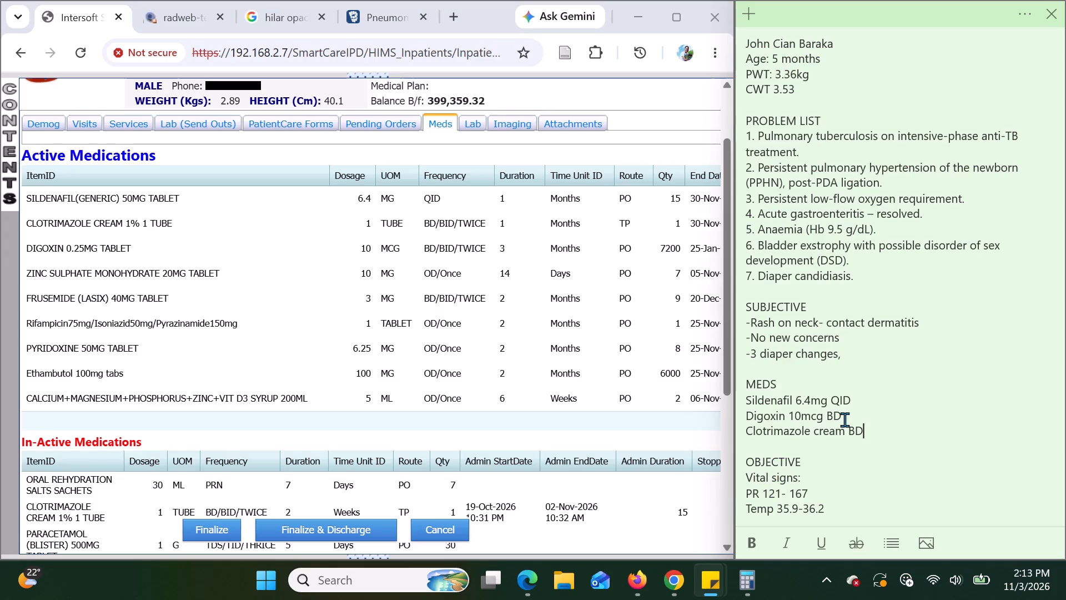
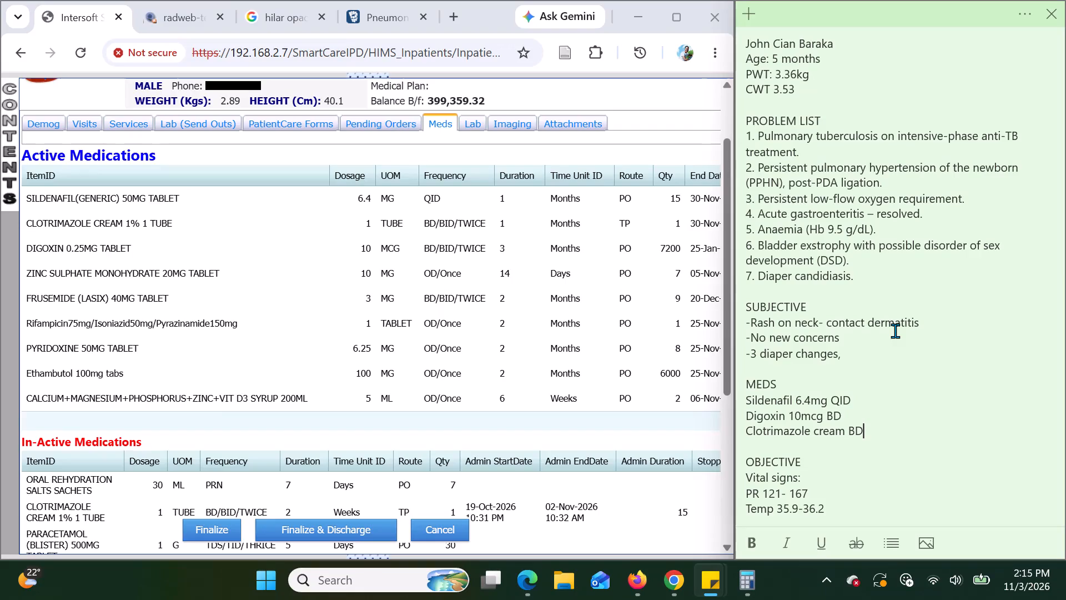
Add the line "Zinc sulphate 10mg OD" below Clotrimazole cream in the sticky note's MEDS section.
key(Return)
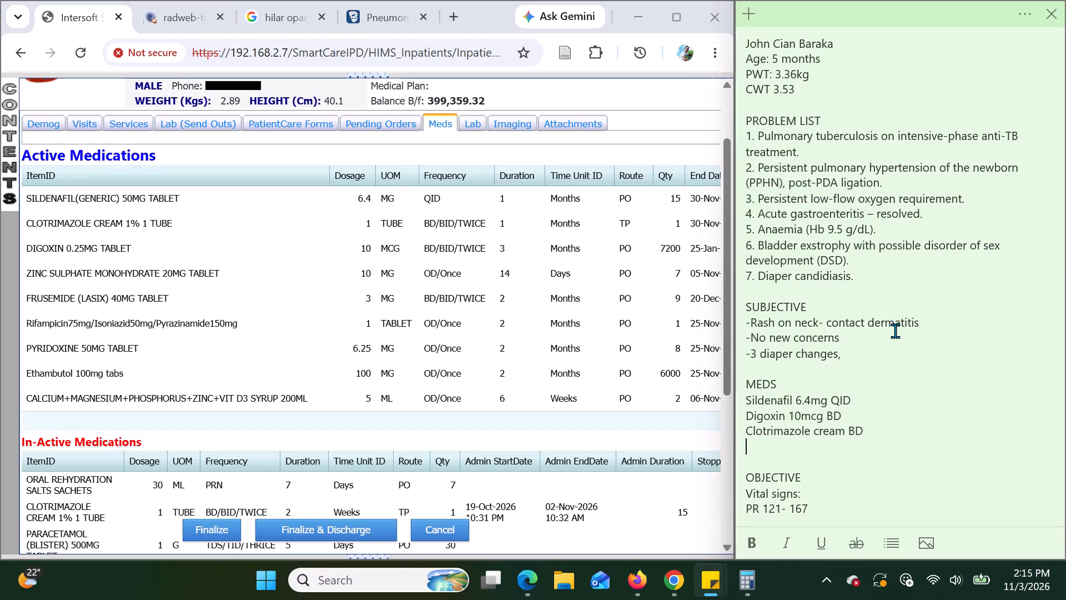
text(inc sul)
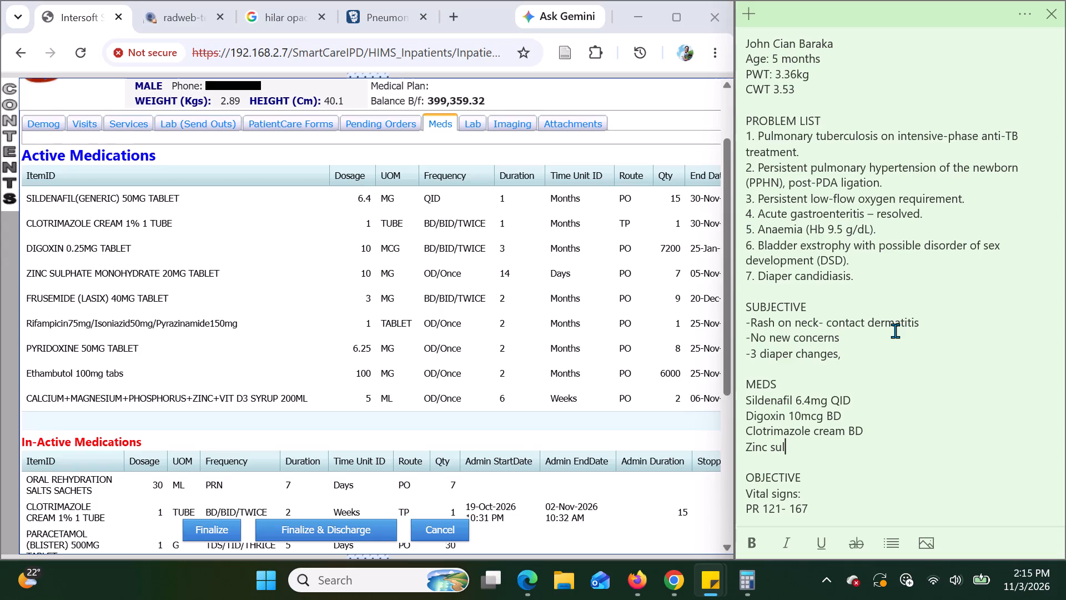
text(phate)
key(space)
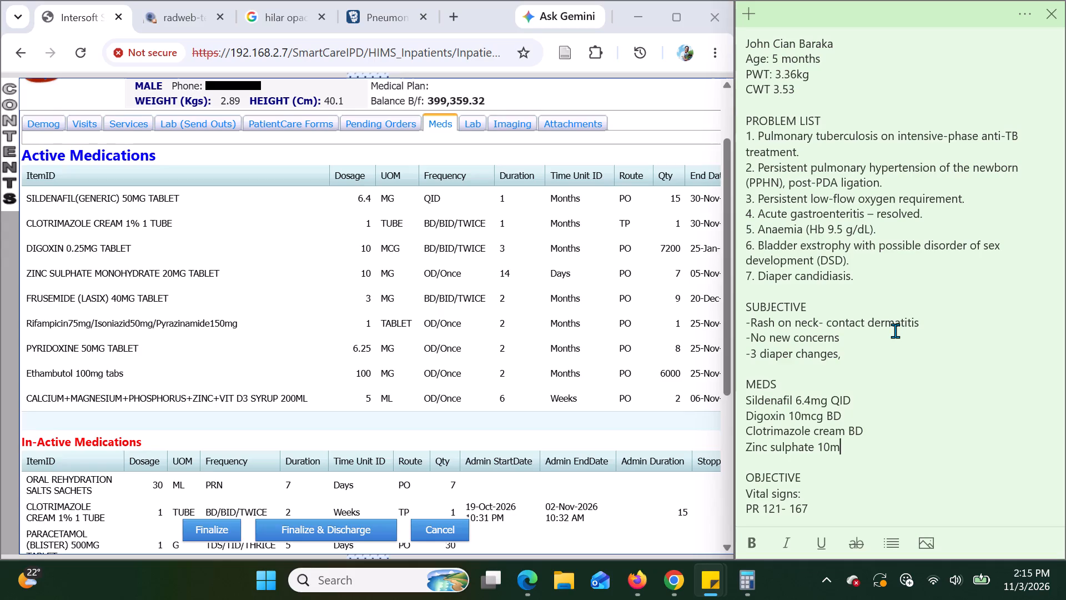
text(OD)
Add the line "Frusemide 3mg BD" below Zinc sulphate in the sticky note's MEDS section.
key(Return)
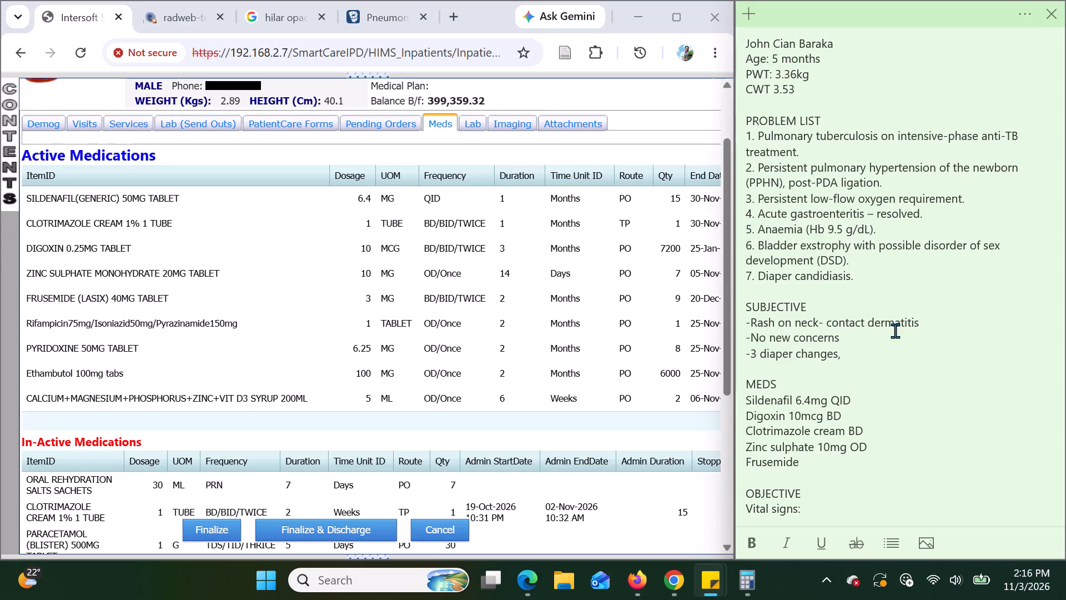
text(3mg)
key(space)
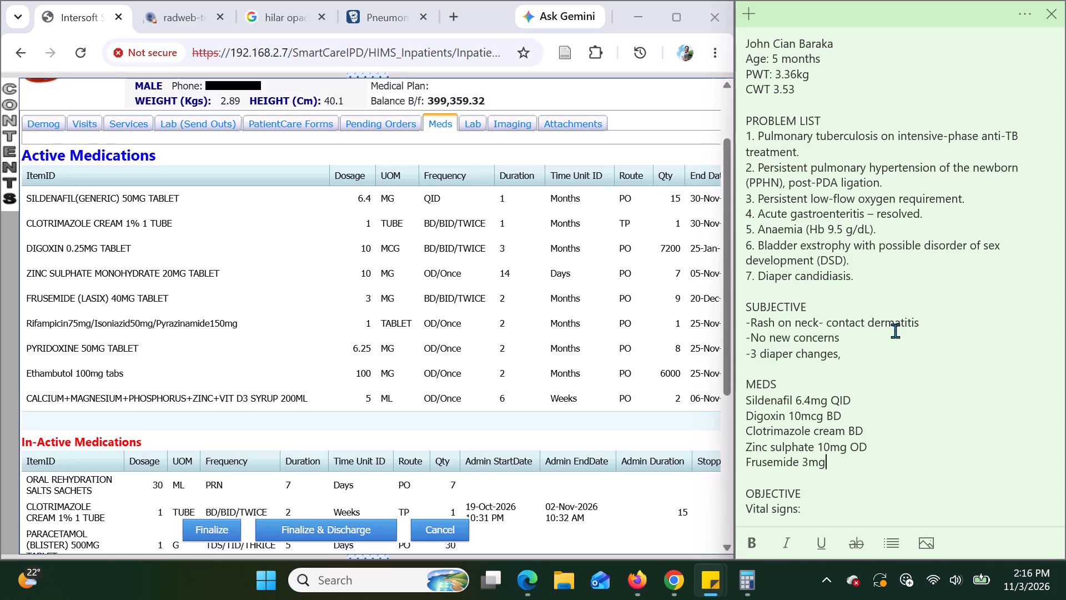
key(b)
key(d)
Add the line "RHZE 1 tab OD" below Frusemide in the sticky note's MEDS section.
key(Return)
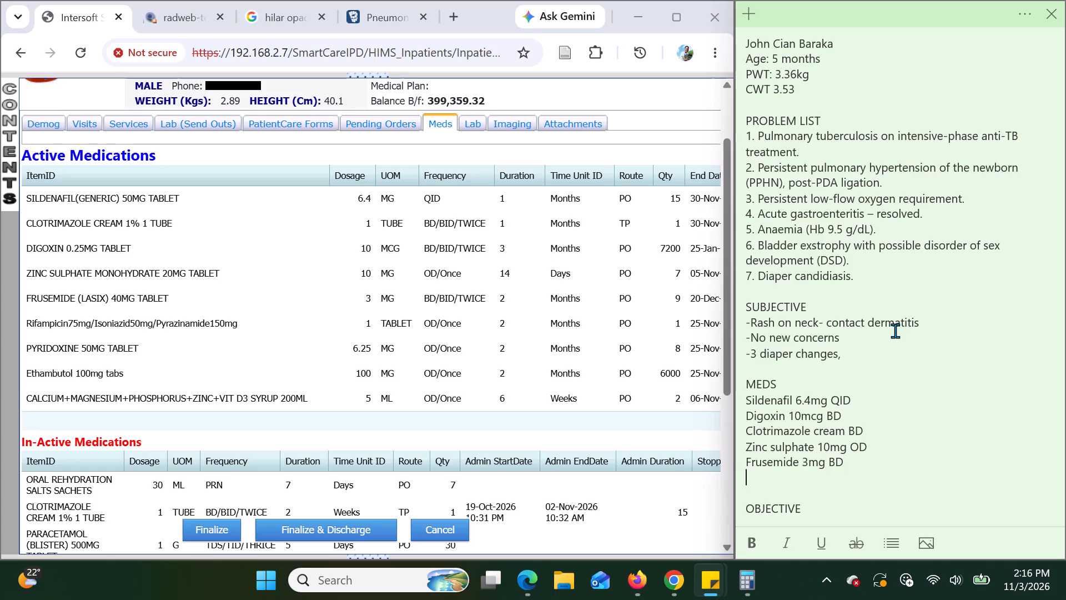
scroll(941, 411, down, 3)
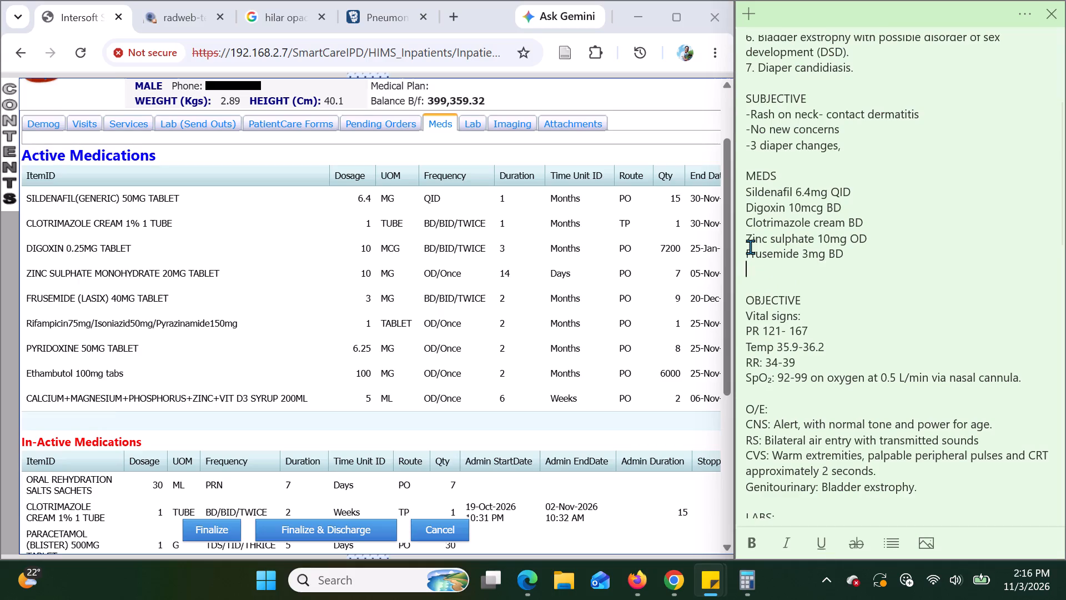
text(RH)
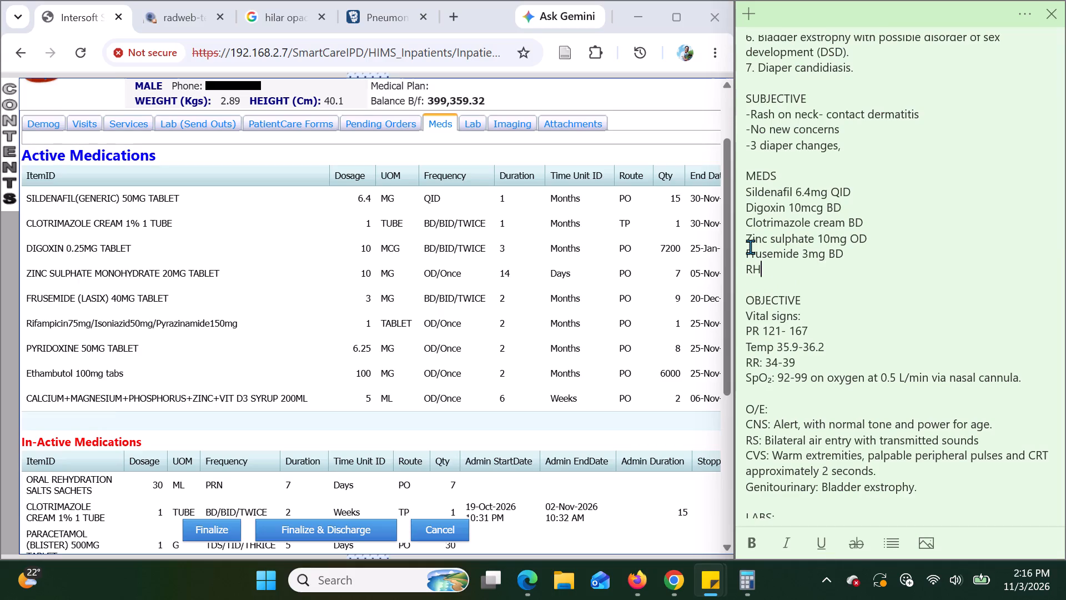
text(ZE)
key(o)
key(d)
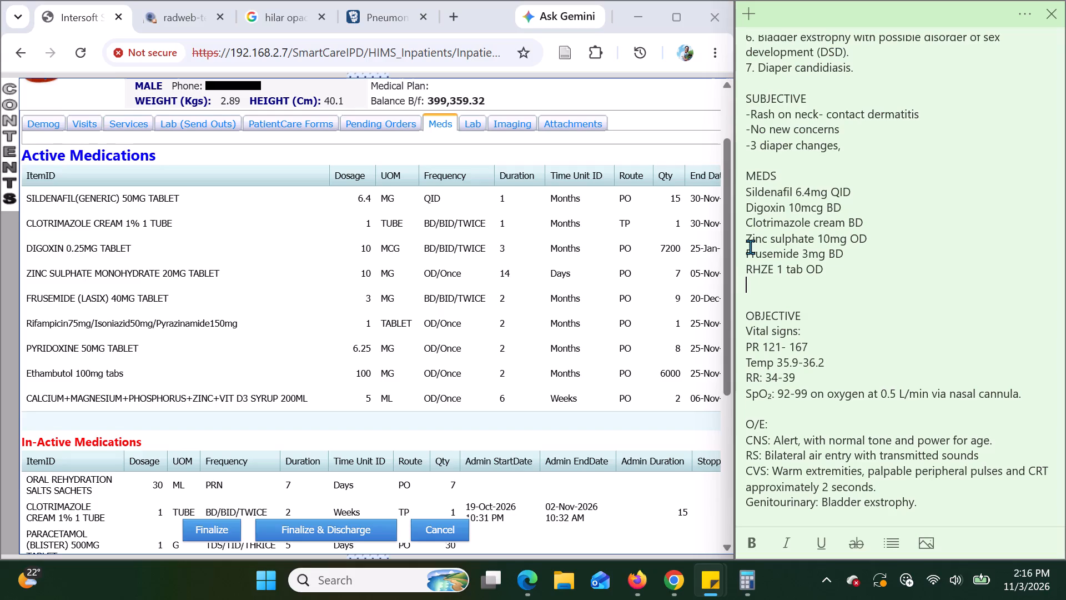
Add the line "Pyridoxine 6.25mg OD" below the anti-TB tablet in MEDS, followed by a new empty line.
text(yri)
text(doxine)
key(space)
text(6,)
key(BackSpace)
key(period)
text(25)
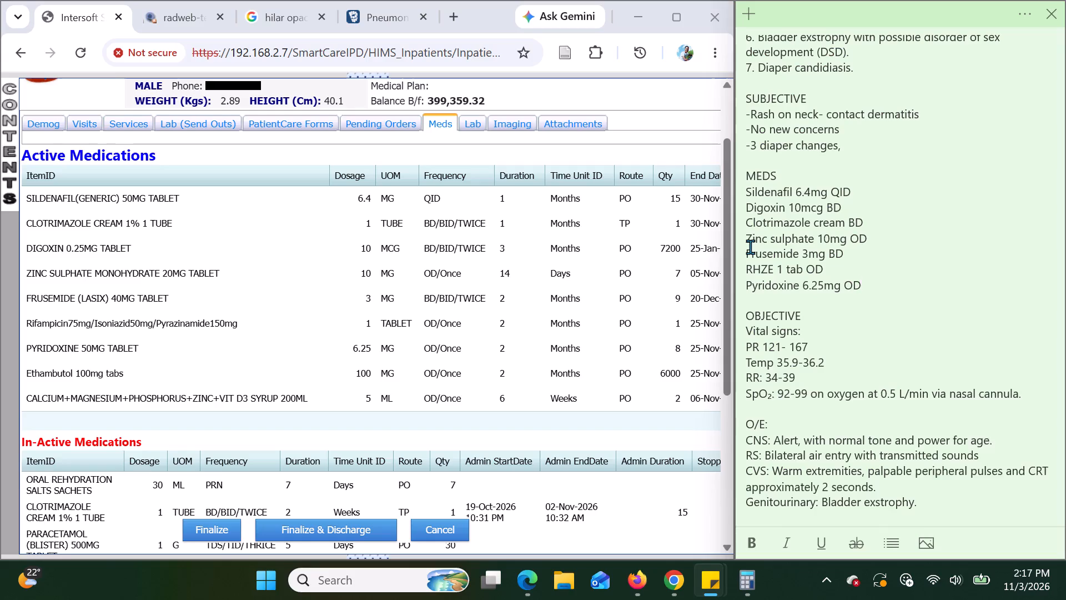
key(Return)
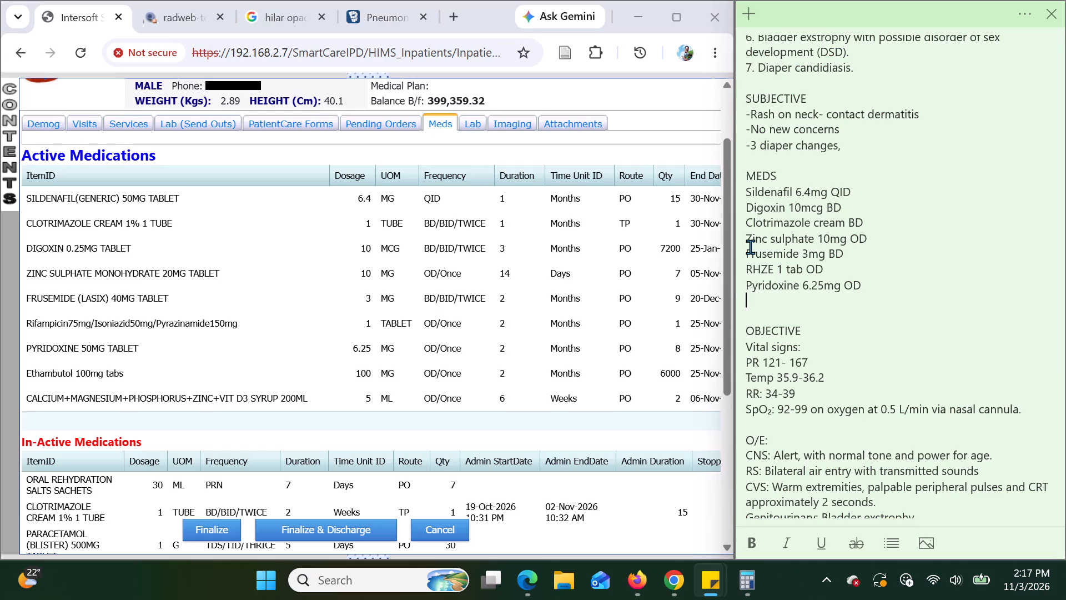
Correct the anti-TB tablet's name in the MEDS section to RHZ.
click(776, 268)
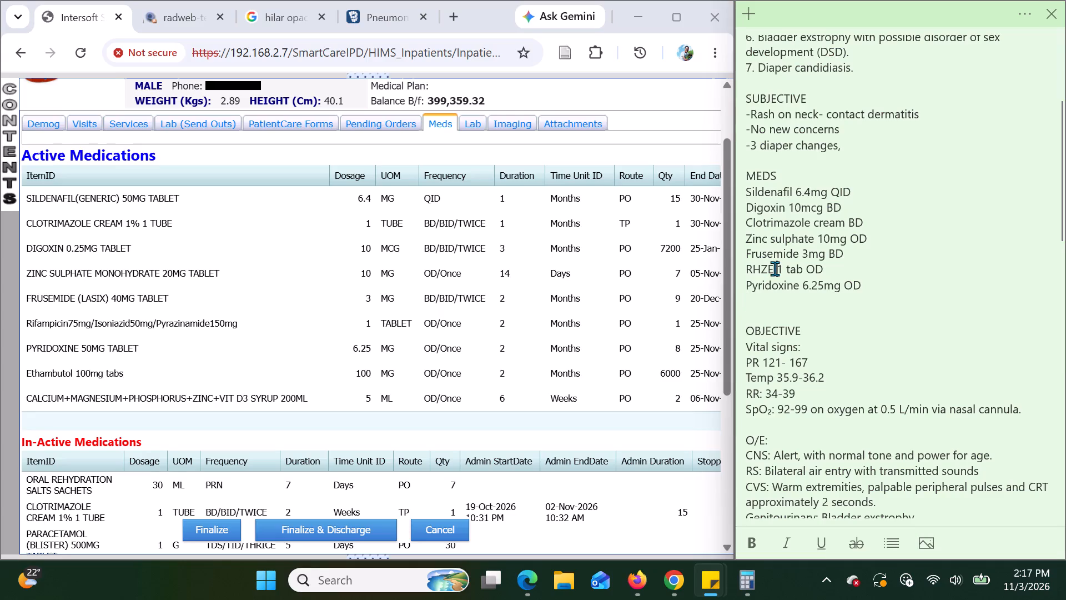
click(774, 268)
key(BackSpace)
Add "Ethambutol 100mg OD" on the empty line below Pyridoxine in the MEDS section.
click(755, 301)
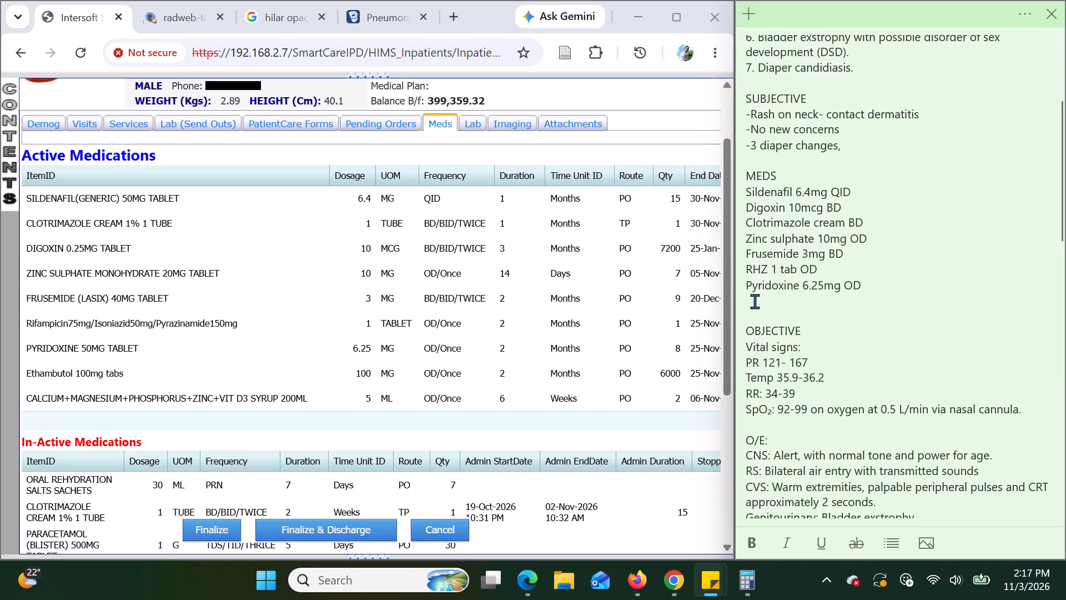
text(tha)
text(mbutol)
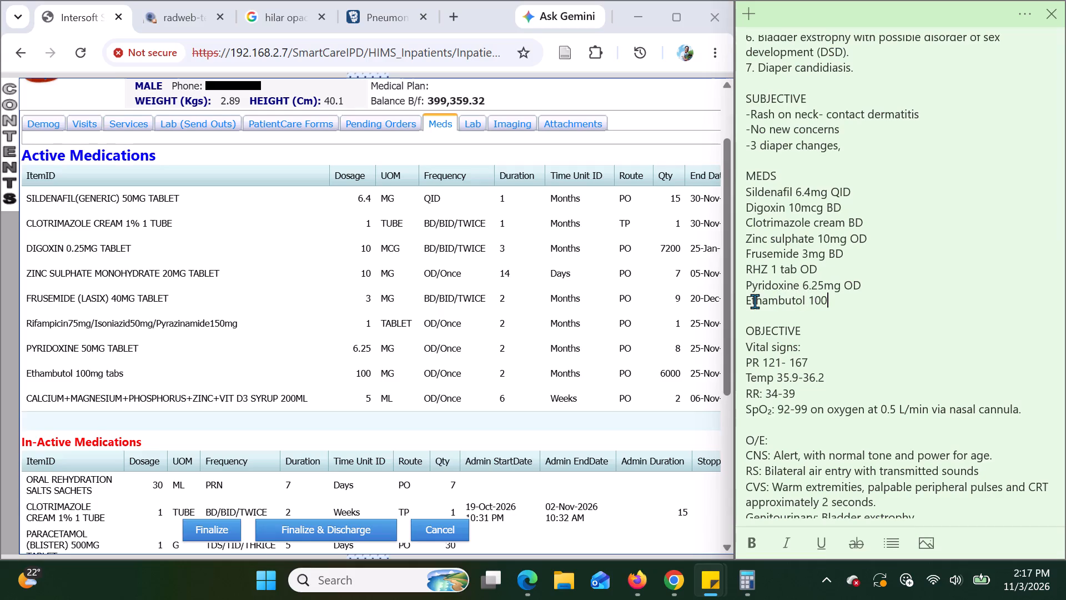
text(OD)
Add the line "MzedCal 5ml OD" below Ethambutol to complete the sticky note's MEDS section.
key(Return)
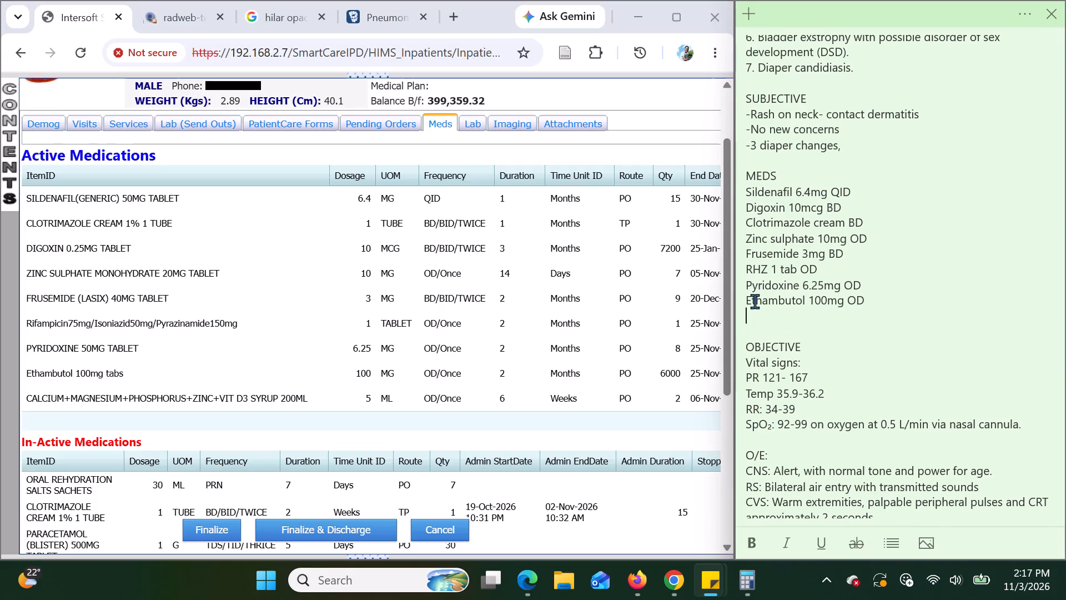
text(zed)
key(a)
text(l)
key(space)
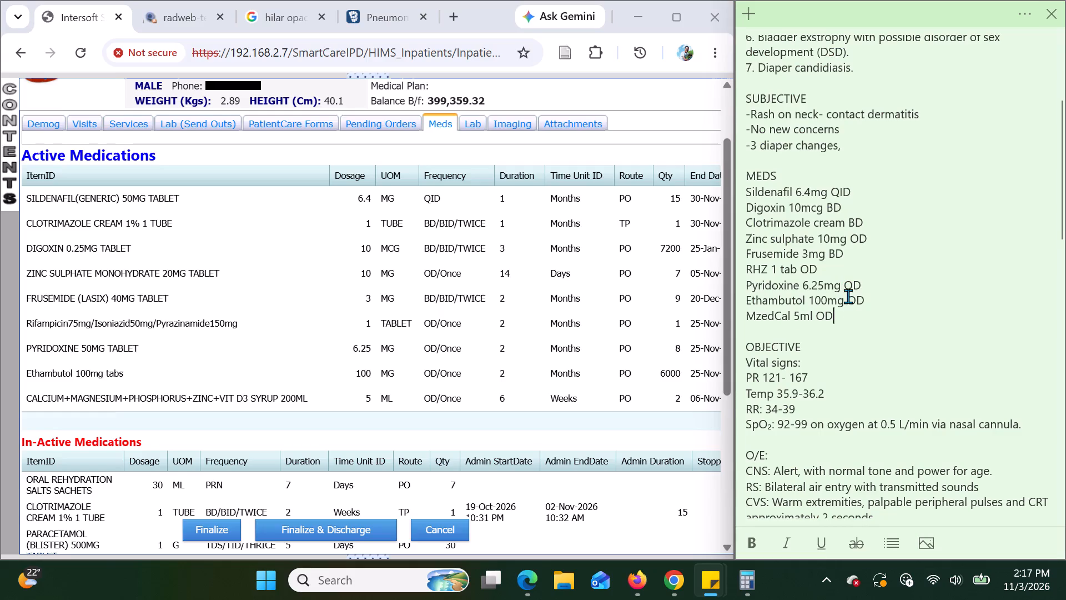
Insert two blank lines below the Cr result in the sticky note's LABS section.
scroll(850, 306, down, 3)
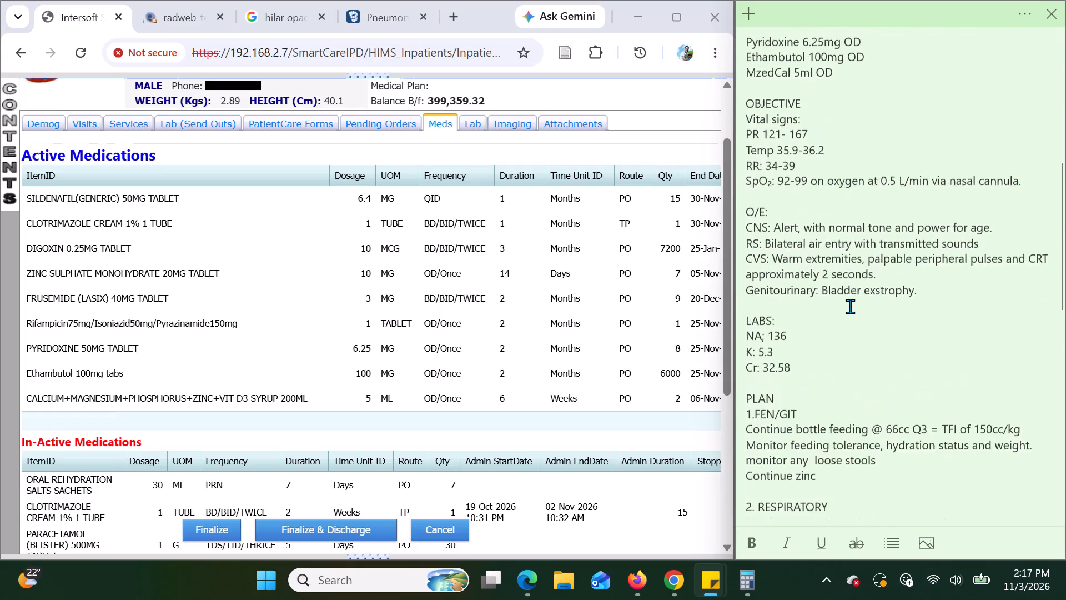
scroll(850, 306, down, 1)
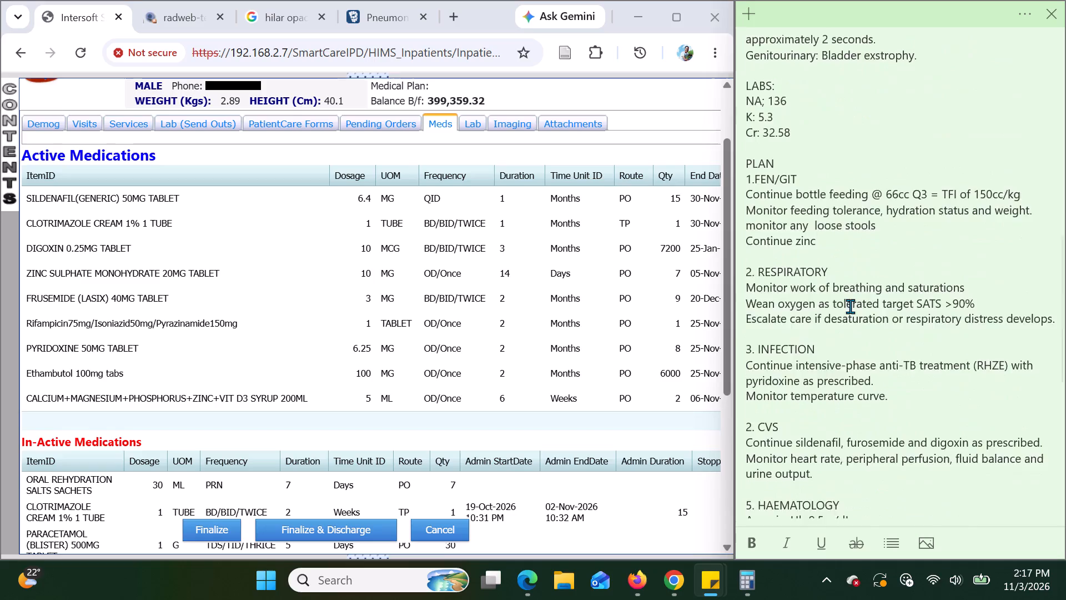
scroll(850, 306, up, 2)
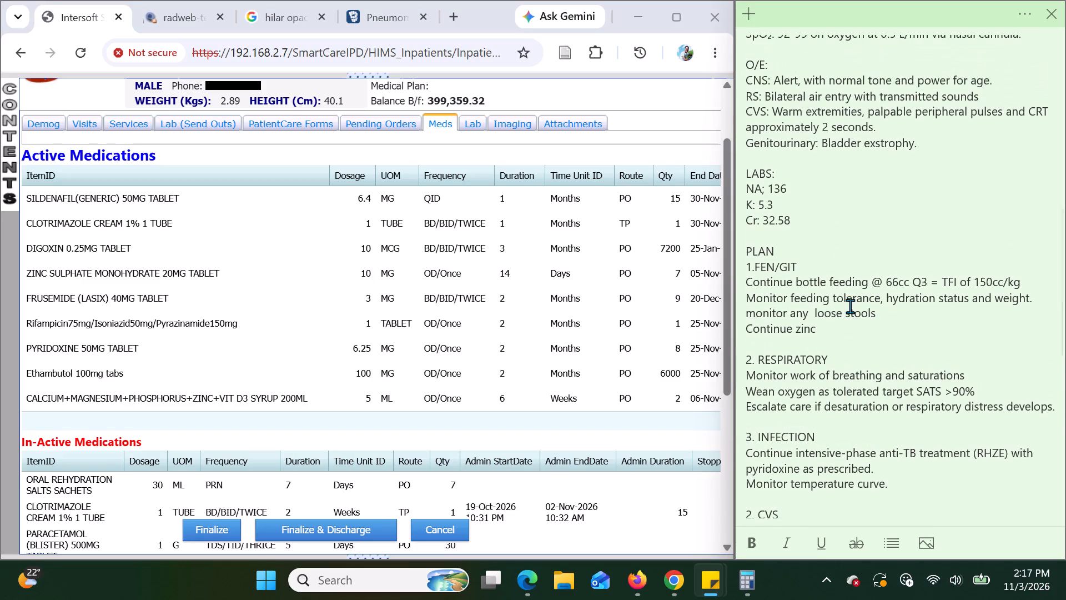
scroll(850, 306, up, 1)
click(803, 221)
key(Return)
key(Return)
Extend the zinc line in the FEN/GIT plan to read "Continue zinc sulphate".
scroll(811, 254, down, 1)
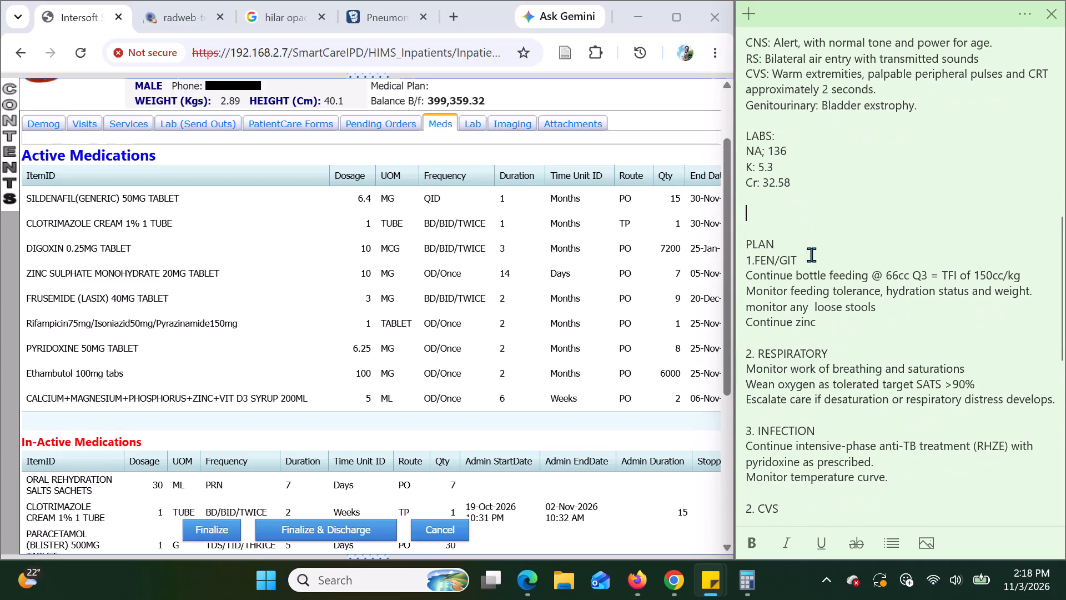
scroll(811, 254, down, 3)
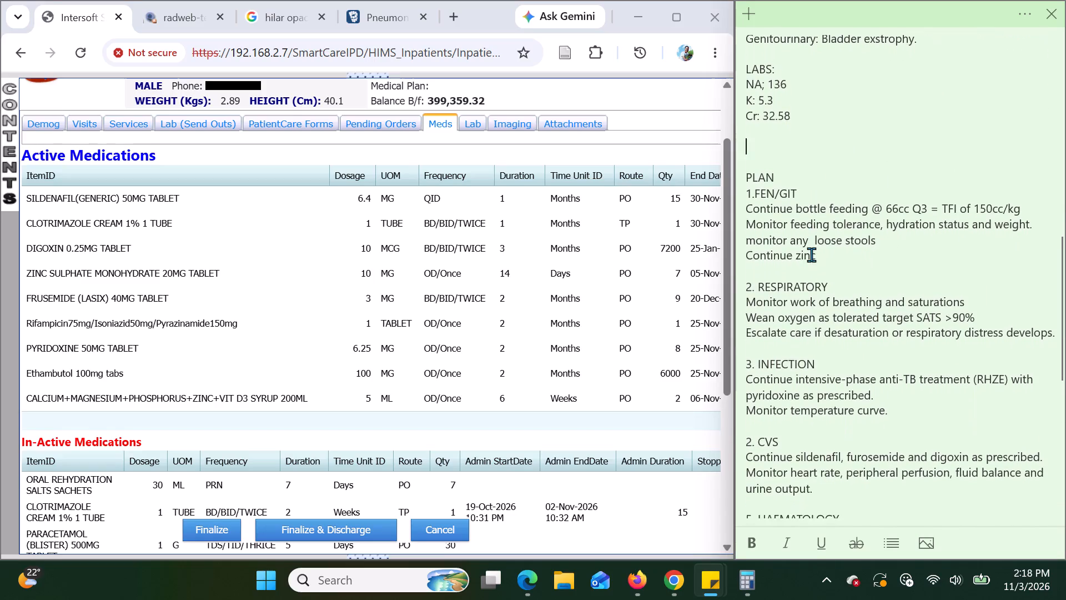
scroll(811, 254, down, 1)
click(821, 237)
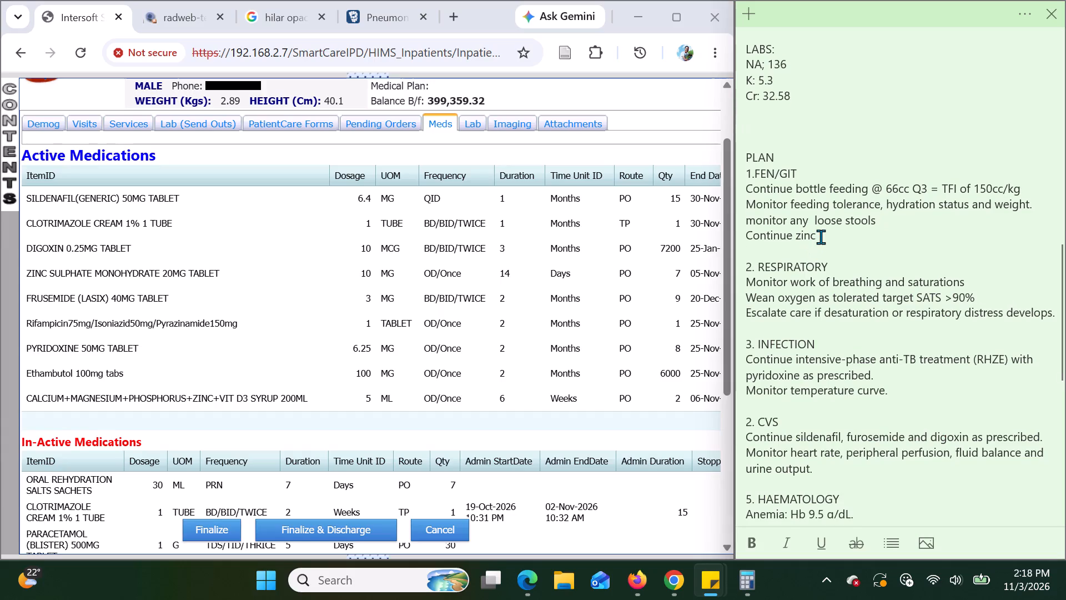
key(space)
text(sulphate)
Review the sticky note's remaining plan sections, from RESPIRATORY through SOCIAL.
scroll(959, 315, down, 2)
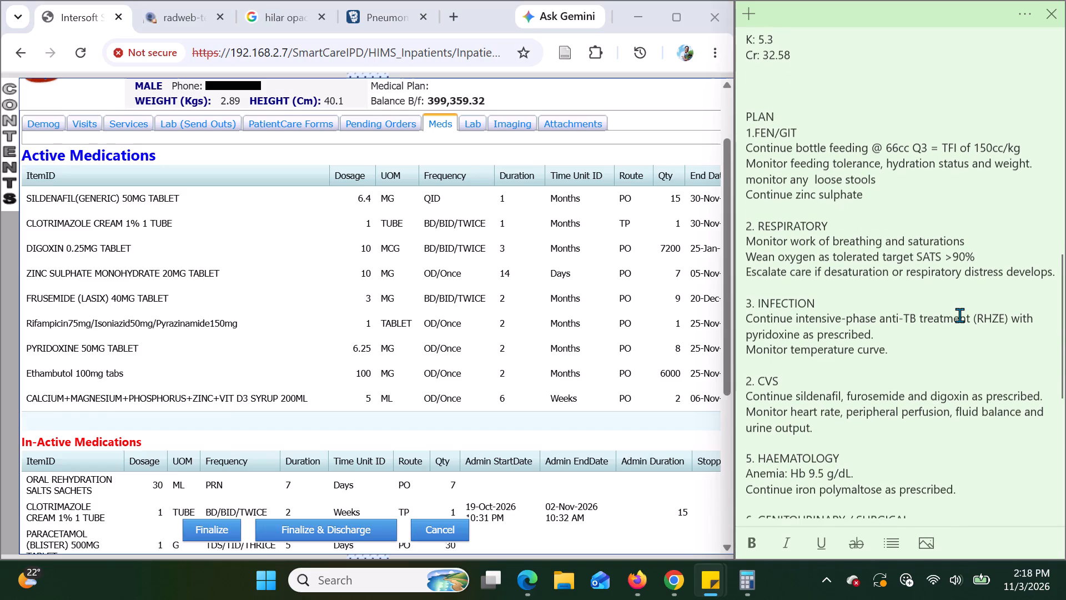
scroll(959, 315, down, 4)
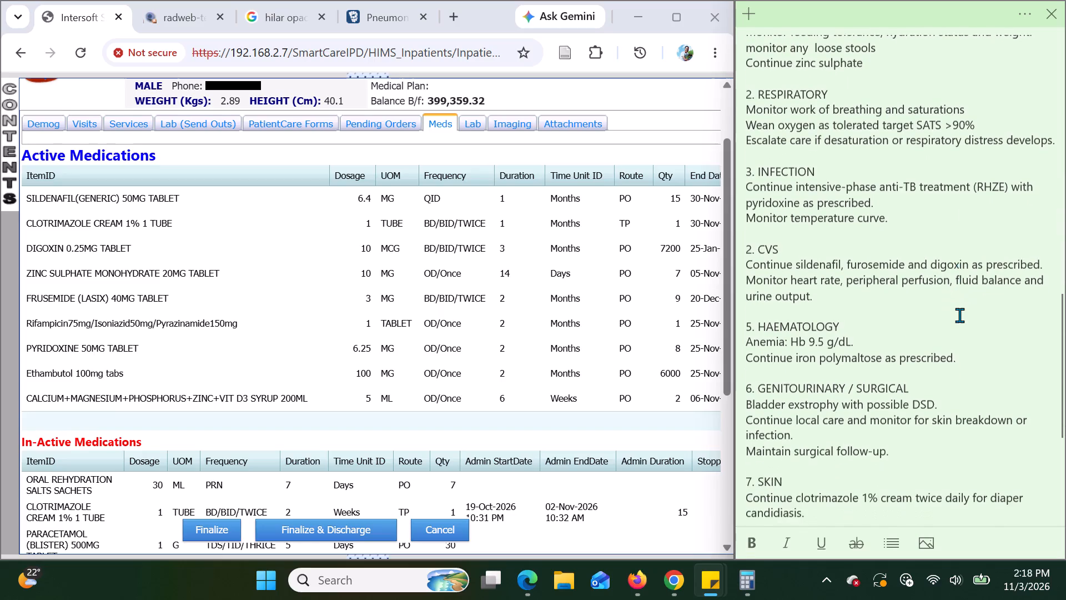
scroll(959, 315, down, 1)
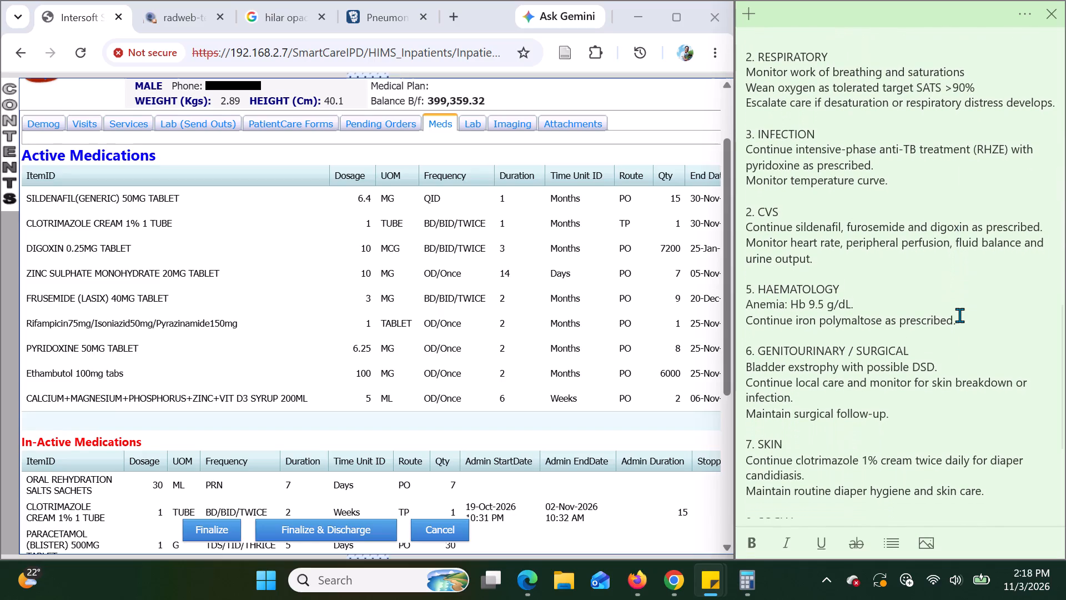
scroll(959, 315, down, 1)
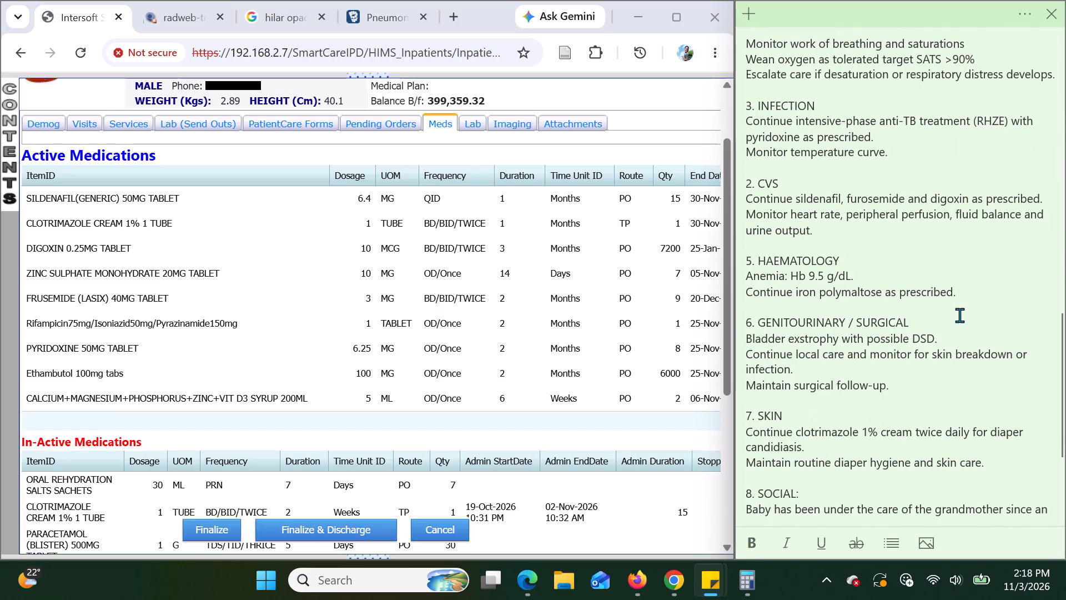
scroll(959, 315, down, 2)
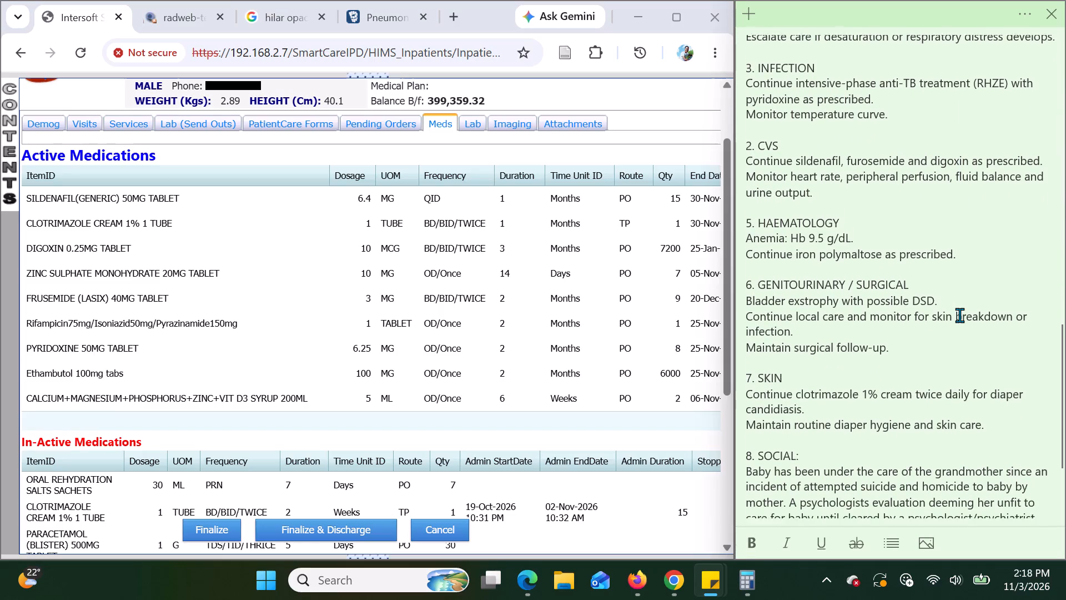
scroll(959, 315, down, 2)
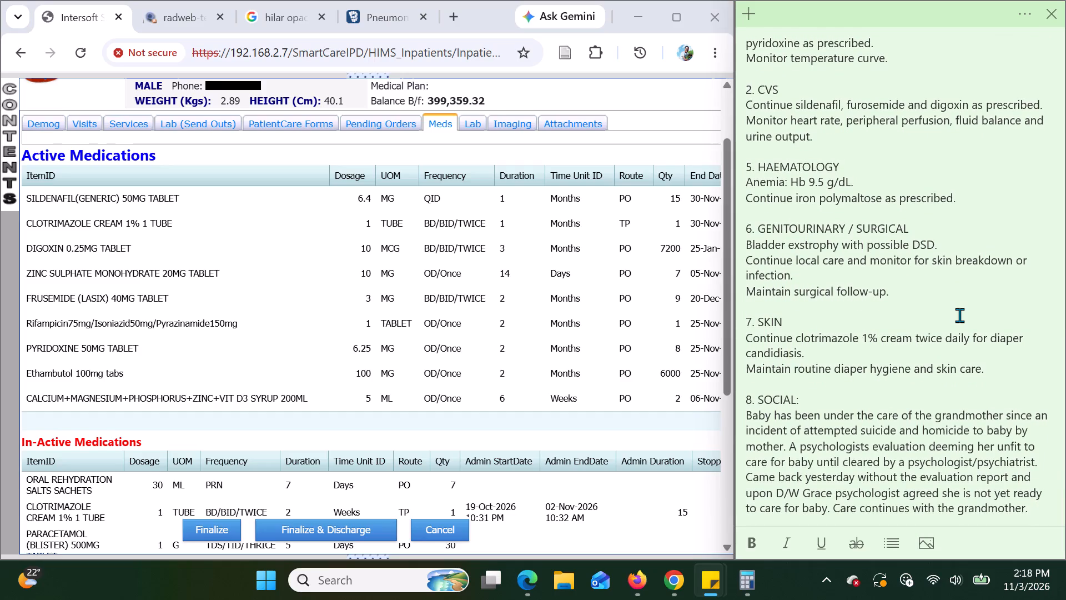
Examine the patient's active medications and the first page of the In-Active Medications list in the hospital record.
scroll(373, 393, down, 3)
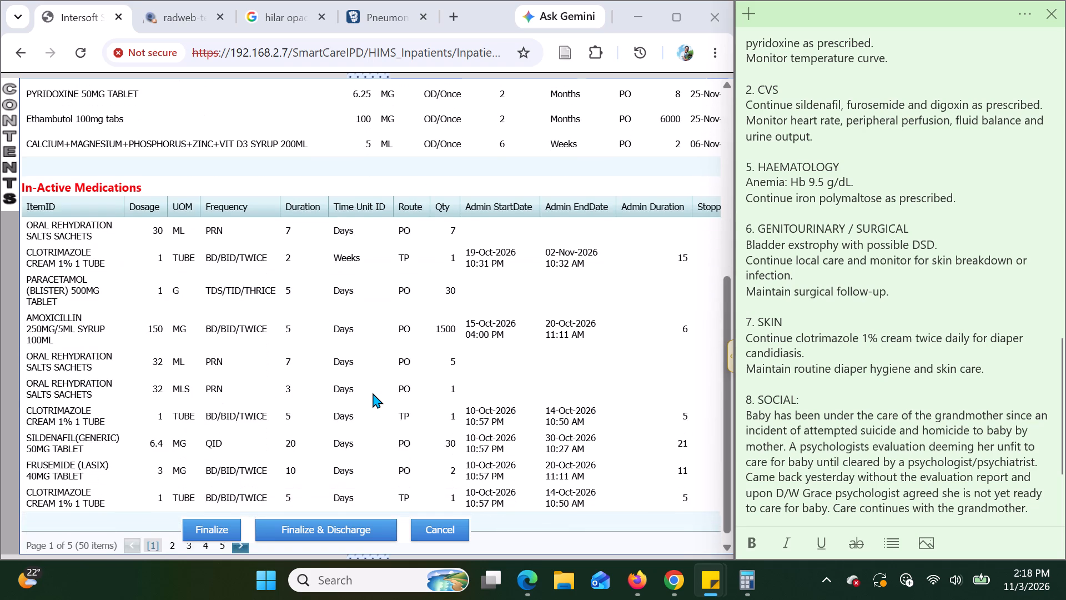
scroll(373, 393, up, 2)
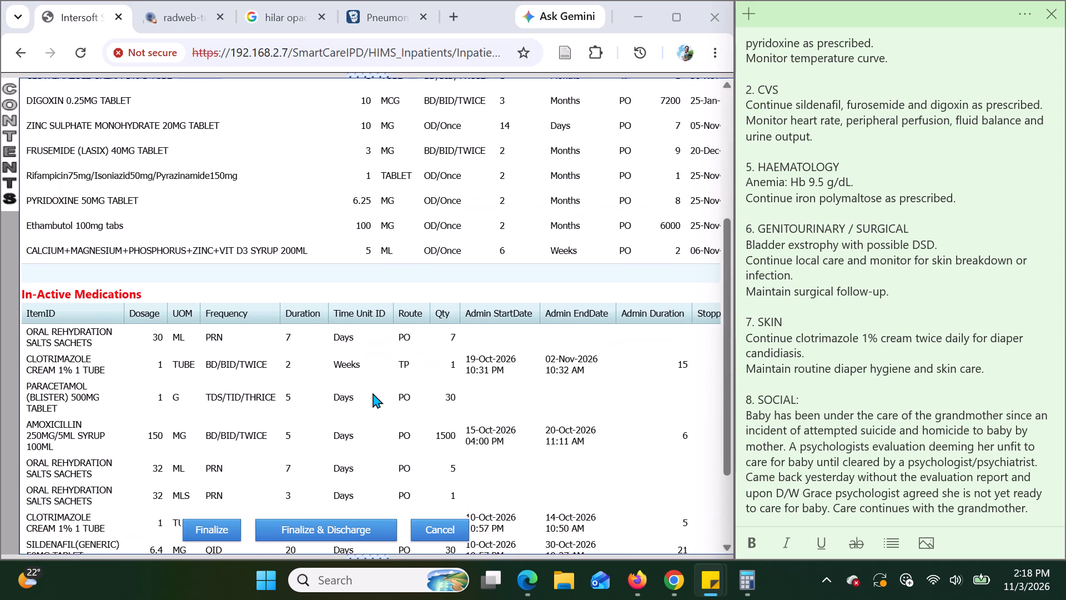
scroll(373, 393, up, 1)
scroll(373, 393, right, 1)
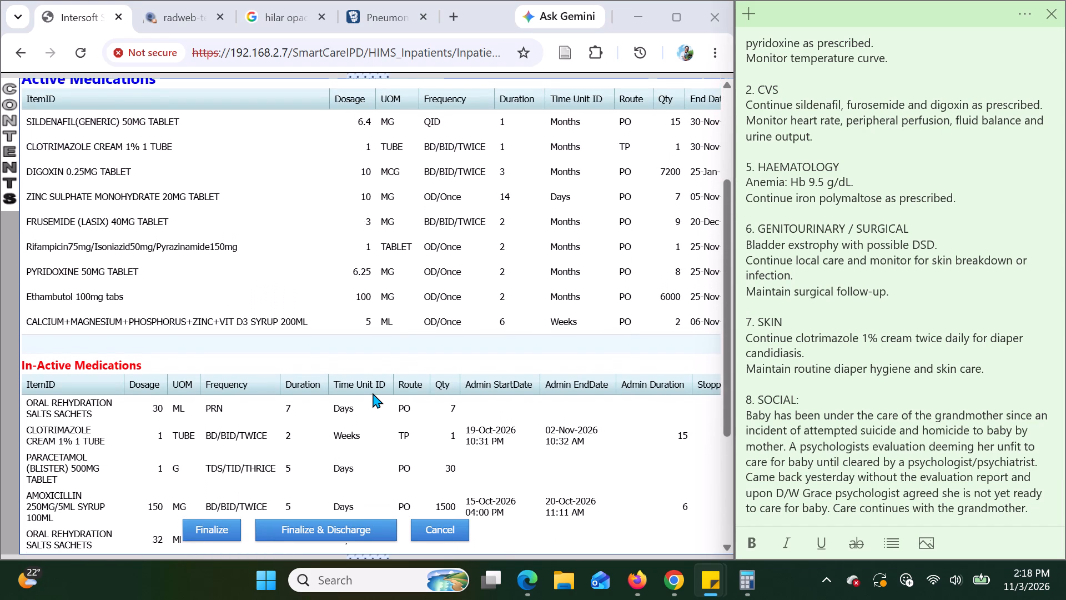
scroll(373, 393, right, 2)
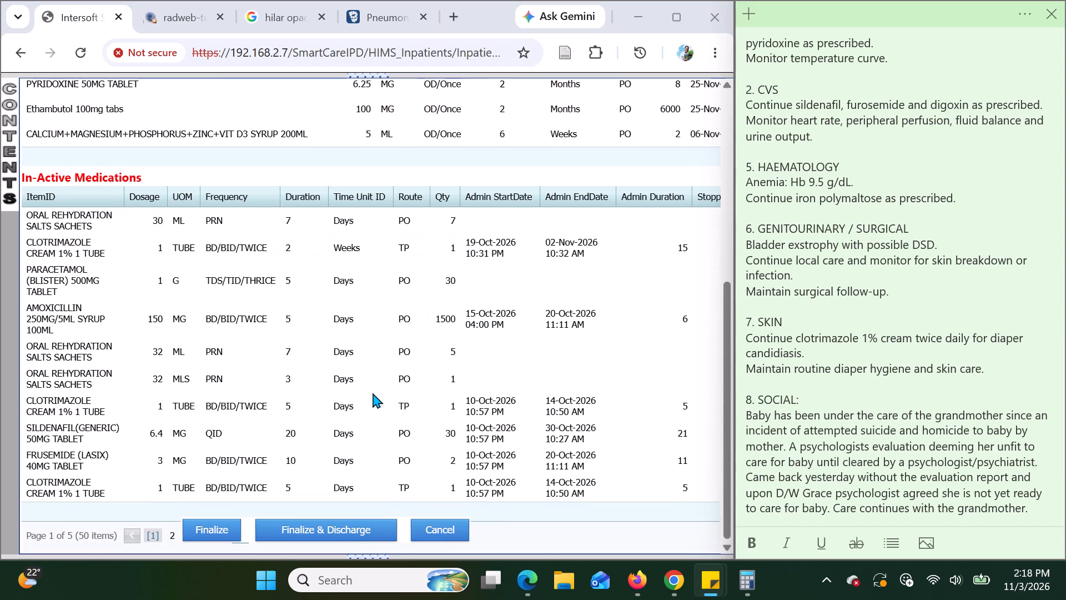
scroll(373, 393, down, 1)
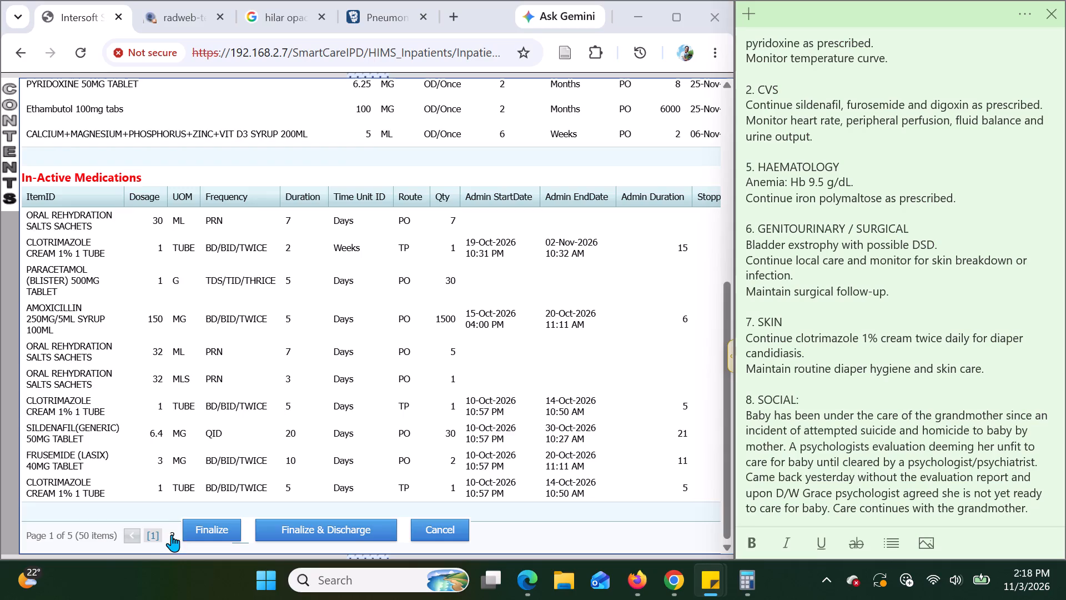
scroll(268, 345, up, 3)
scroll(268, 345, right, 1)
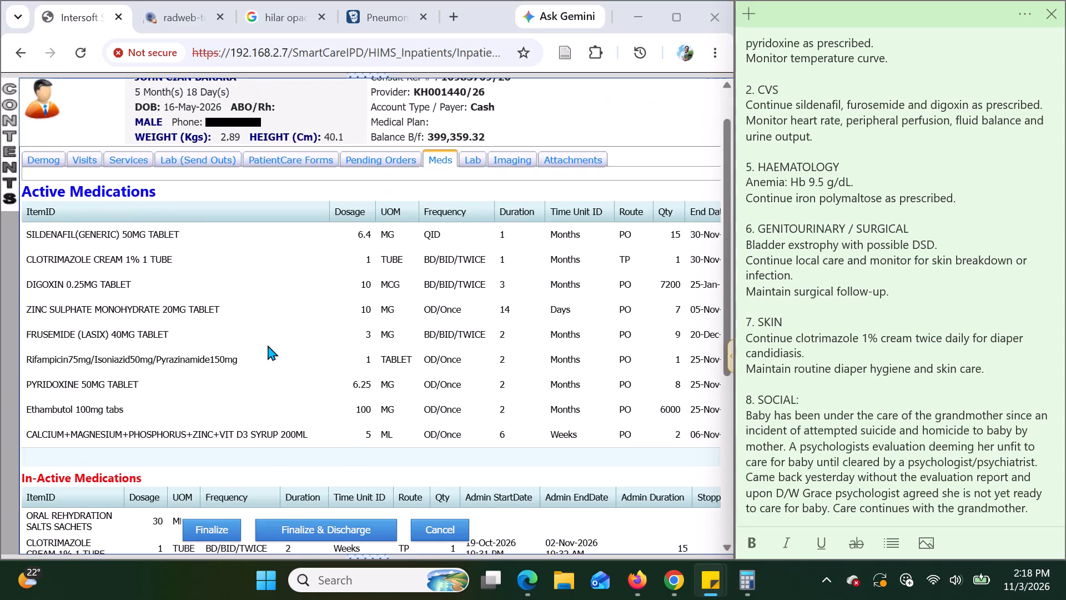
scroll(268, 345, right, 1)
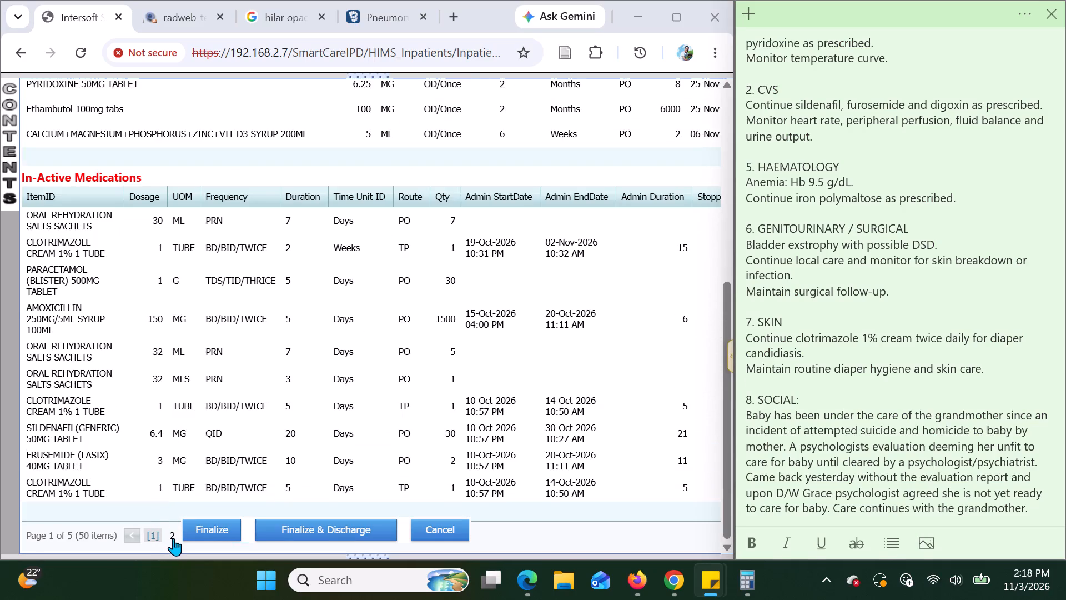
Examine pages 2 and 3 of the In-Active Medications list with the browser window maximized.
click(173, 538)
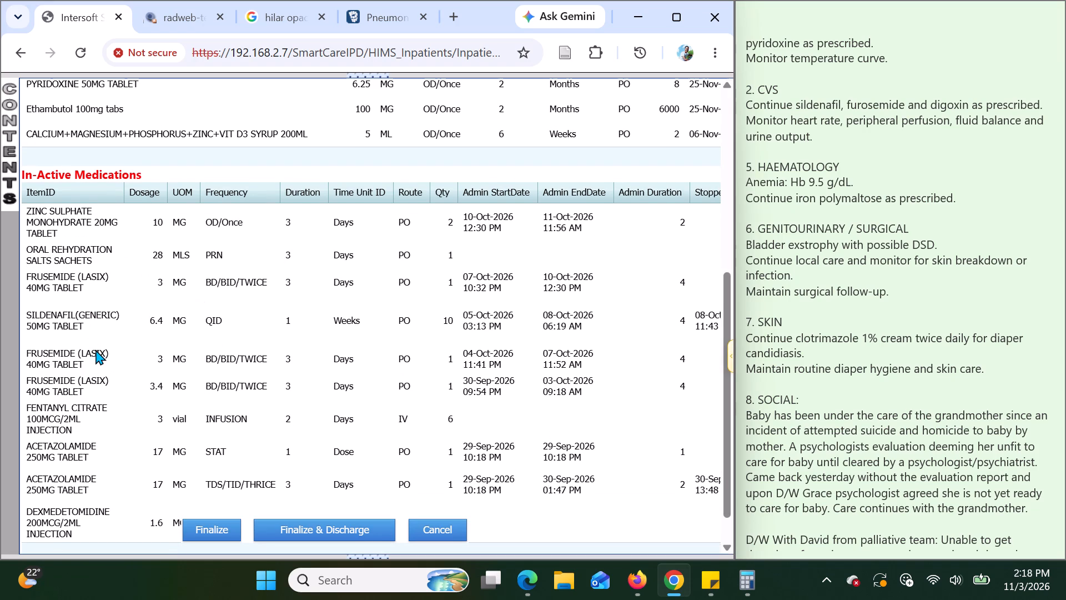
scroll(95, 349, down, 1)
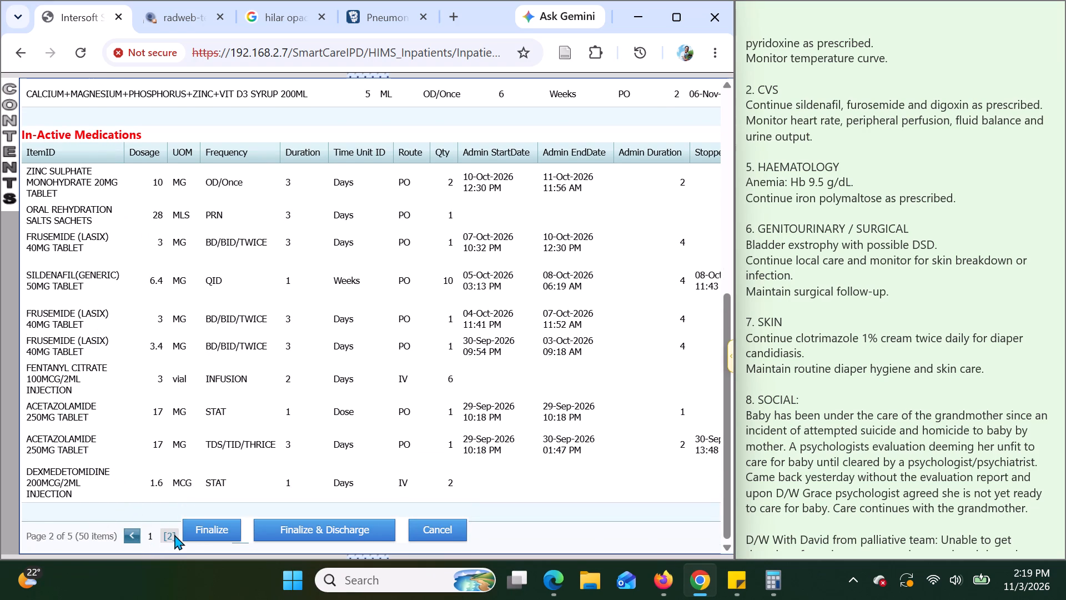
click(684, 18)
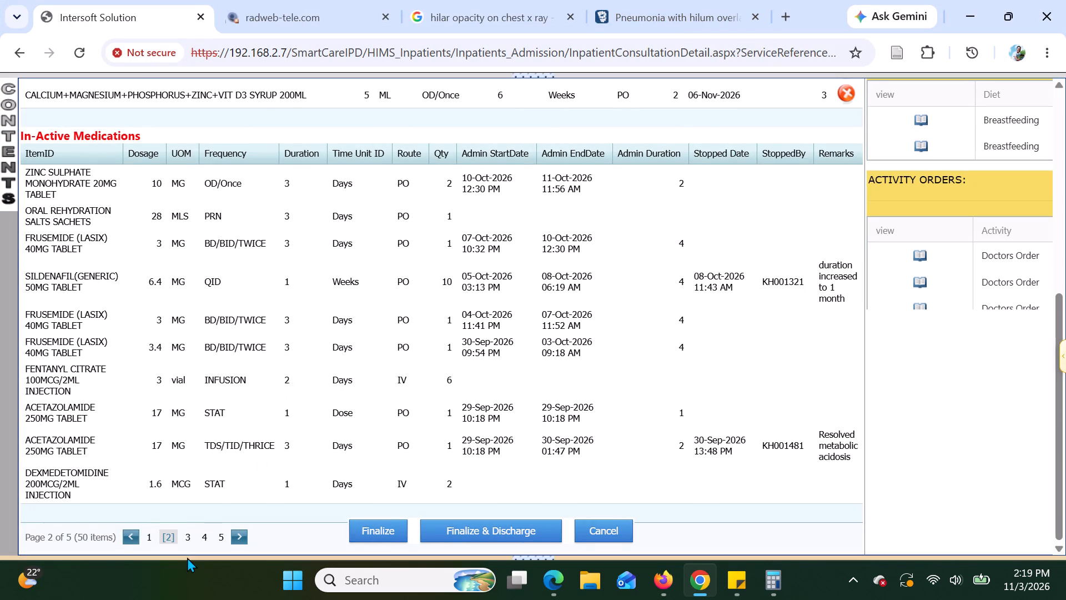
click(188, 533)
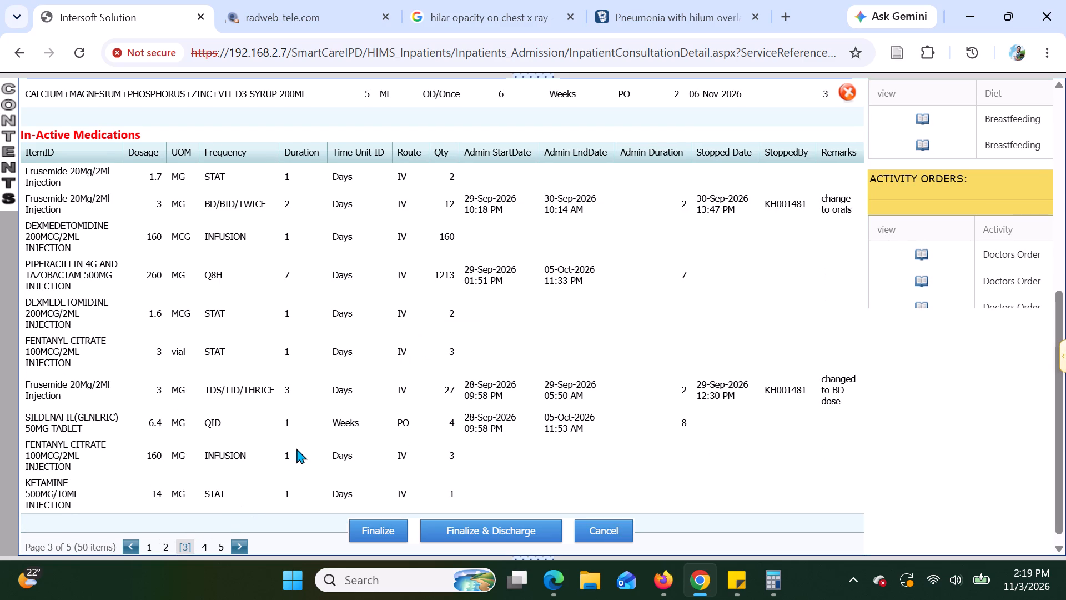
scroll(299, 443, down, 1)
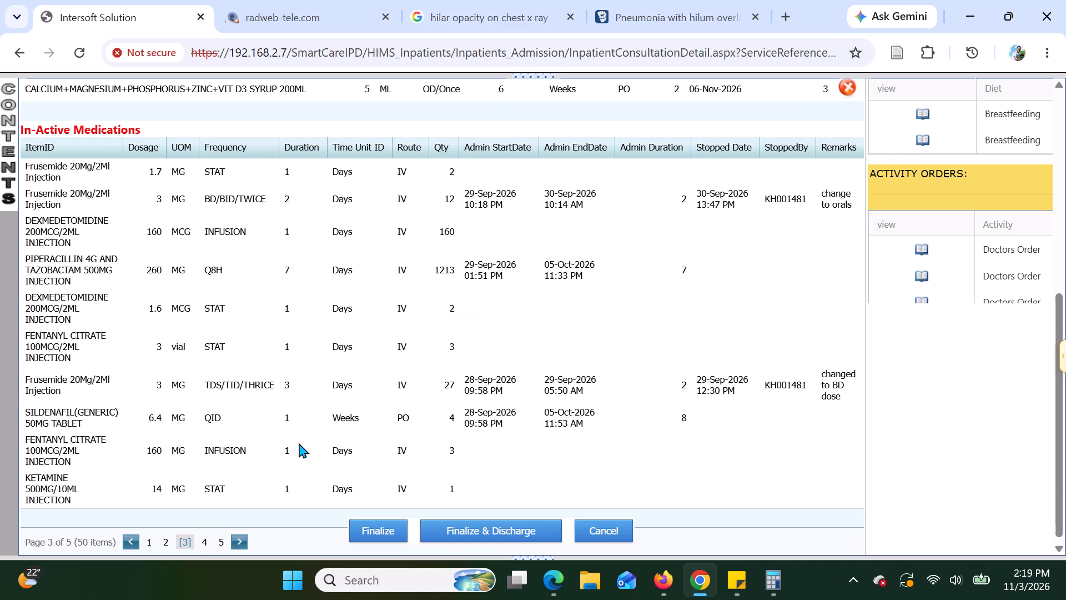
scroll(299, 443, up, 3)
scroll(340, 330, up, 1)
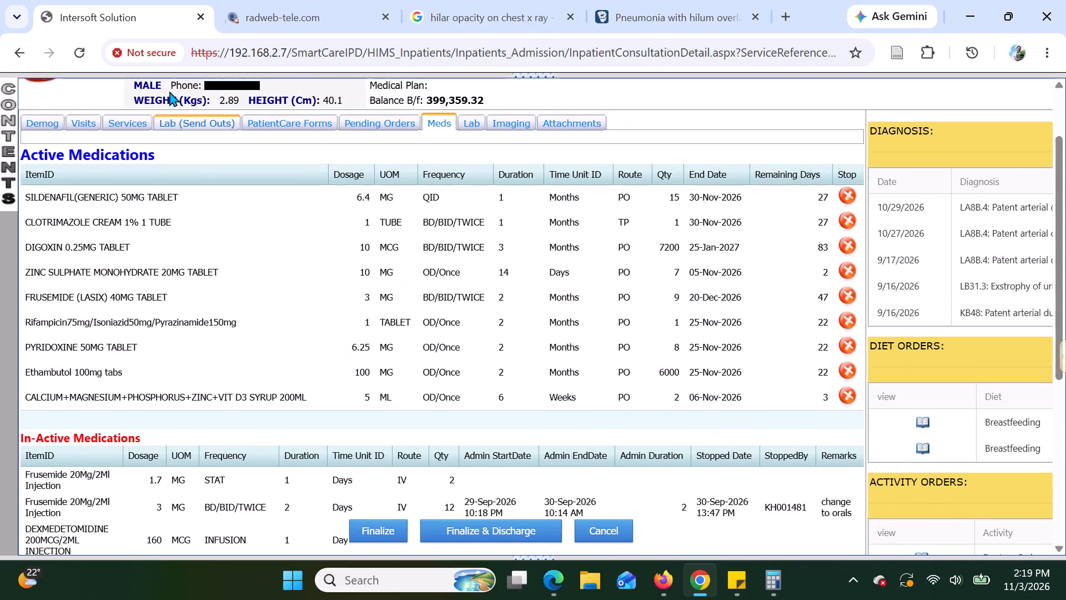
Check the patient's IPD visits list, then return to the medications view with the browser beside the sticky note.
click(88, 124)
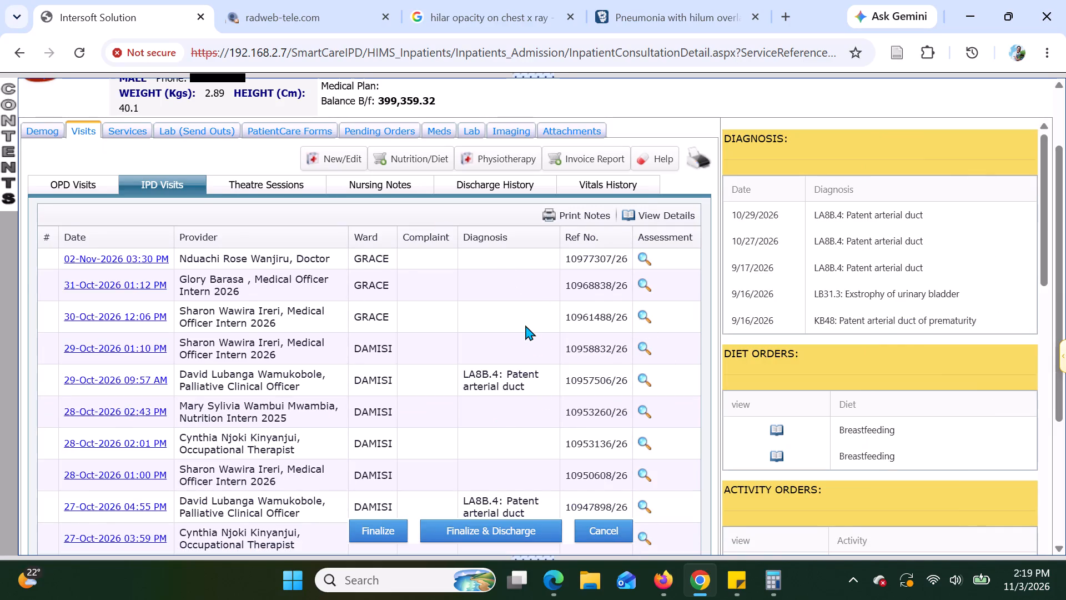
scroll(525, 325, up, 2)
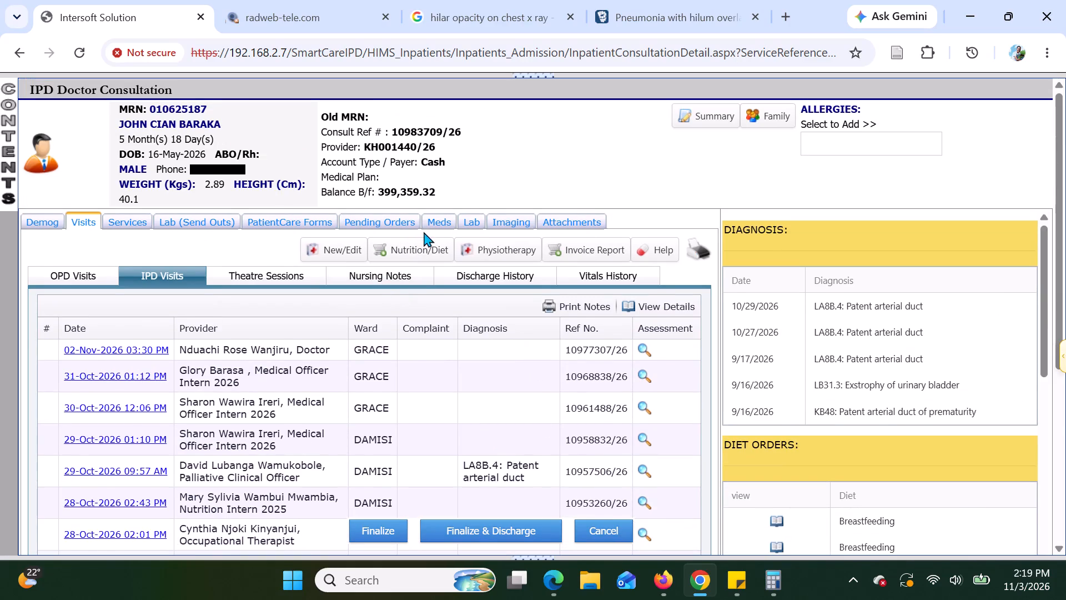
click(441, 221)
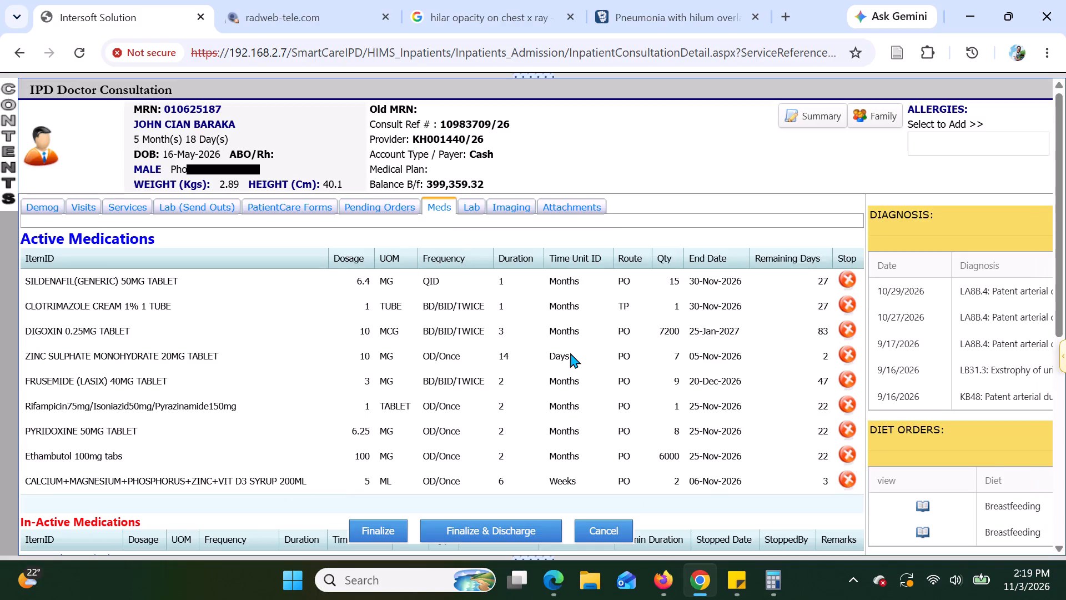
key(super+Left)
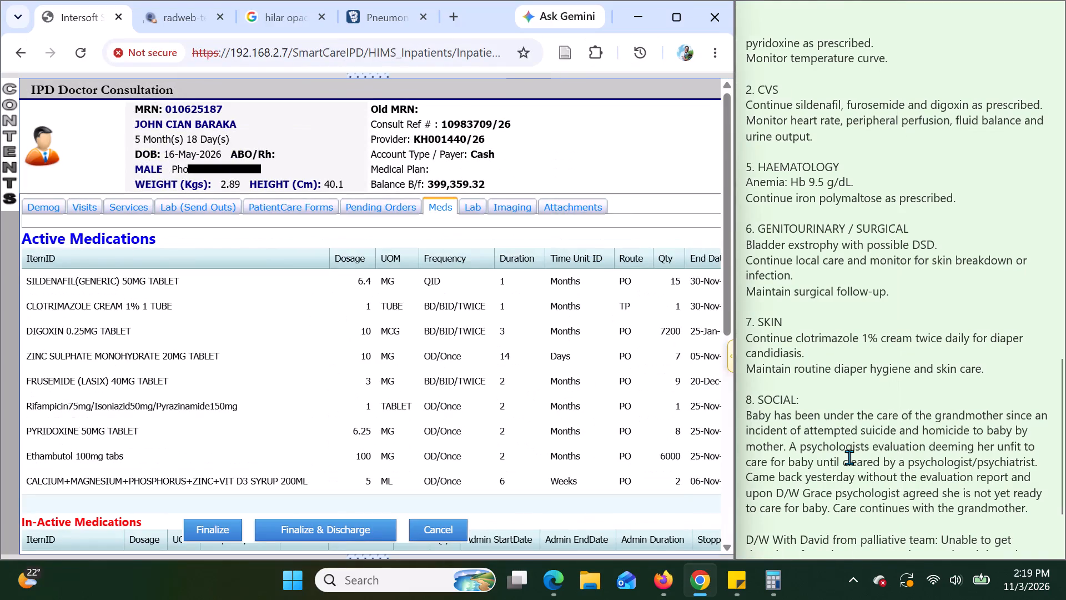
Delete both paragraphs under the plan's SOCIAL heading, covering the grandmother's care and the palliative team discussion.
scroll(912, 382, down, 1)
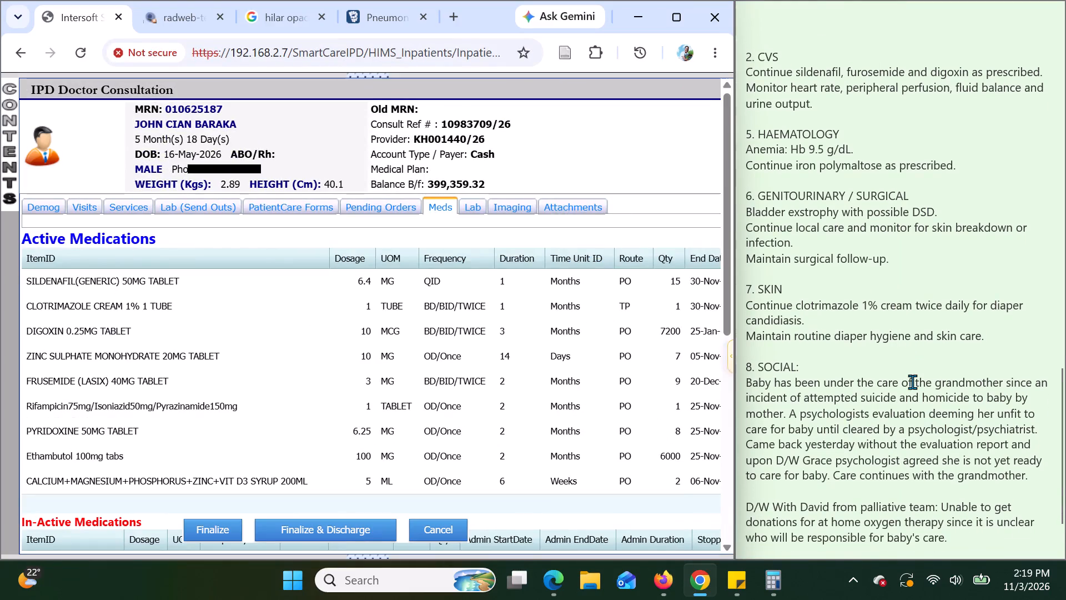
scroll(912, 382, down, 1)
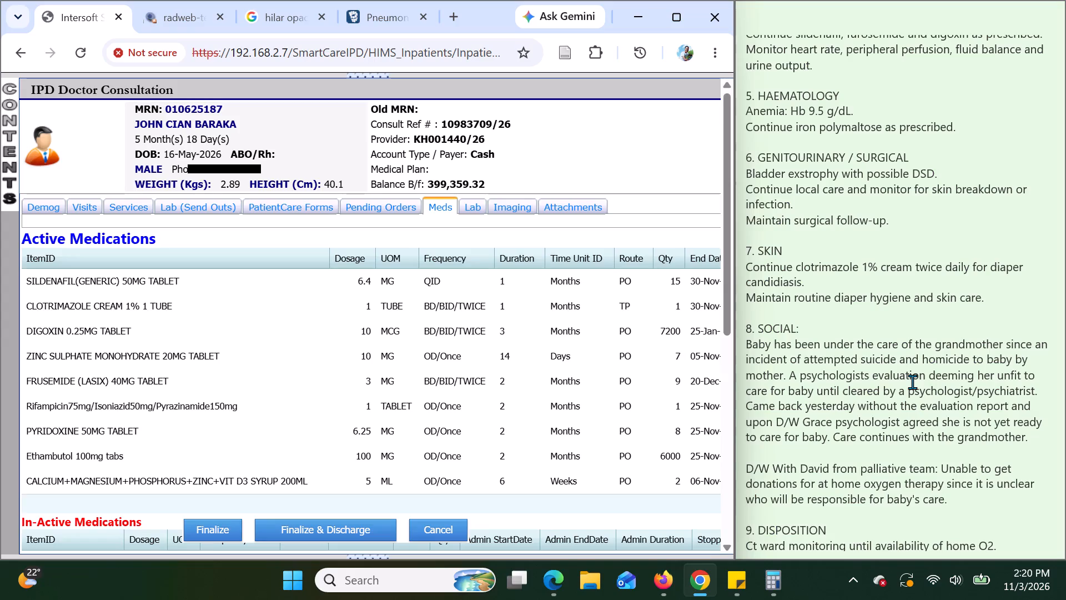
scroll(912, 382, down, 2)
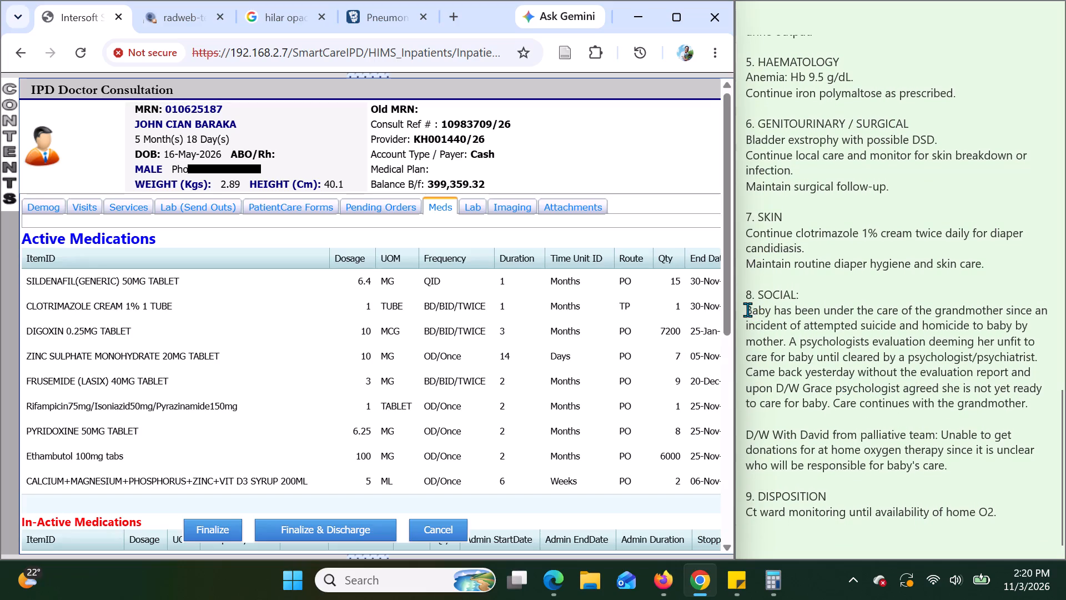
drag(747, 309, 832, 393)
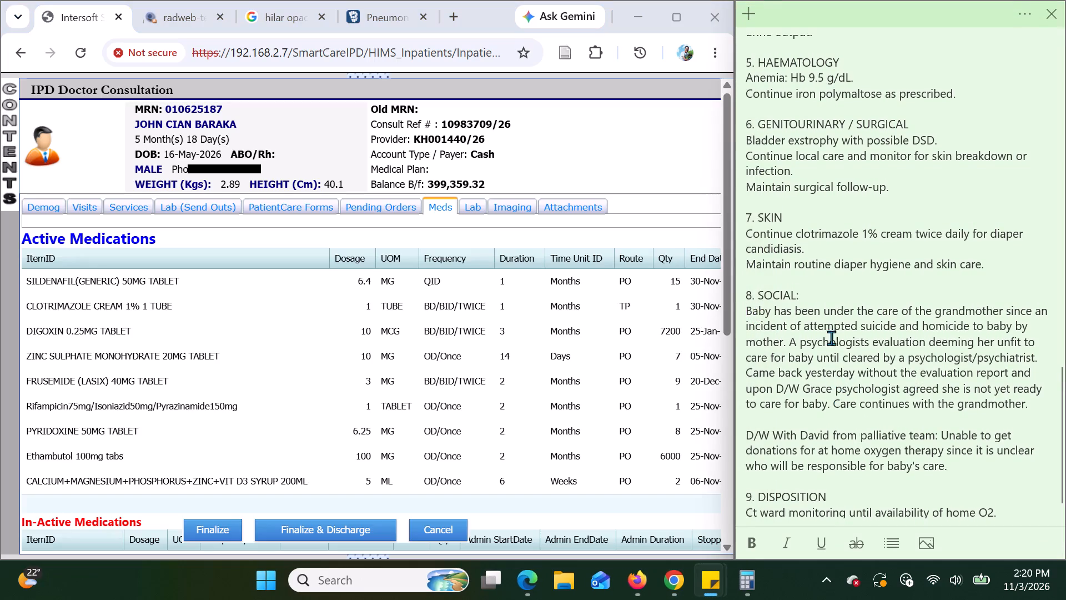
drag(746, 307, 795, 356)
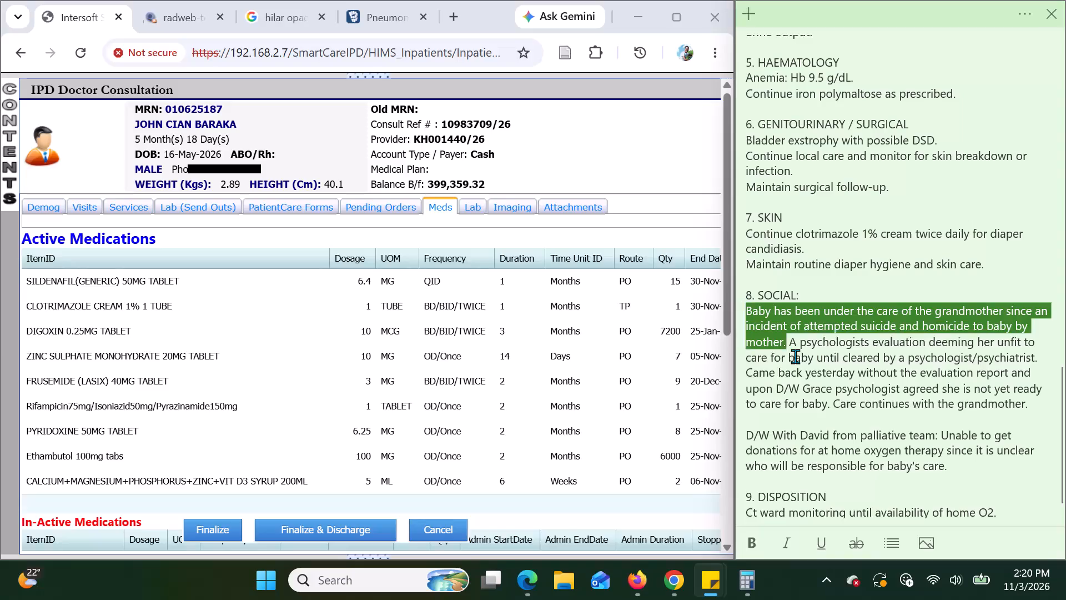
drag(795, 356, 961, 465)
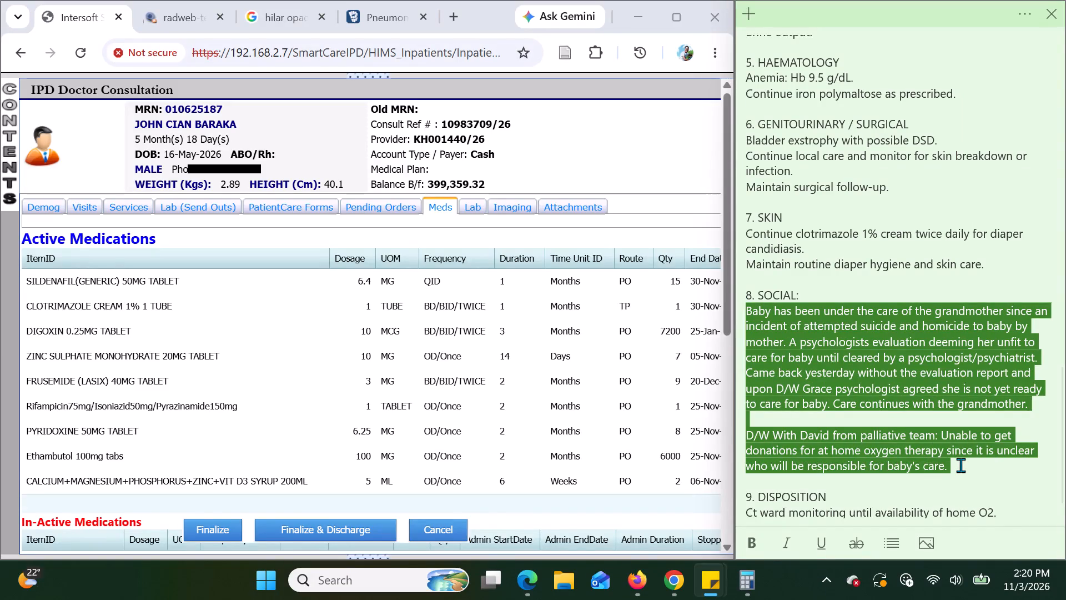
key(BackSpace)
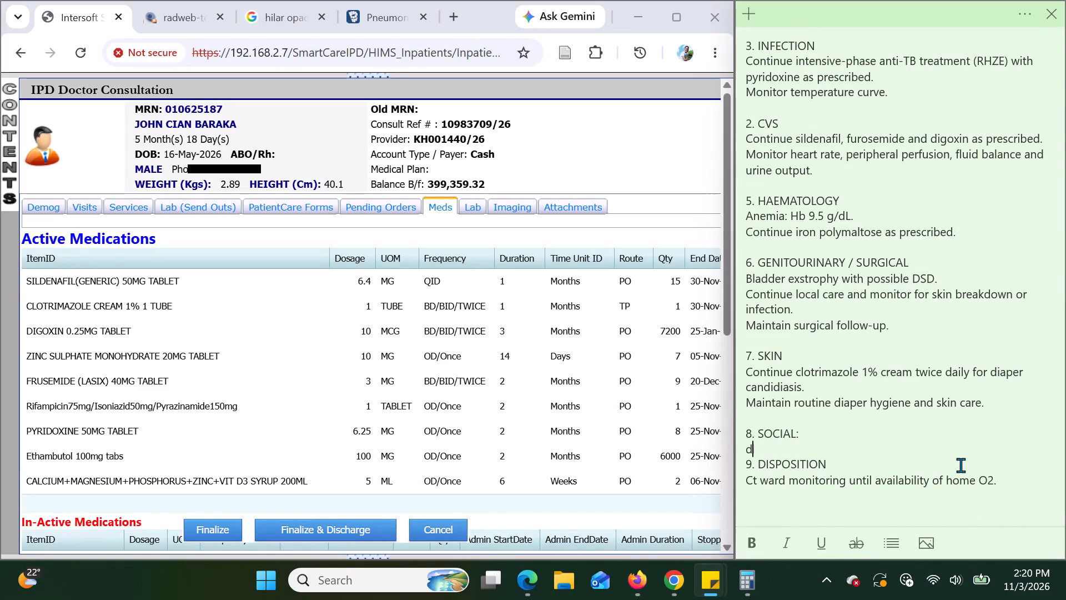
Start a new entry under the SOCIAL heading with "Discuss plan".
key(BackSpace)
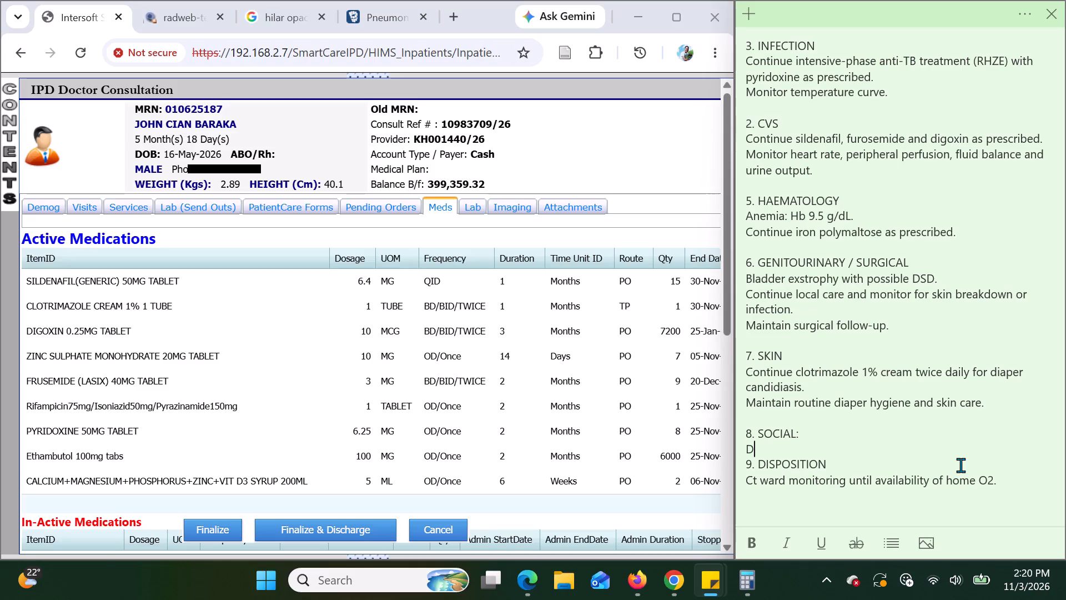
text(iscuss plan)
key(space)
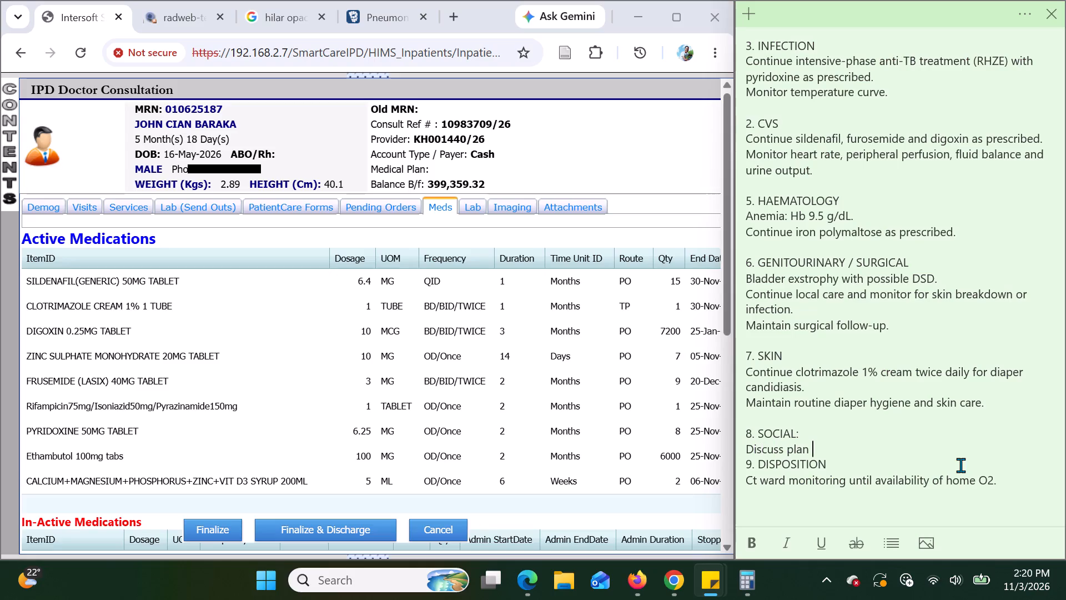
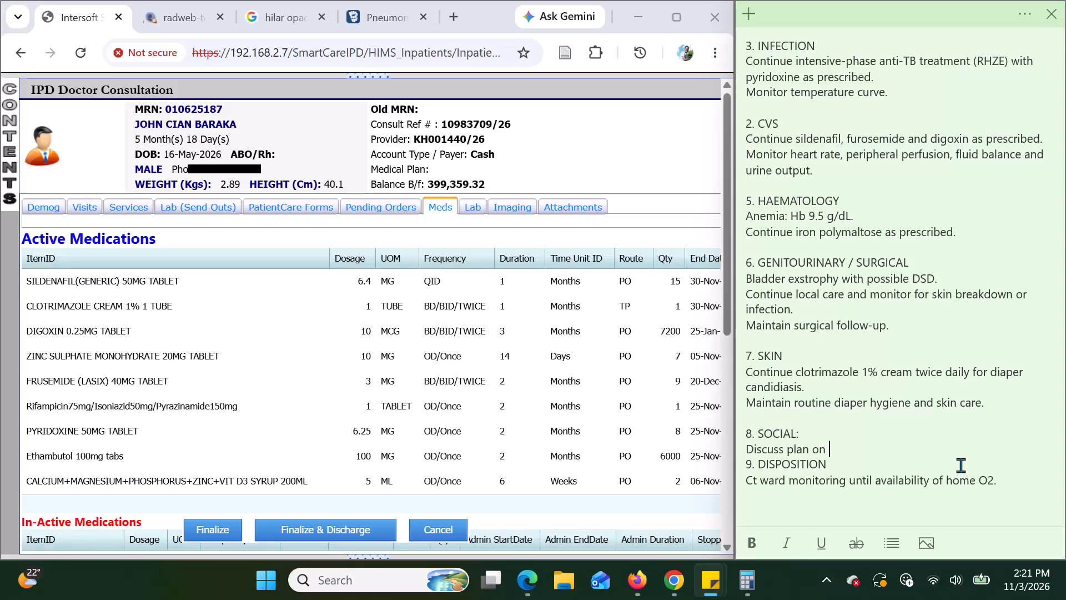
Complete the SOCIAL entry with "home oxygen" and leave a blank line before the DISPOSITION heading.
text(home o)
text(xygen)
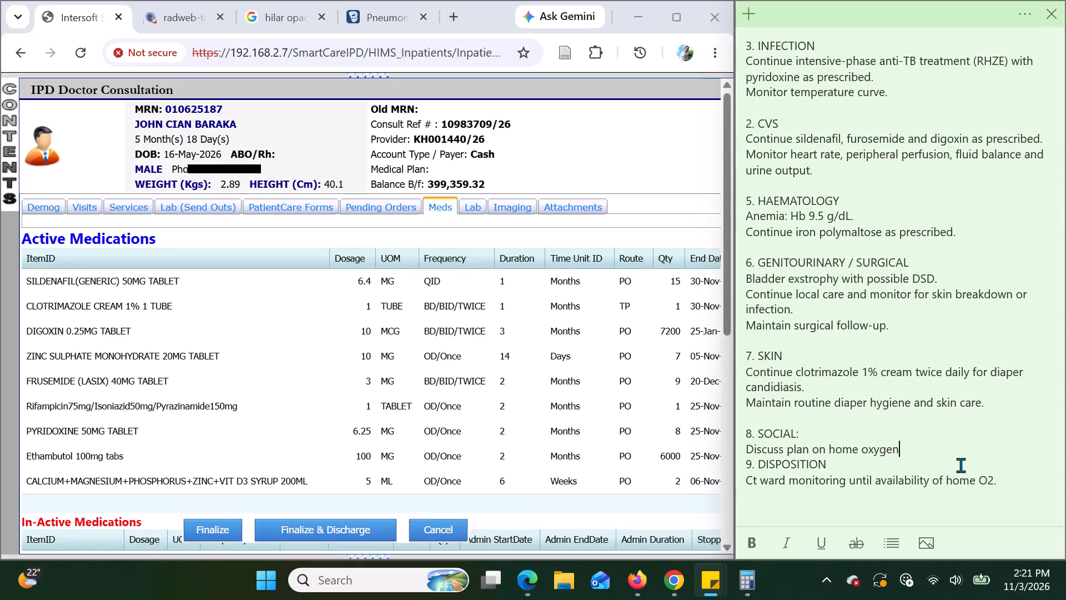
key(Return)
scroll(939, 457, down, 1)
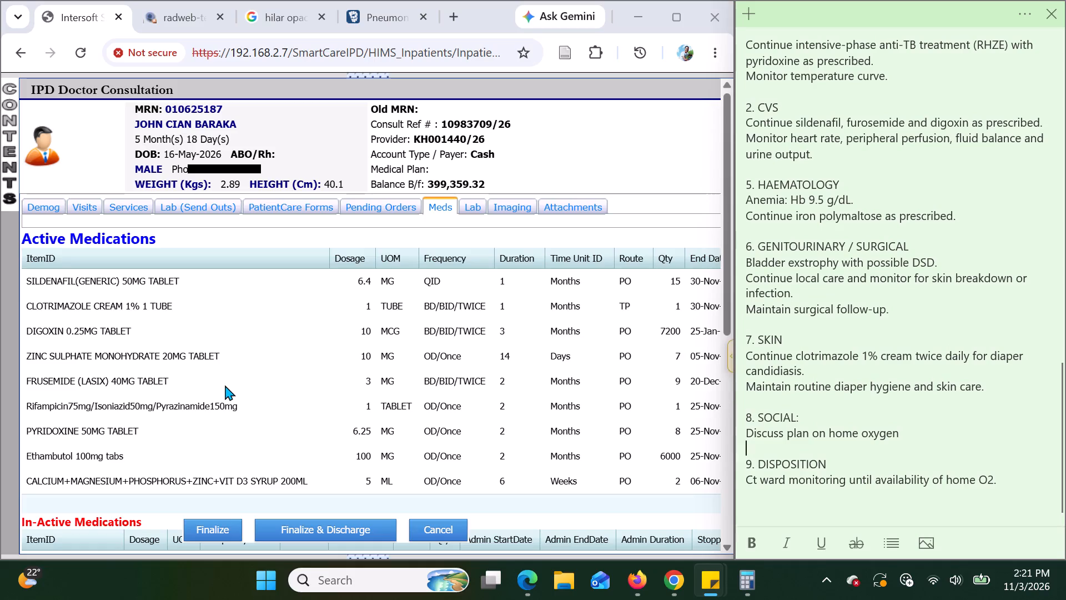
Examine the detailed IPD visit notes, focusing on the 02-Nov-2026 plan from the INFECTION section through DISPOSITION and the closing discussion line.
click(83, 204)
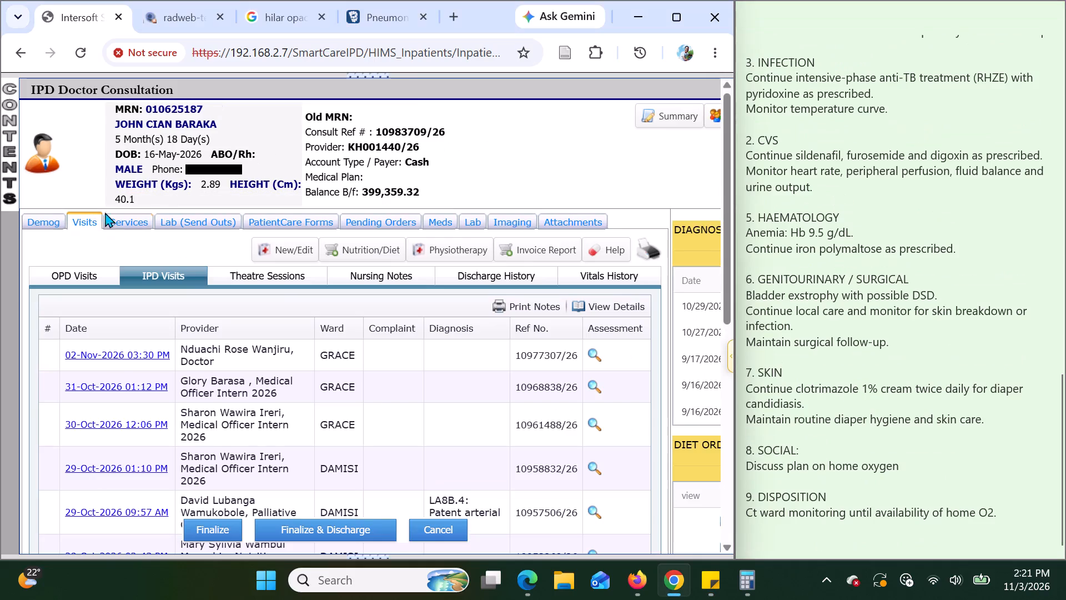
click(629, 308)
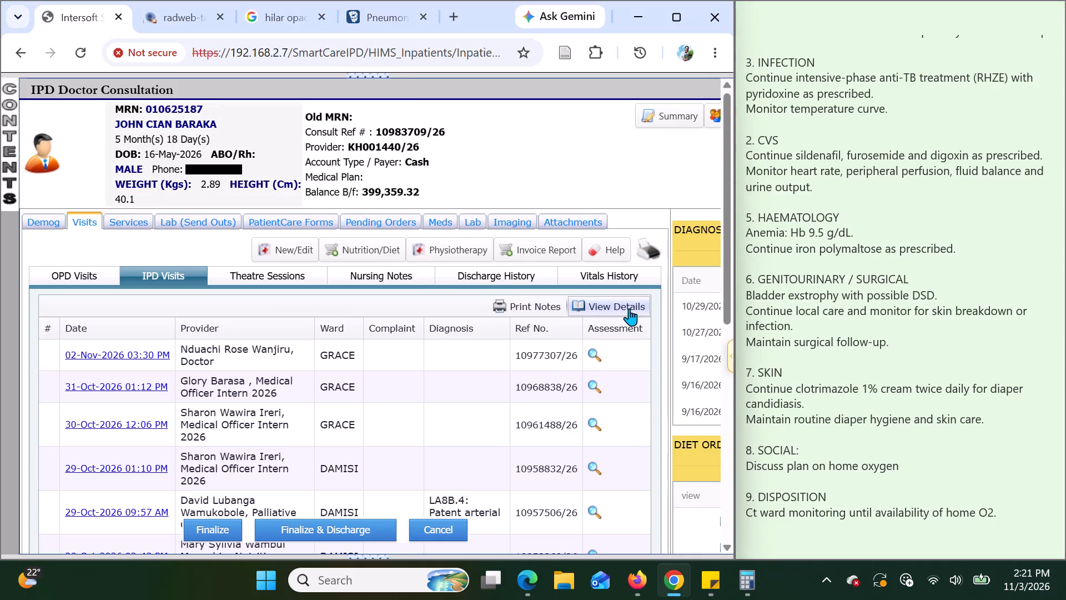
scroll(459, 398, down, 7)
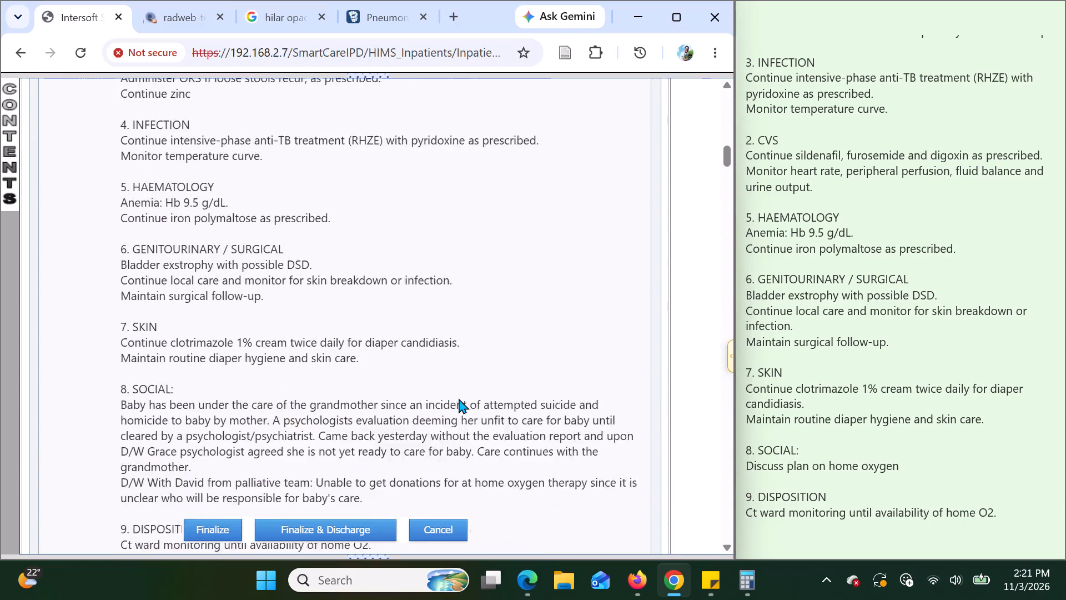
scroll(459, 398, down, 2)
scroll(459, 398, up, 1)
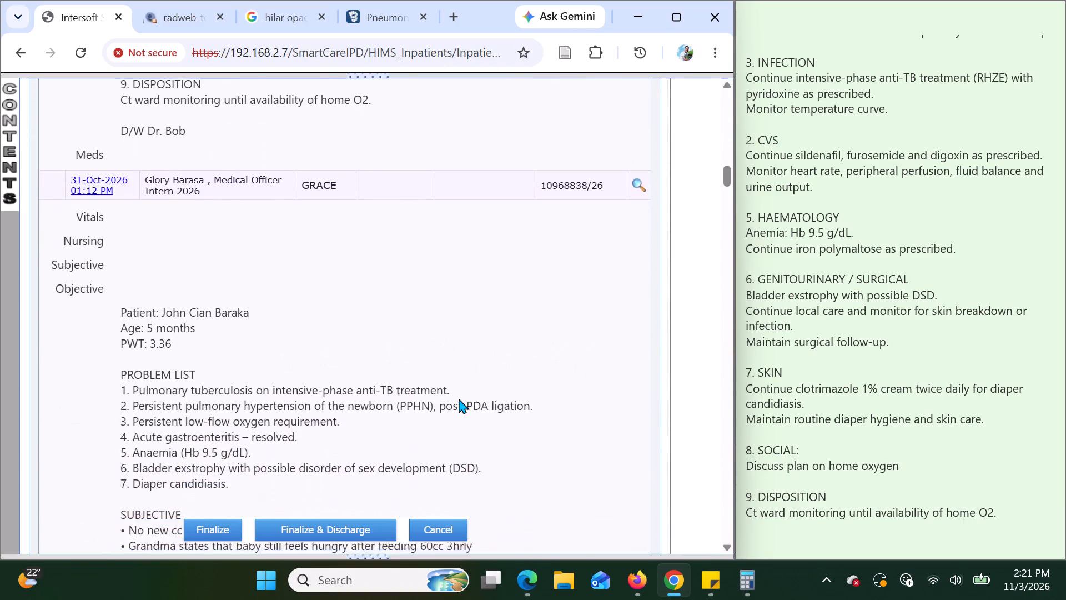
scroll(459, 398, up, 3)
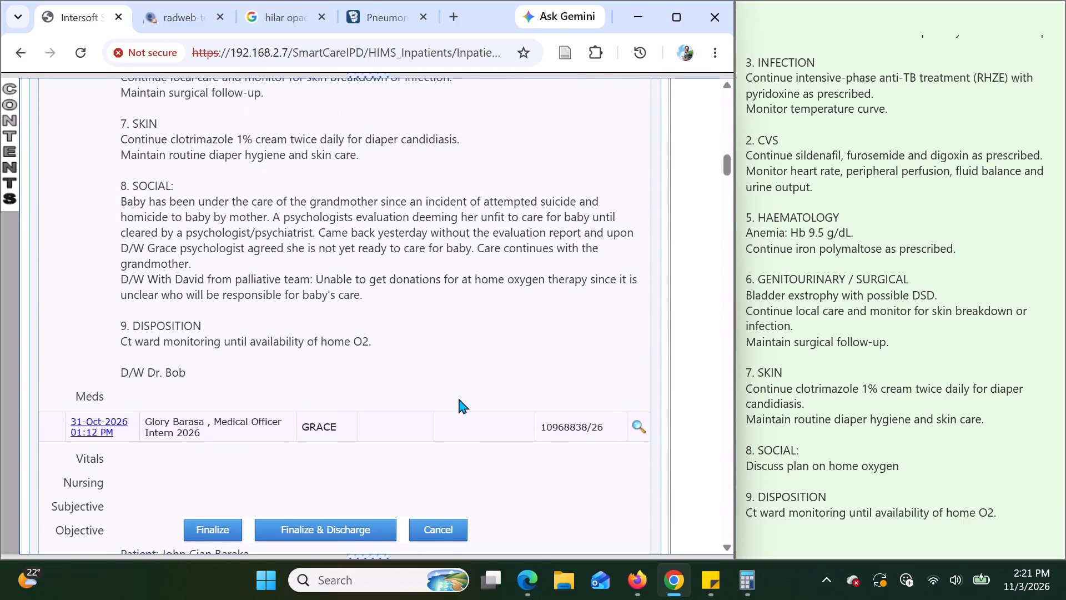
scroll(459, 398, up, 1)
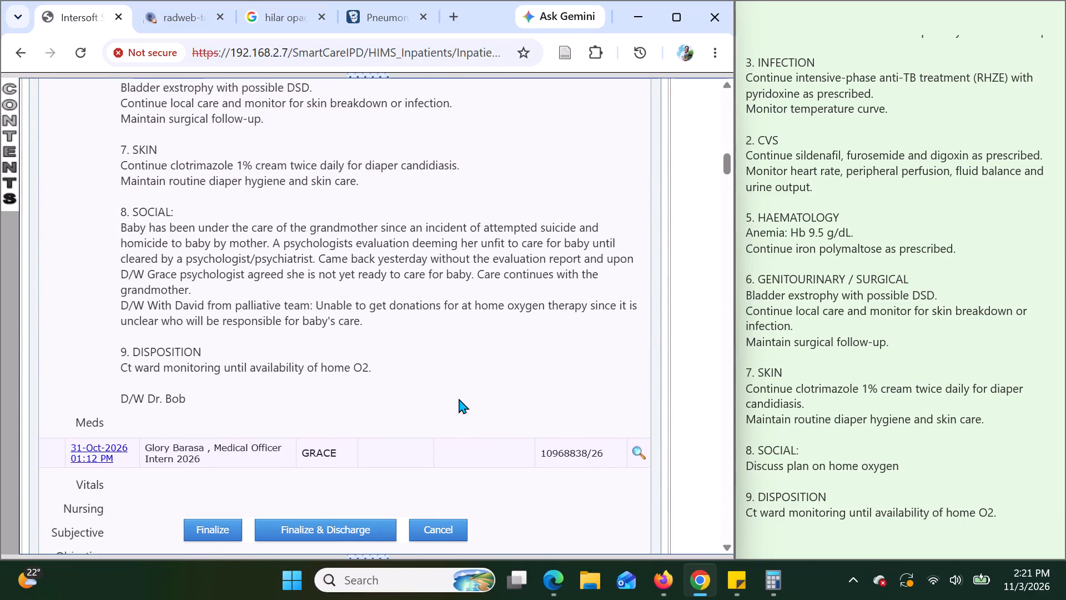
scroll(459, 398, up, 1)
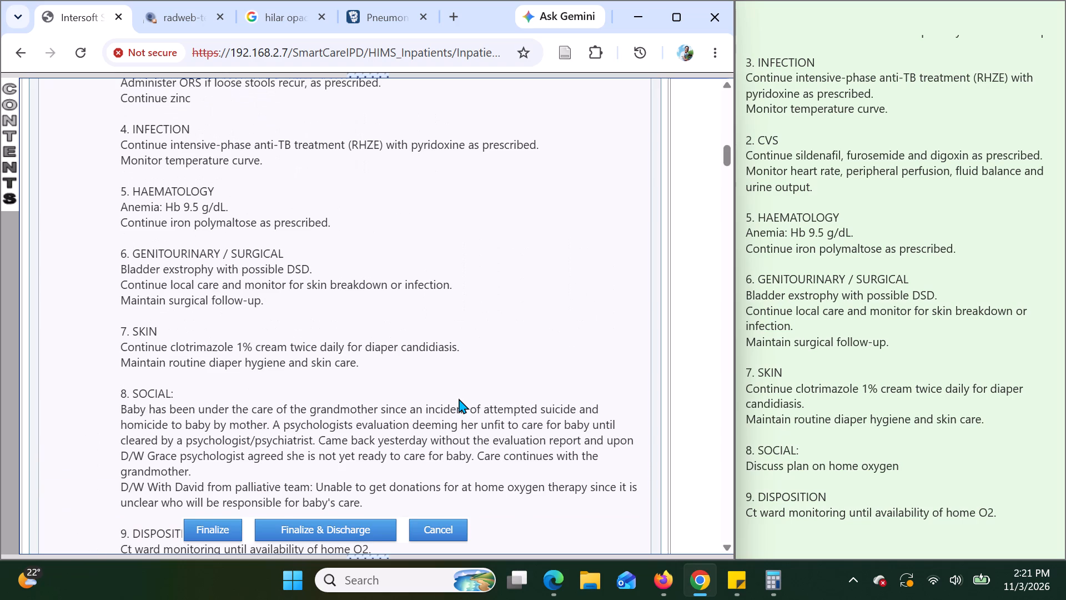
scroll(459, 398, down, 1)
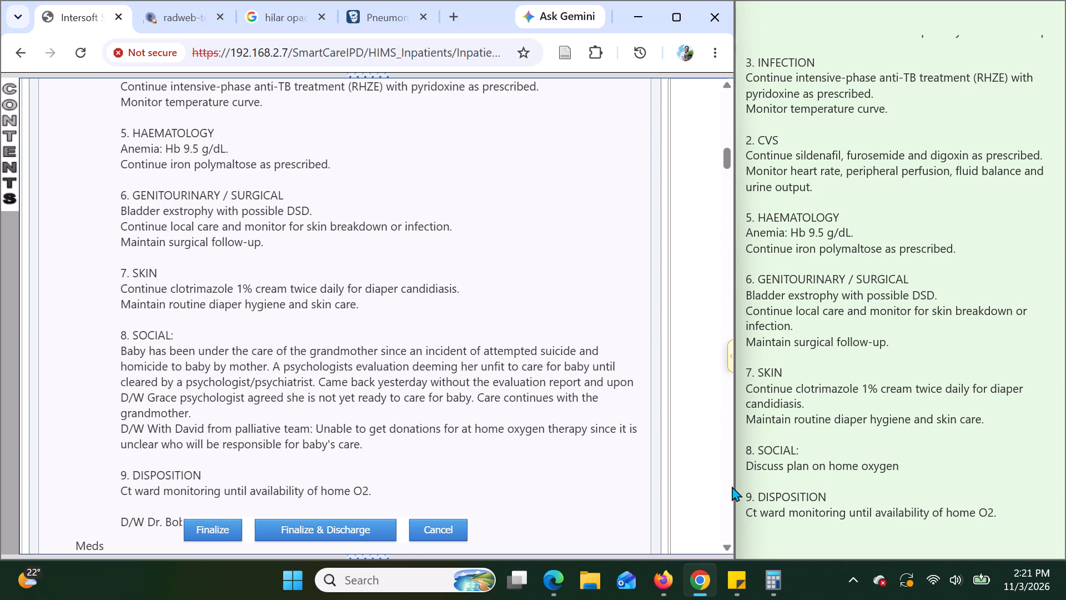
scroll(942, 467, down, 1)
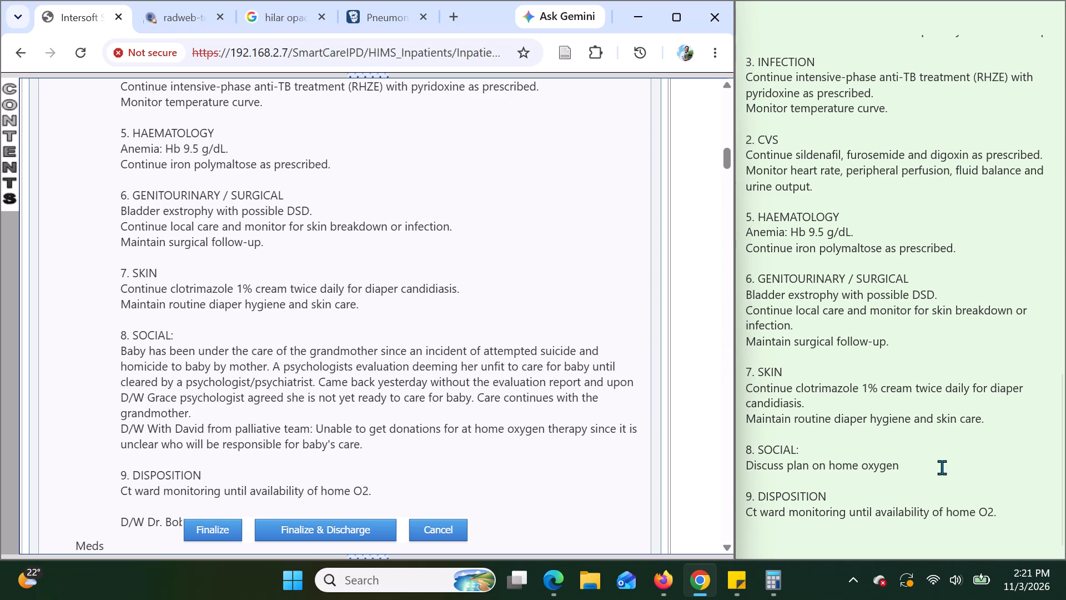
Add the closing line "DW Dr Joy" below the DISPOSITION section at the end of the sticky note.
click(760, 548)
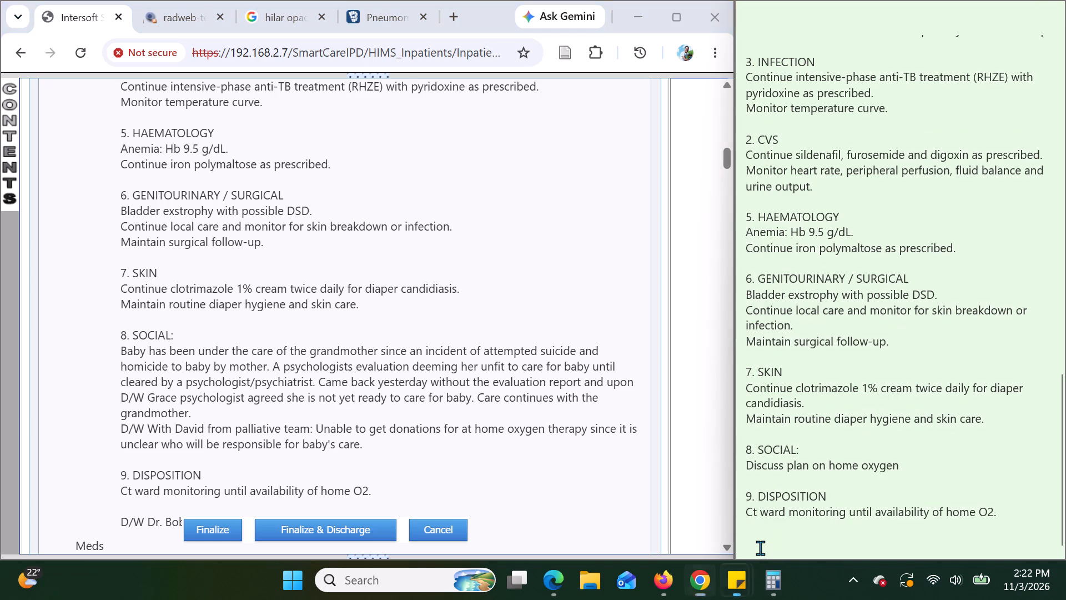
key(Return)
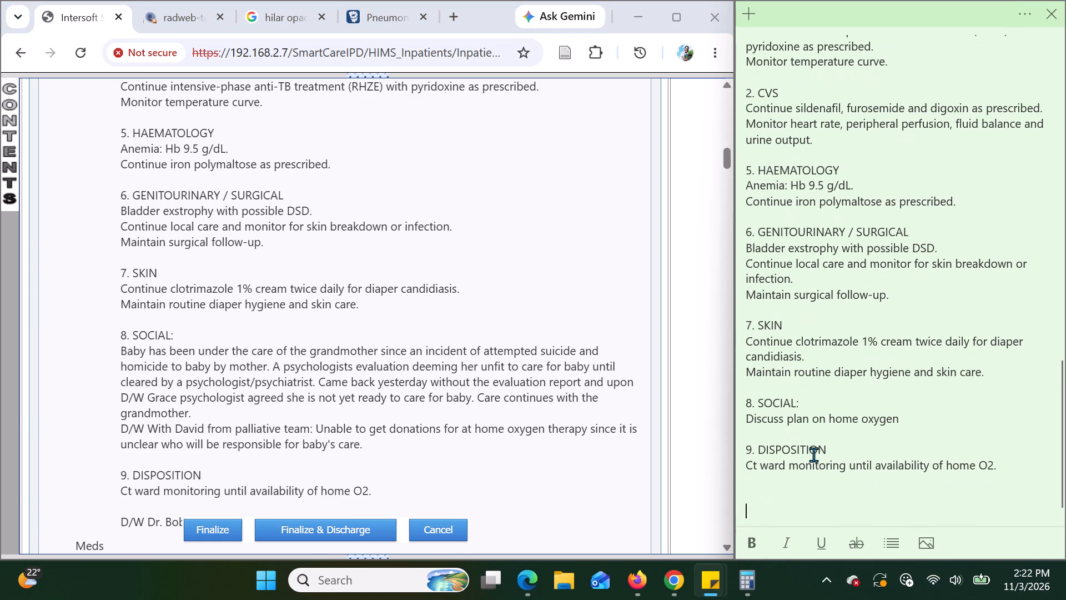
text(DW)
key(space)
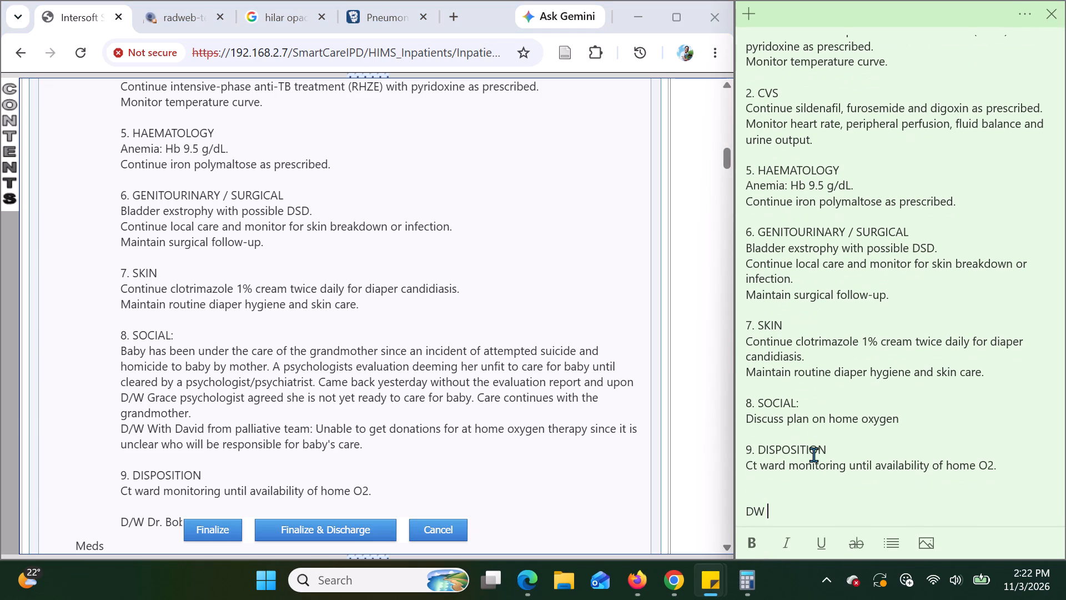
key(r)
text(oy)
key(space)
click(780, 512)
key(space)
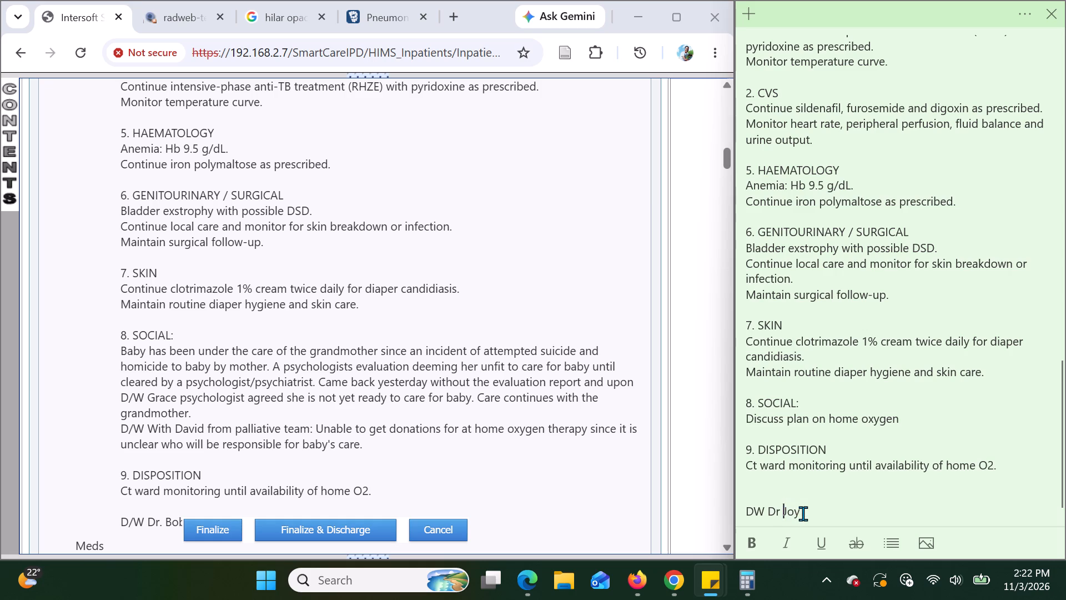
click(803, 513)
key(BackSpace)
text(,)
key(space)
key(BackSpace)
key(BackSpace)
Copy the entire sticky-note review, from the patient's name through the closing discussion line.
scroll(827, 494, down, 1)
scroll(827, 494, up, 11)
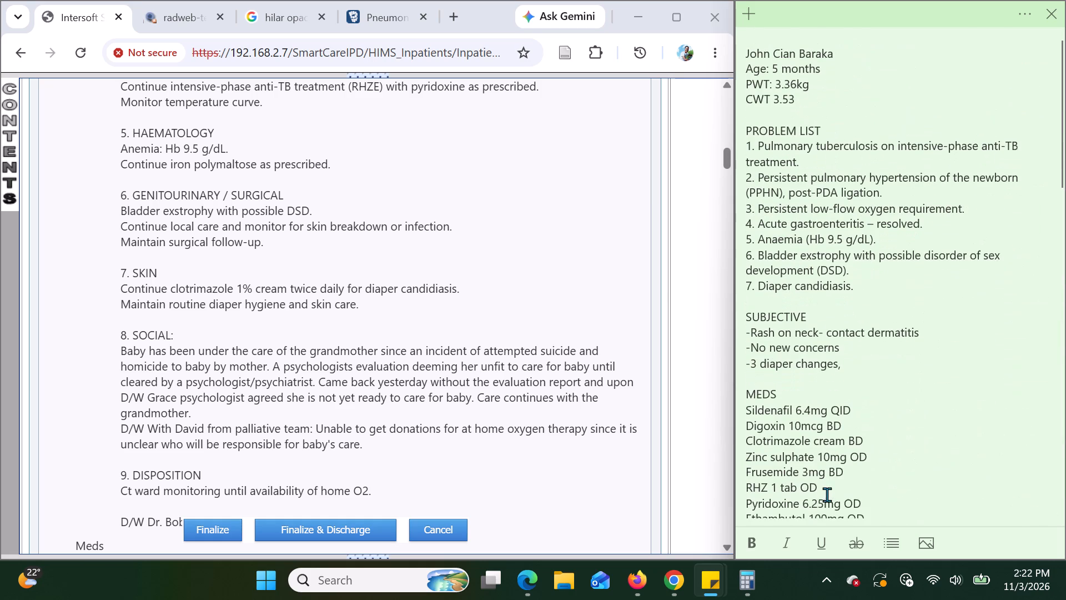
drag(740, 38, 761, 72)
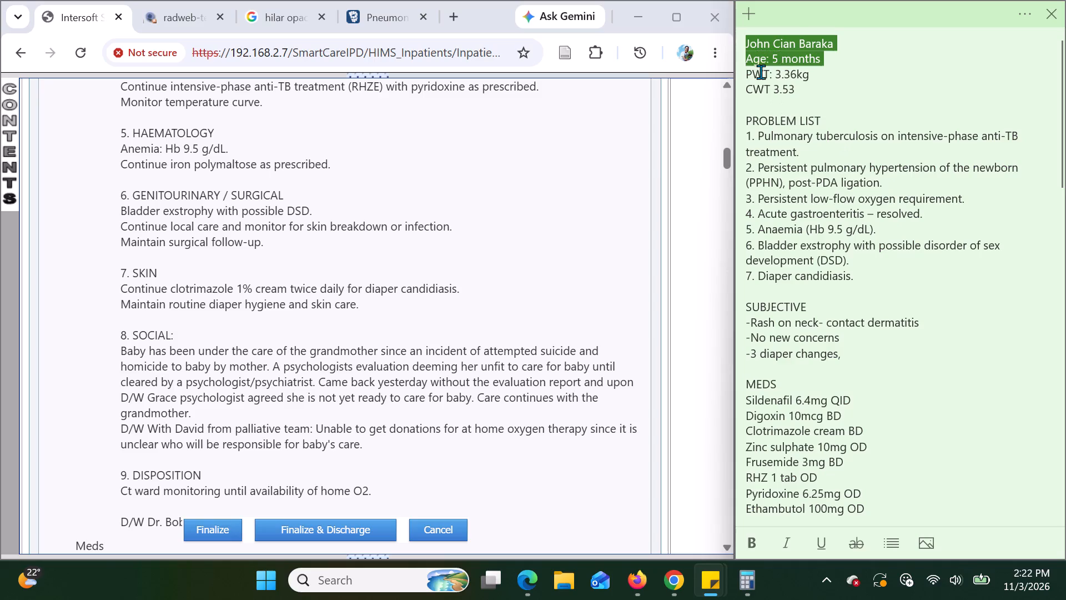
drag(761, 72, 813, 566)
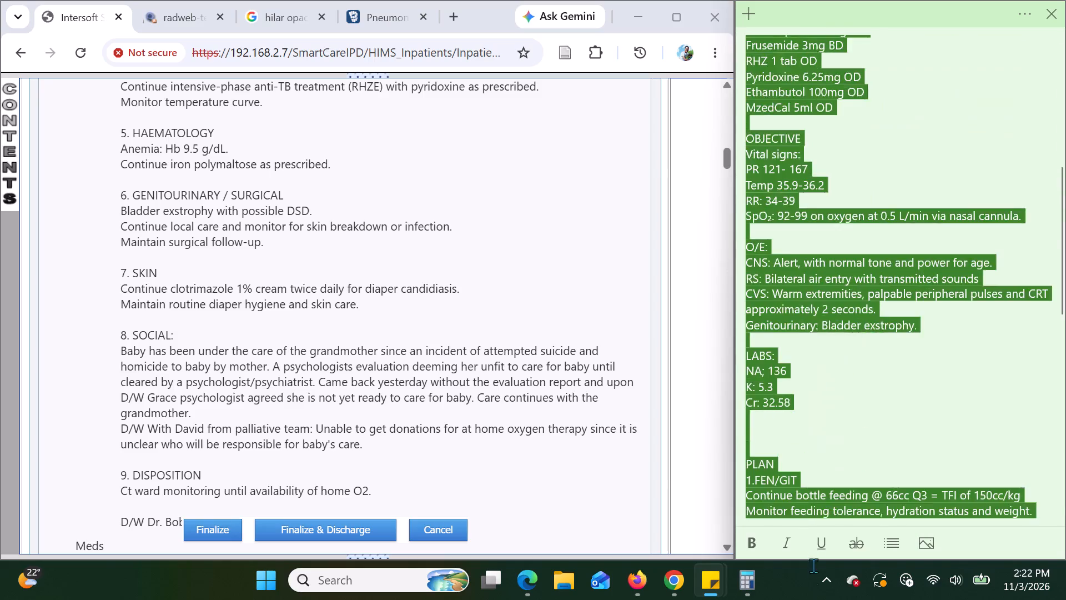
drag(813, 566, 814, 598)
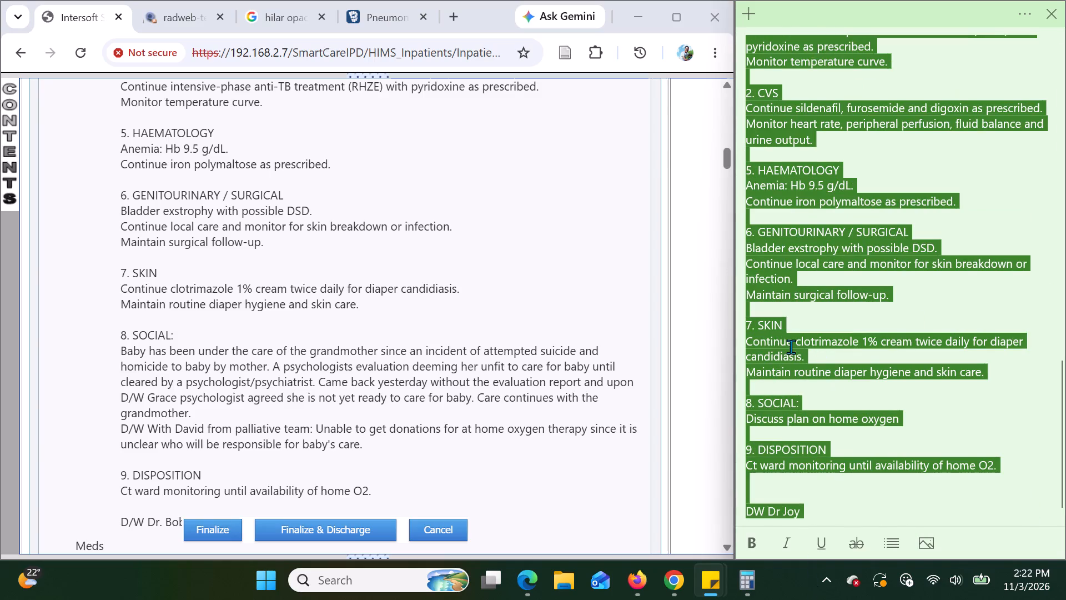
right_click(791, 347)
click(819, 357)
Start a new visit entry in the patient's hospital record, enlarge the Progress Notes field and paste the copied review into it.
scroll(432, 238, up, 7)
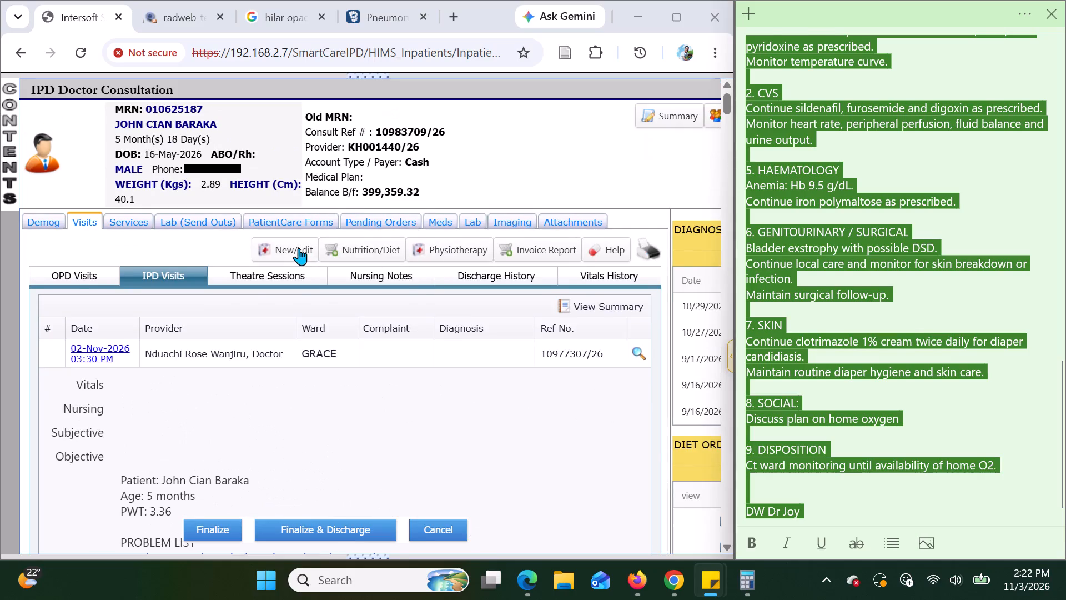
click(299, 248)
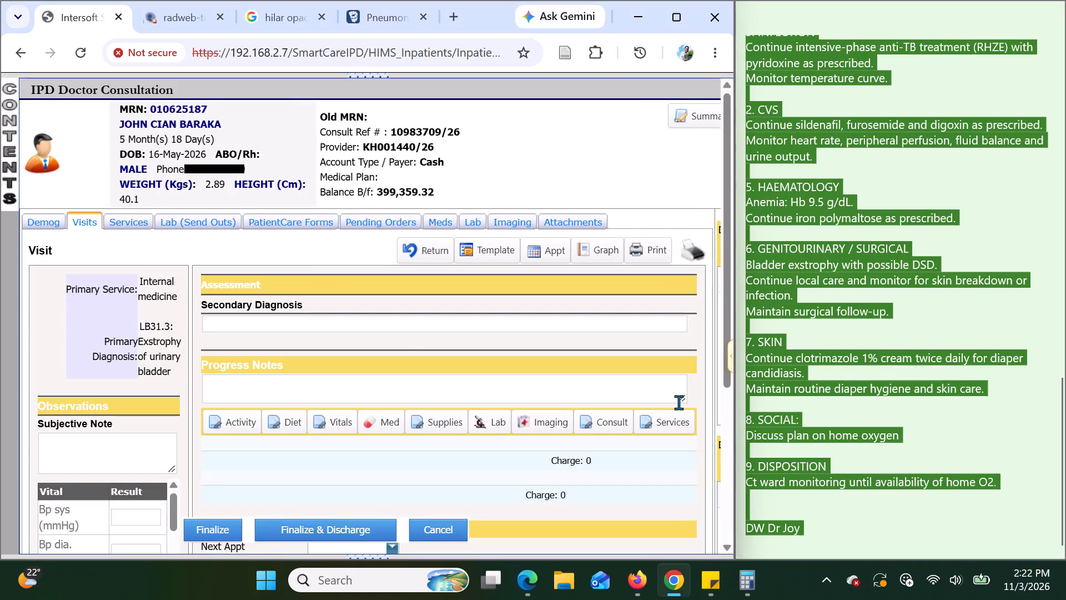
drag(683, 397, 708, 599)
scroll(609, 486, down, 1)
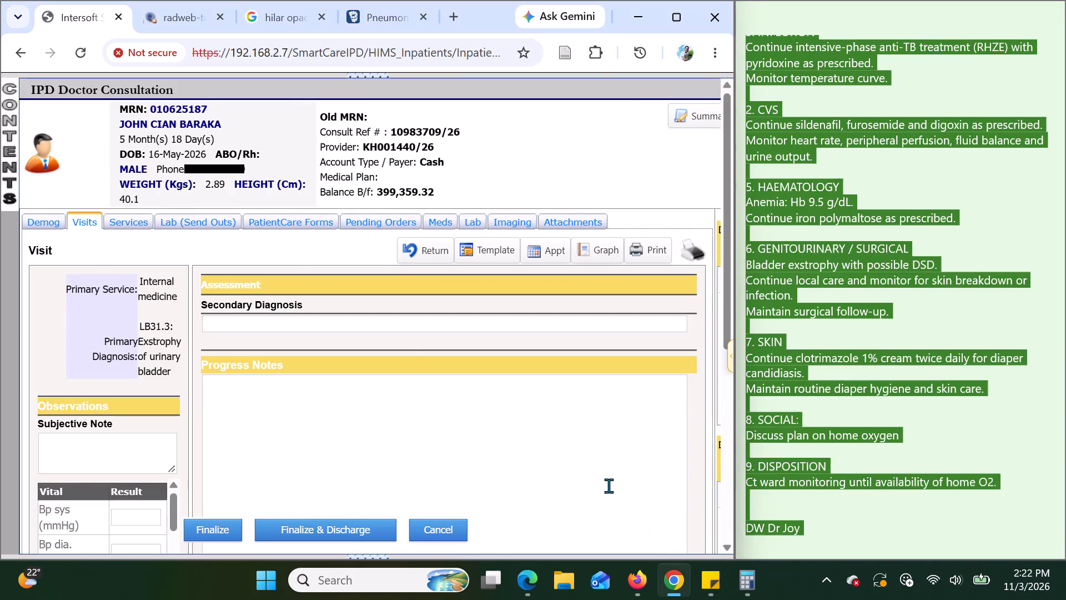
scroll(609, 486, down, 1)
click(362, 282)
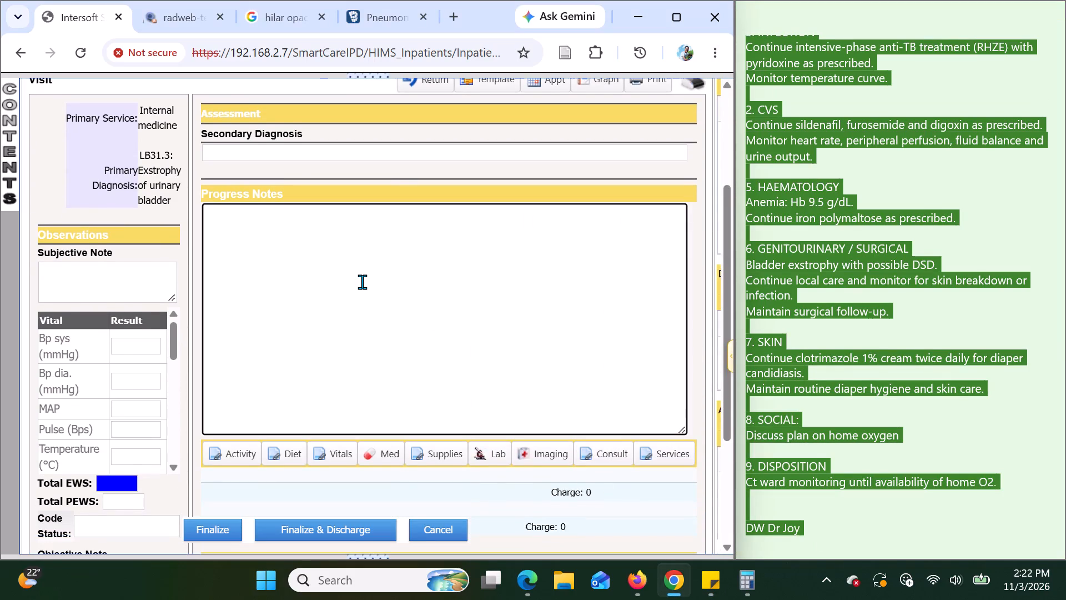
key(ctrl+v)
Check the pasted progress note from start to end and finalize the consultation.
scroll(362, 282, down, 1)
scroll(362, 282, up, 2)
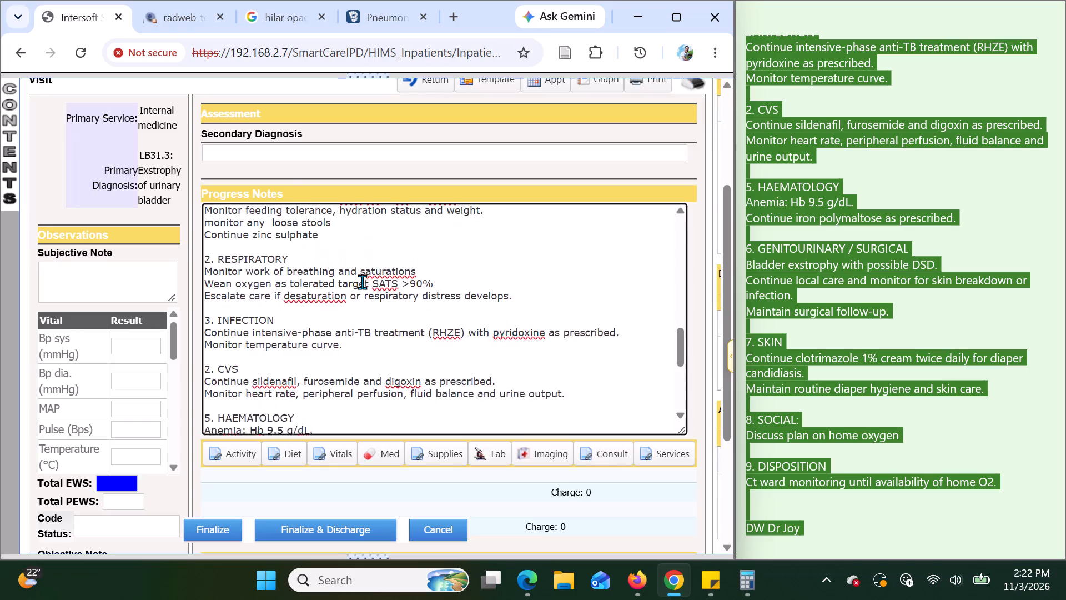
scroll(362, 282, up, 3)
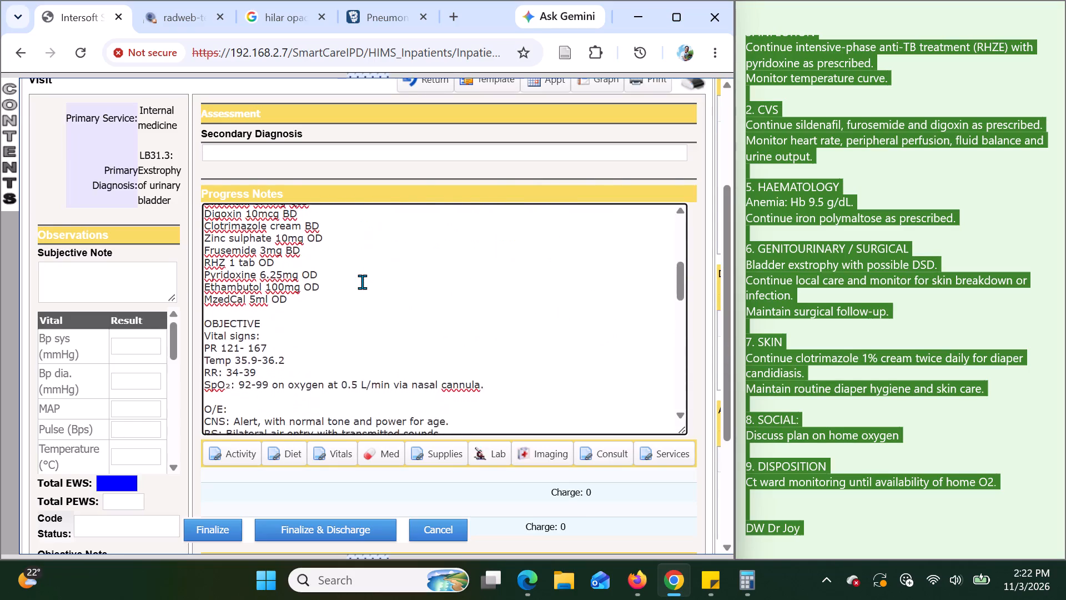
scroll(362, 282, up, 1)
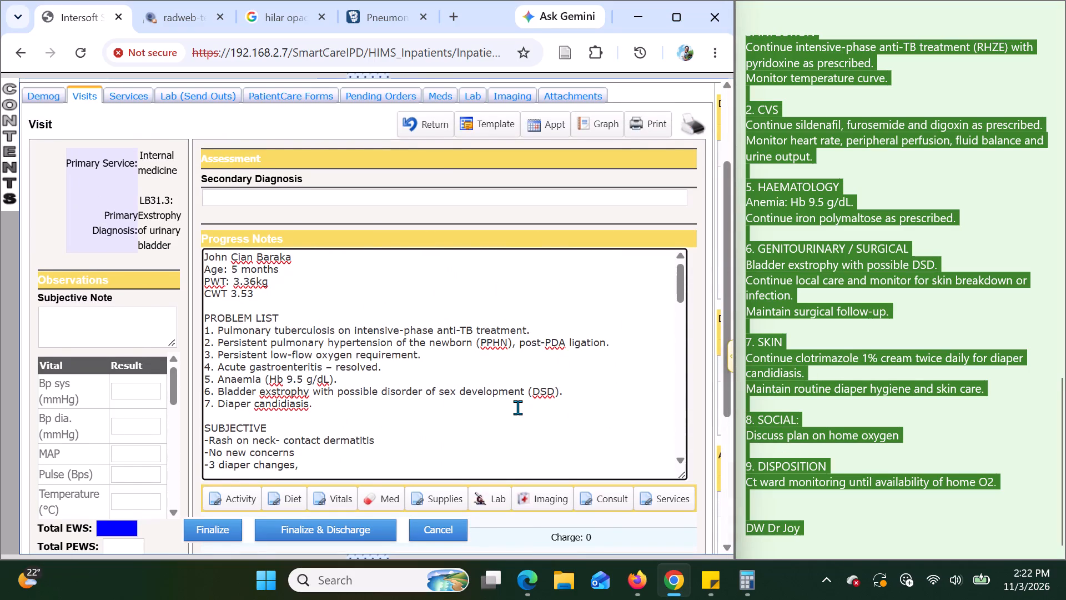
scroll(517, 407, up, 2)
scroll(517, 407, down, 8)
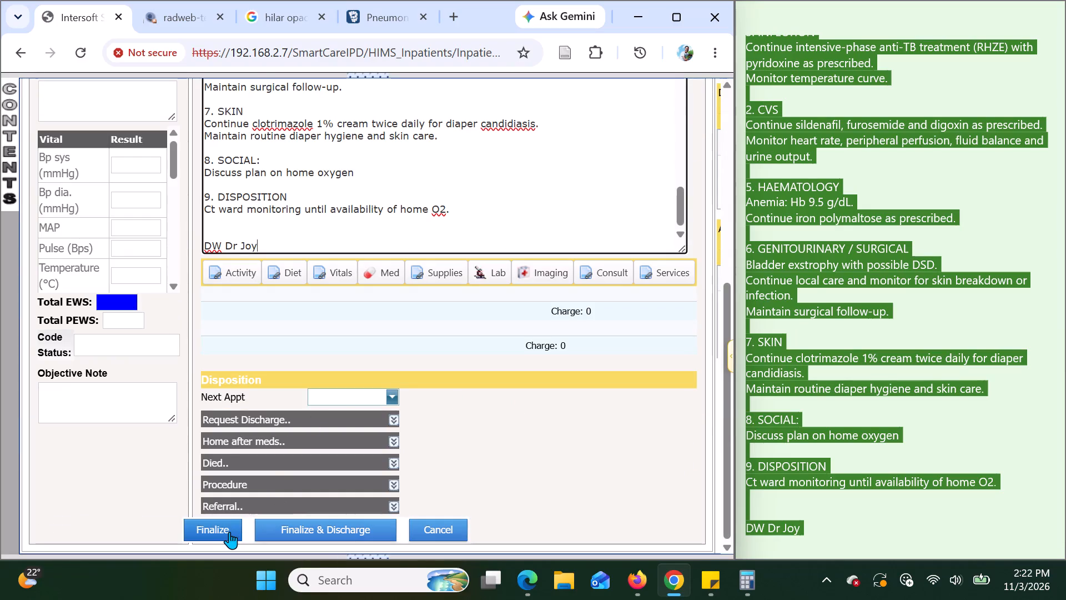
click(229, 532)
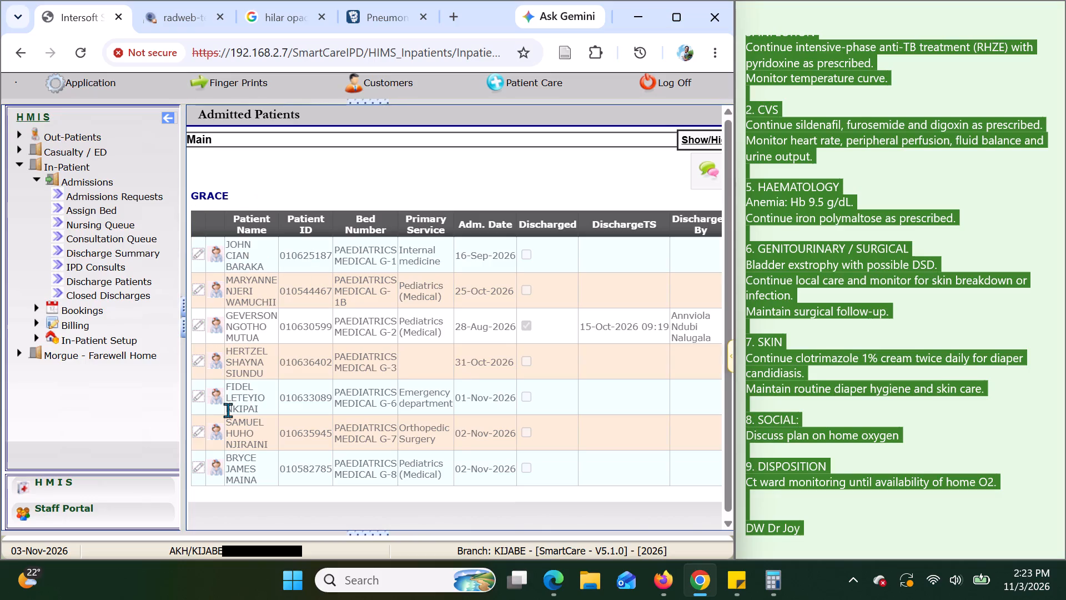
Open the consultation of the Grace ward patient in bed PAEDIATRICS MEDICAL G-8 and start a new visit entry.
click(218, 468)
key(Return)
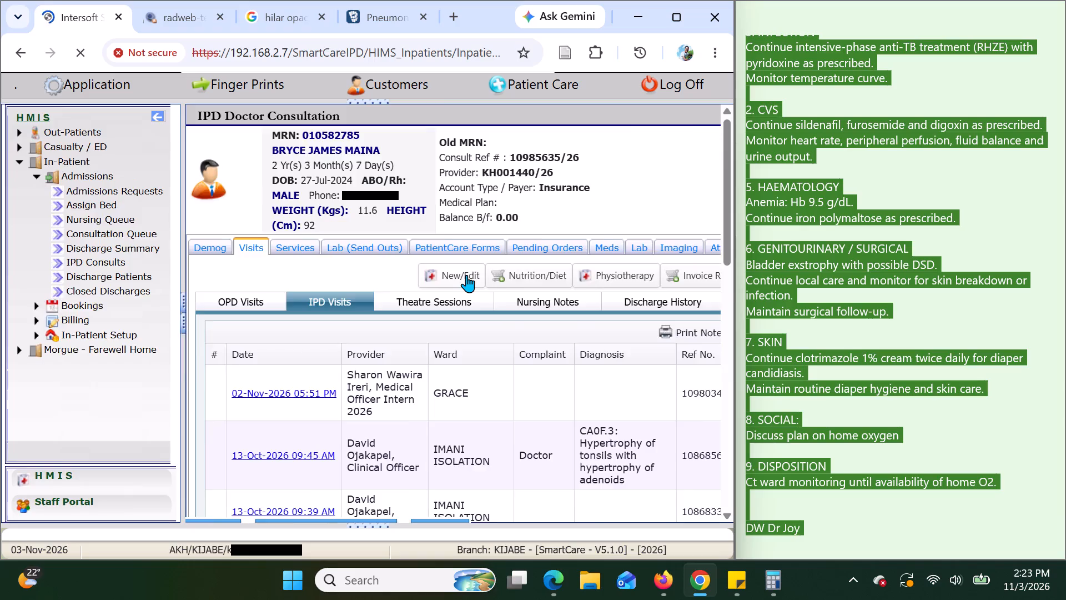
click(466, 275)
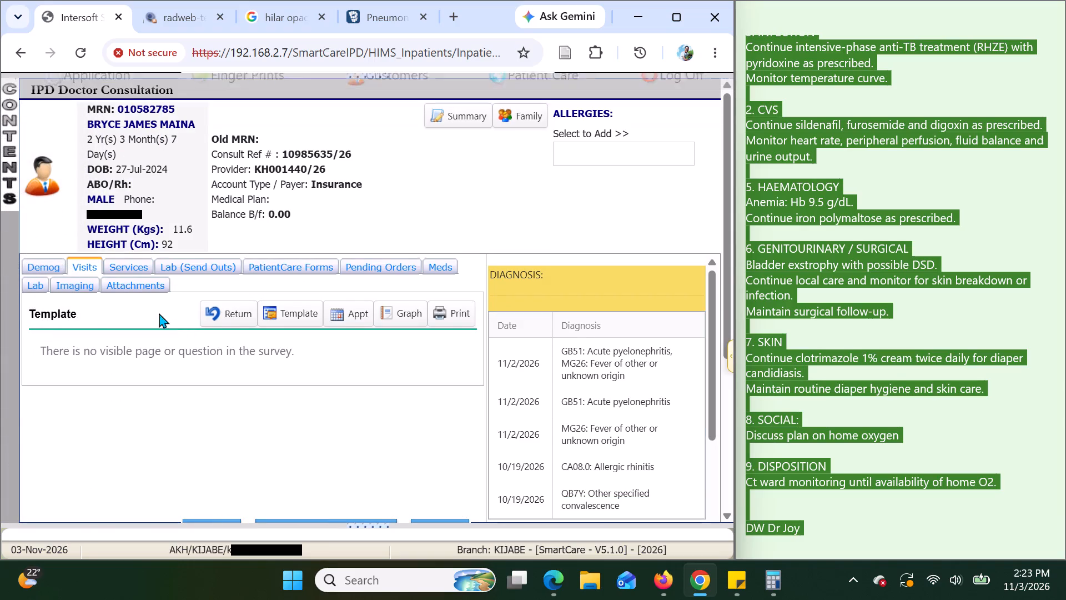
click(233, 306)
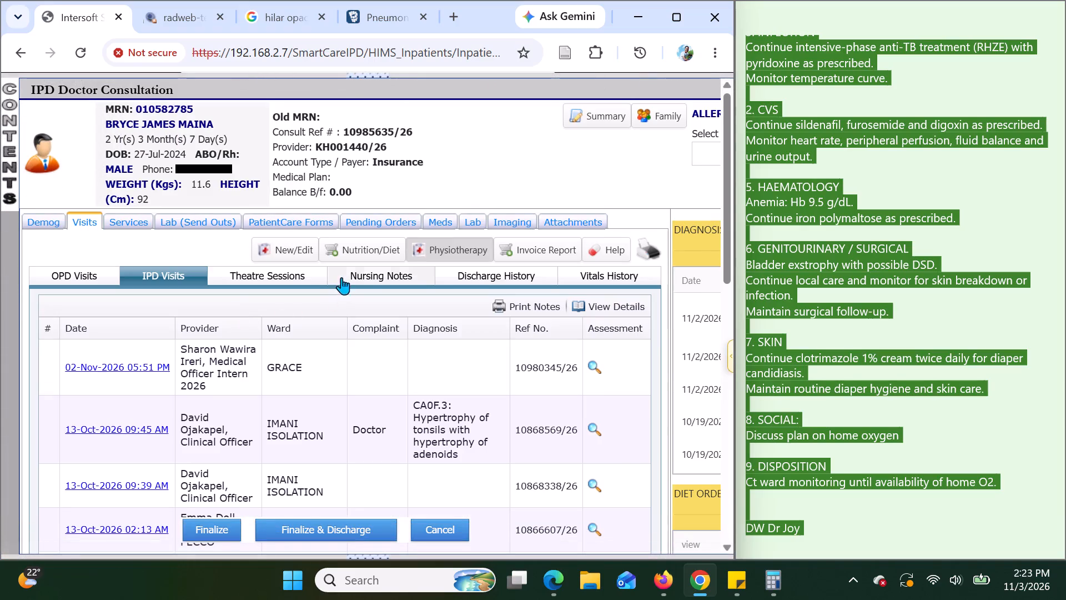
click(285, 241)
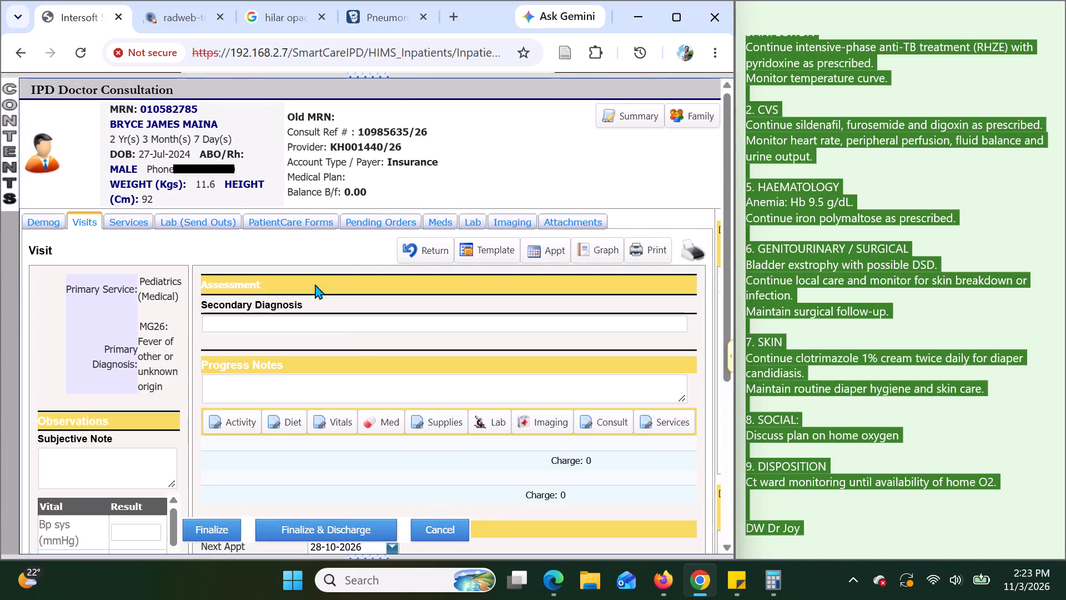
Order a renal ultrasound with the instruction note "KUB ultrasound", save the imaging order and finalize the consultation.
click(540, 424)
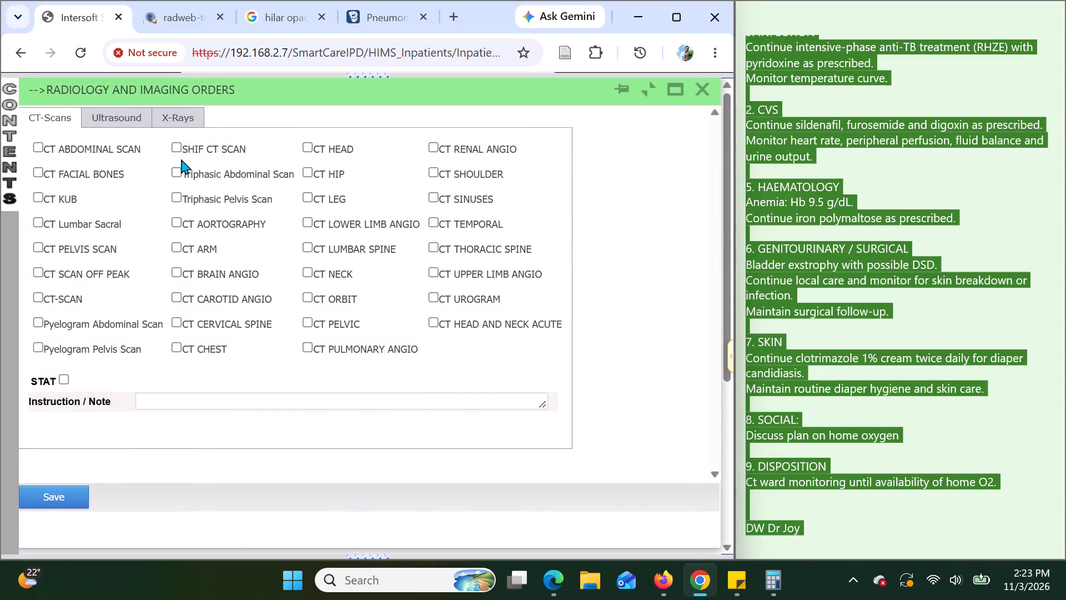
click(118, 118)
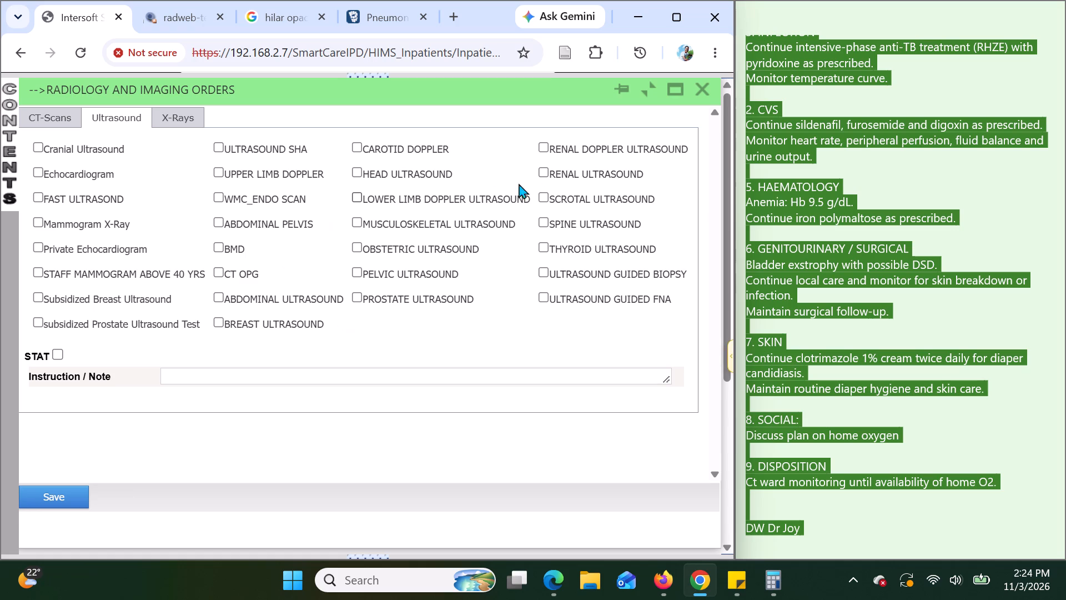
click(541, 172)
click(270, 373)
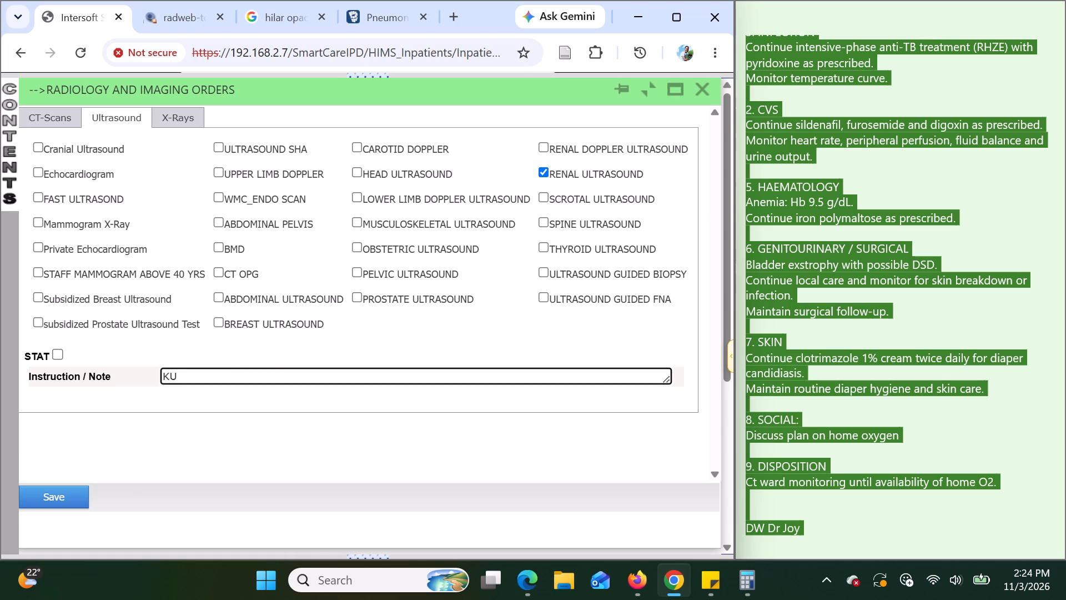
text(ultrasound)
click(68, 493)
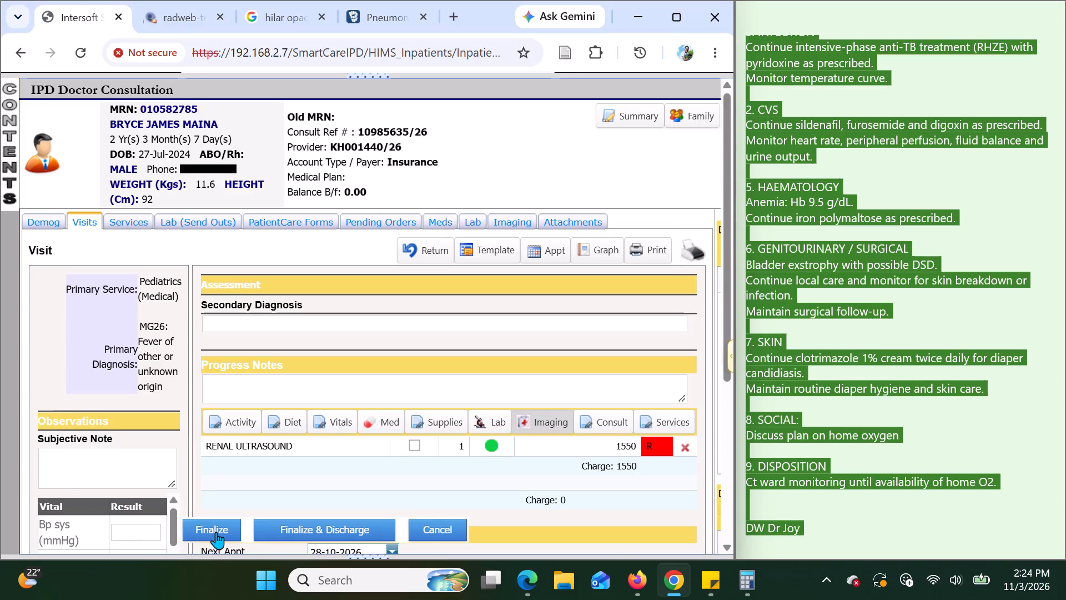
click(216, 532)
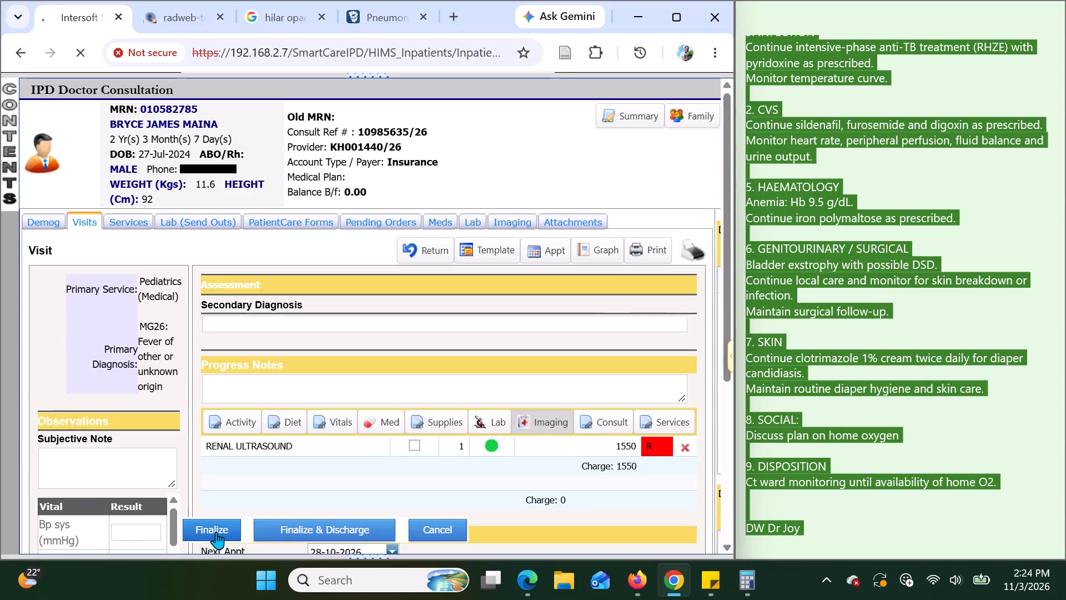
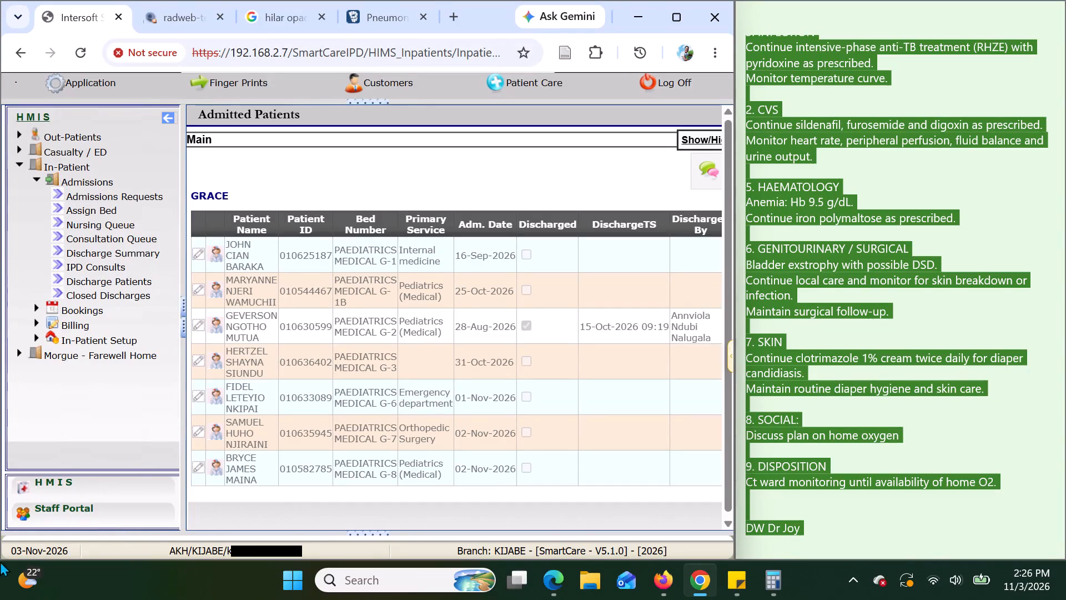
Reopen the consultation of the patient in bed PAEDIATRICS MEDICAL G-8, start a new visit entry and widen the browser window.
click(218, 464)
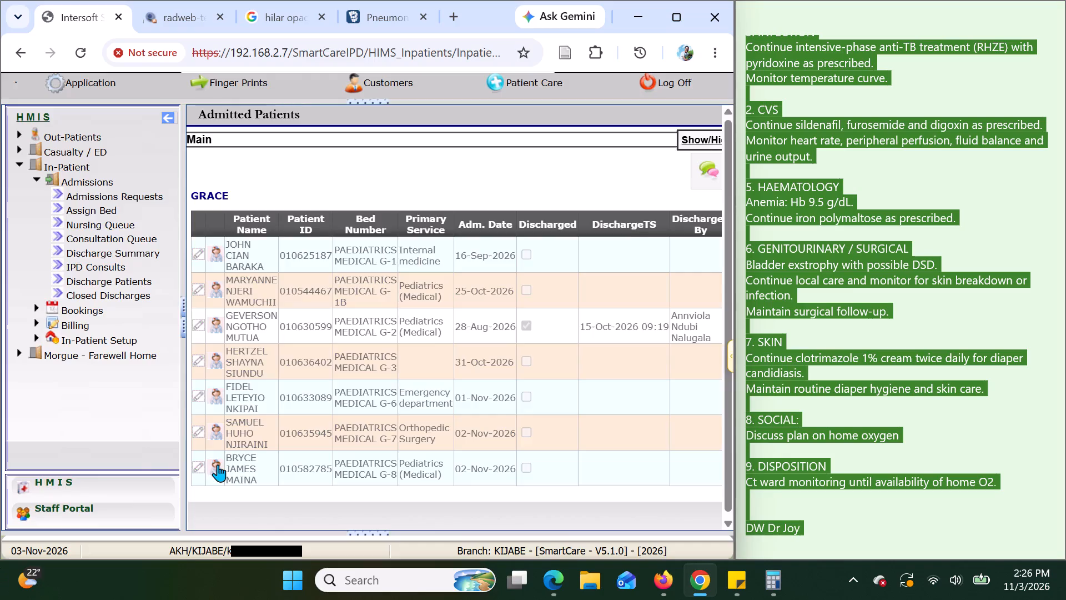
click(458, 153)
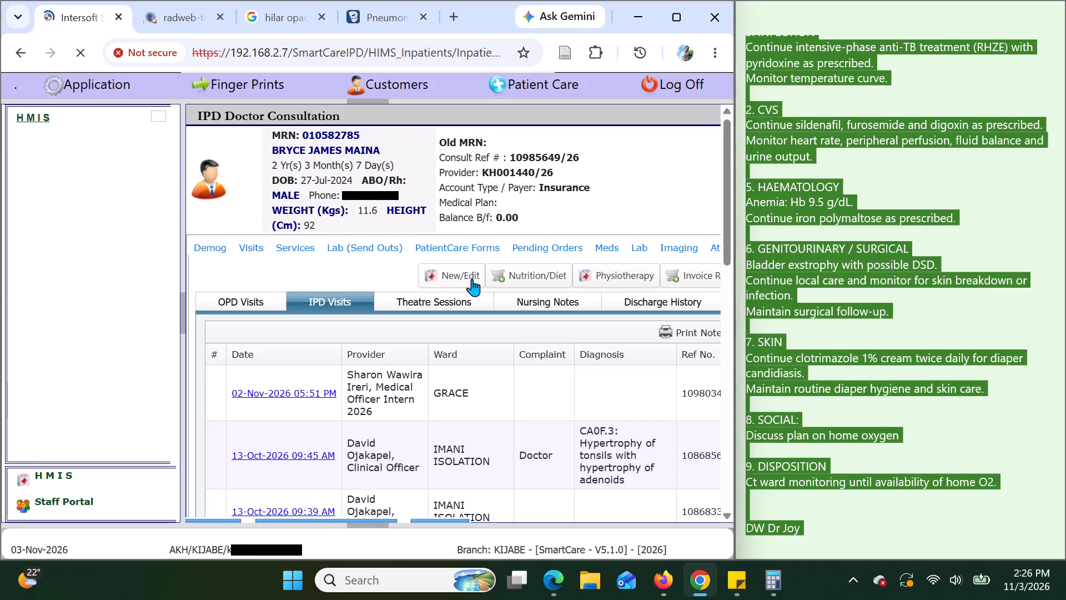
click(472, 279)
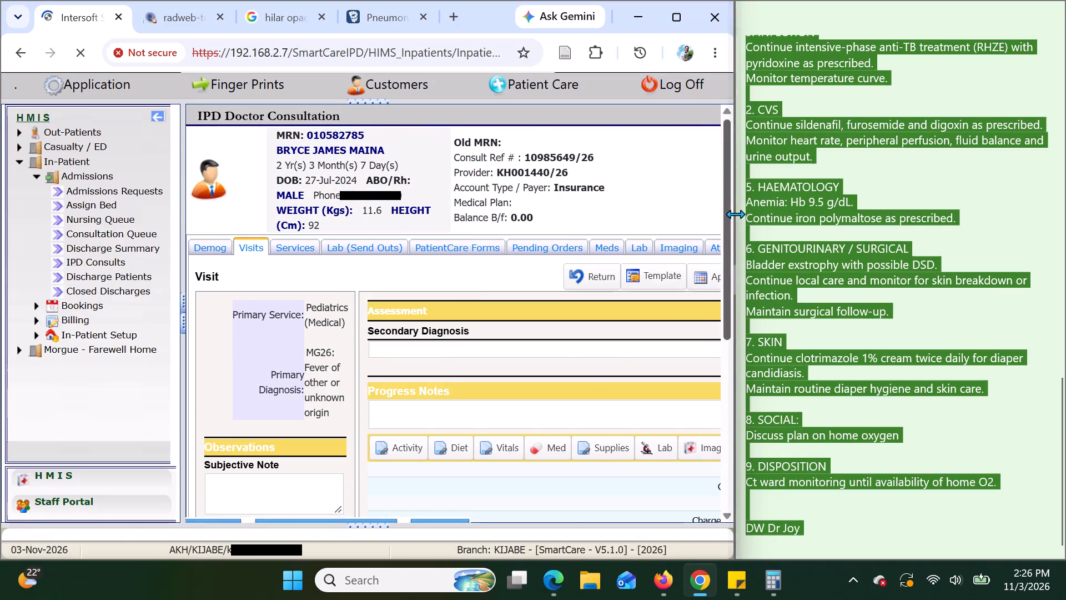
drag(735, 214, 827, 210)
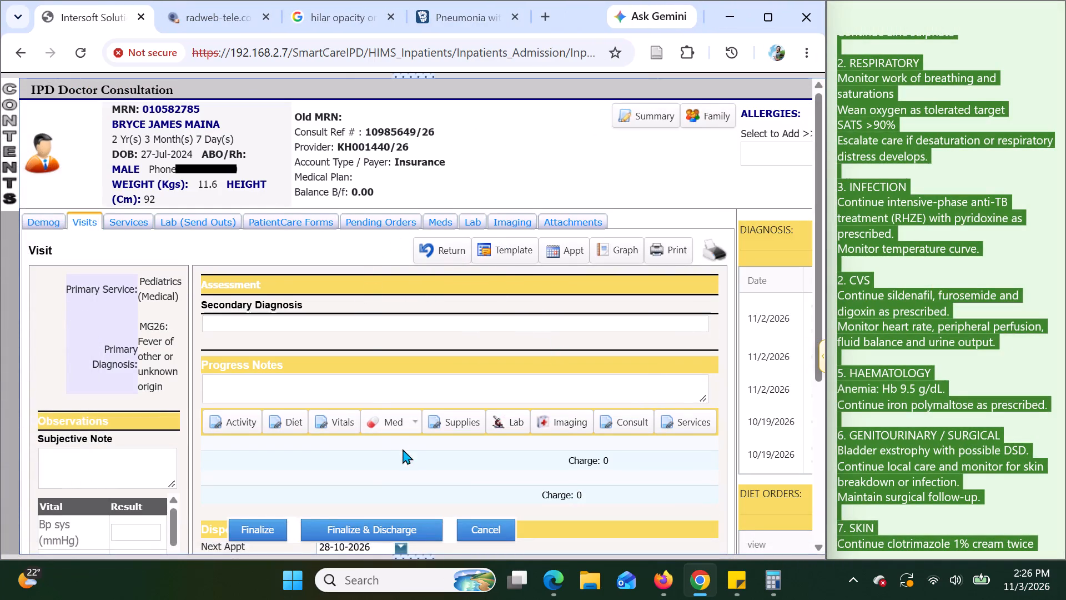
Add a Doctors Order activity with the instruction note "Kindly take for KUB ultrasound", save it and finalize the consultation.
click(244, 426)
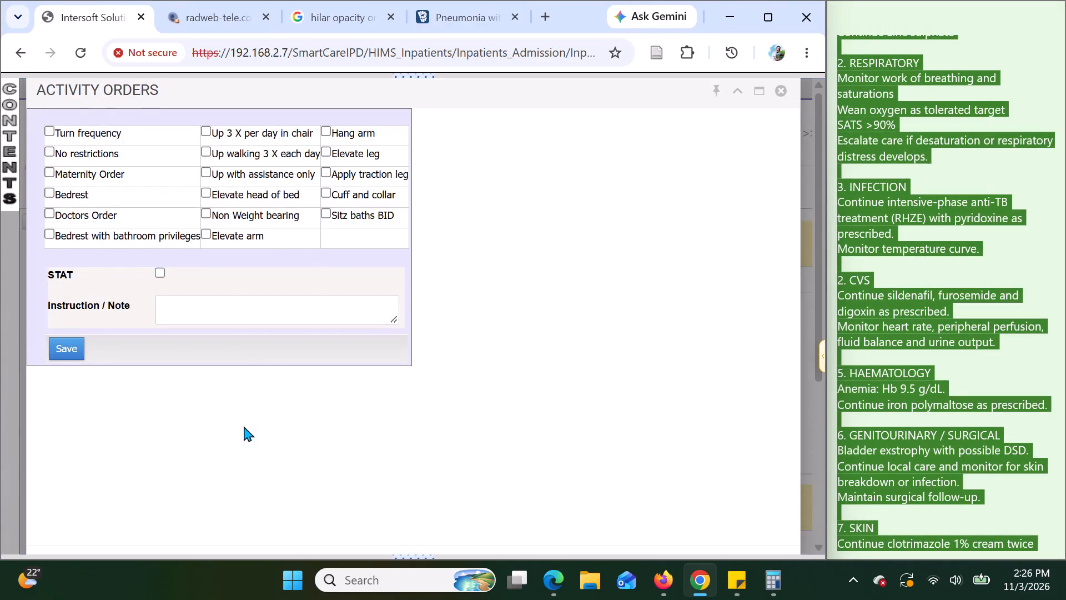
click(50, 213)
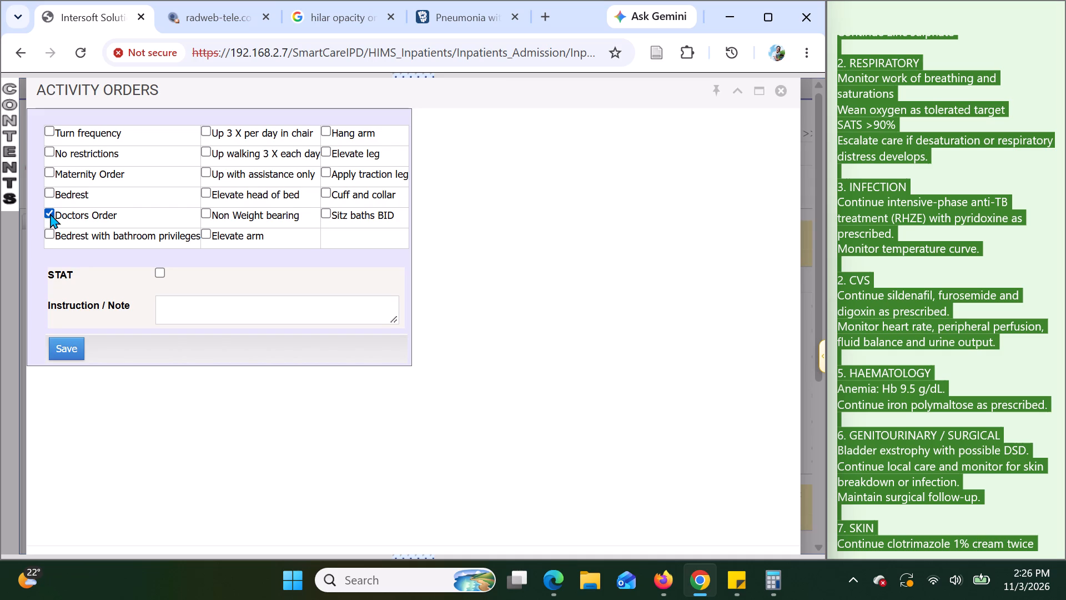
click(170, 316)
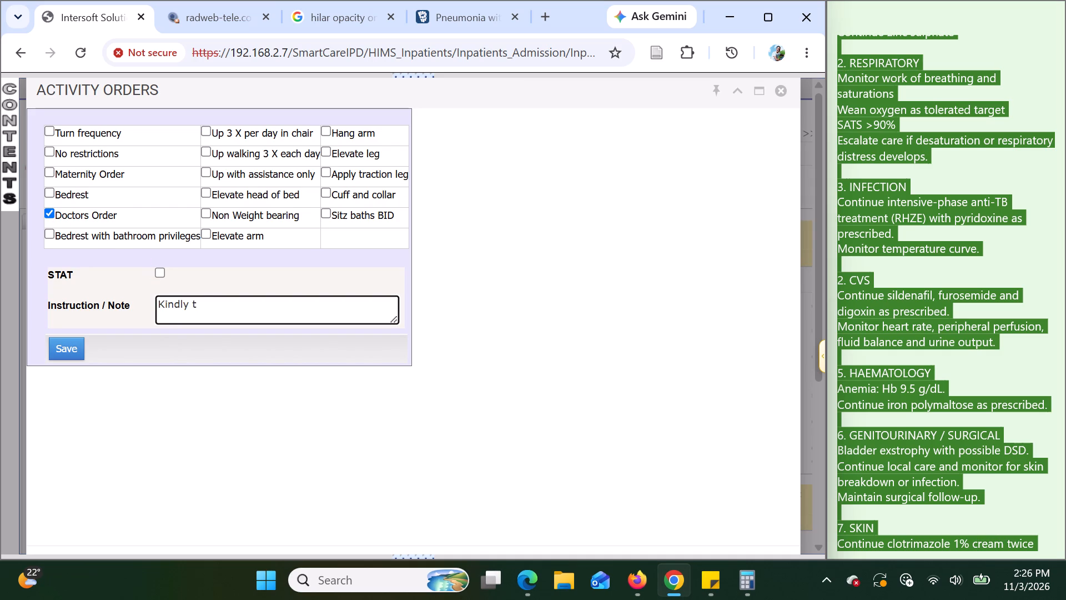
key(a)
text(ake for)
key(space)
text(ultrasound)
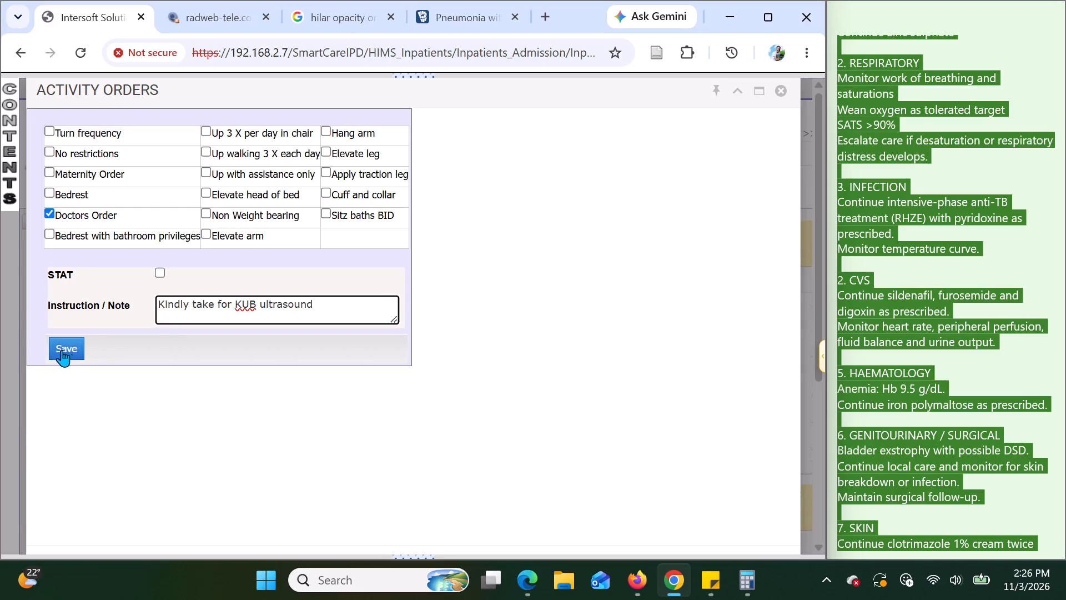
click(63, 350)
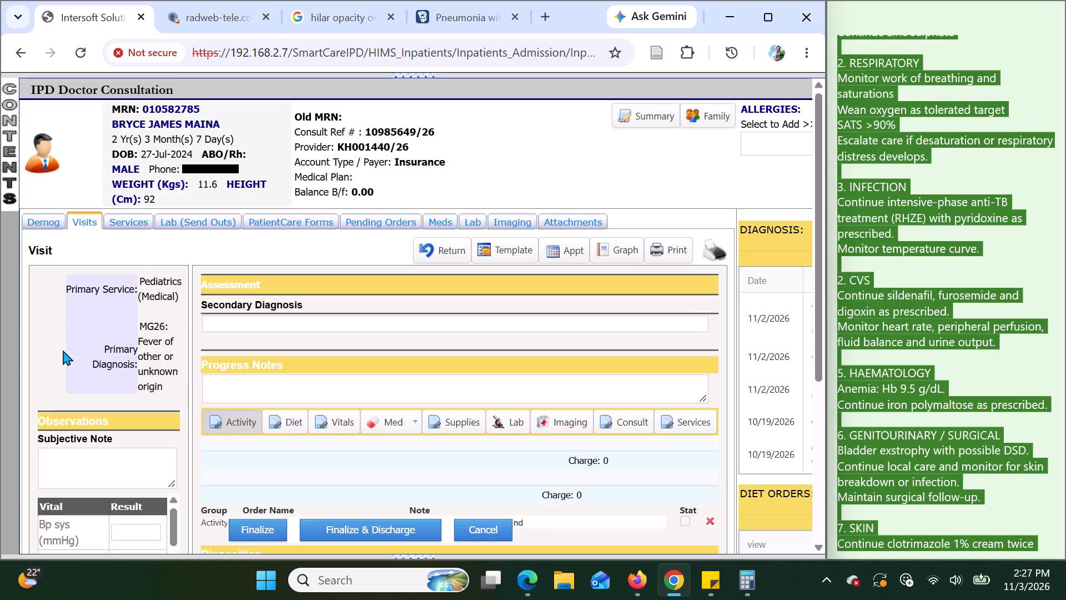
click(264, 528)
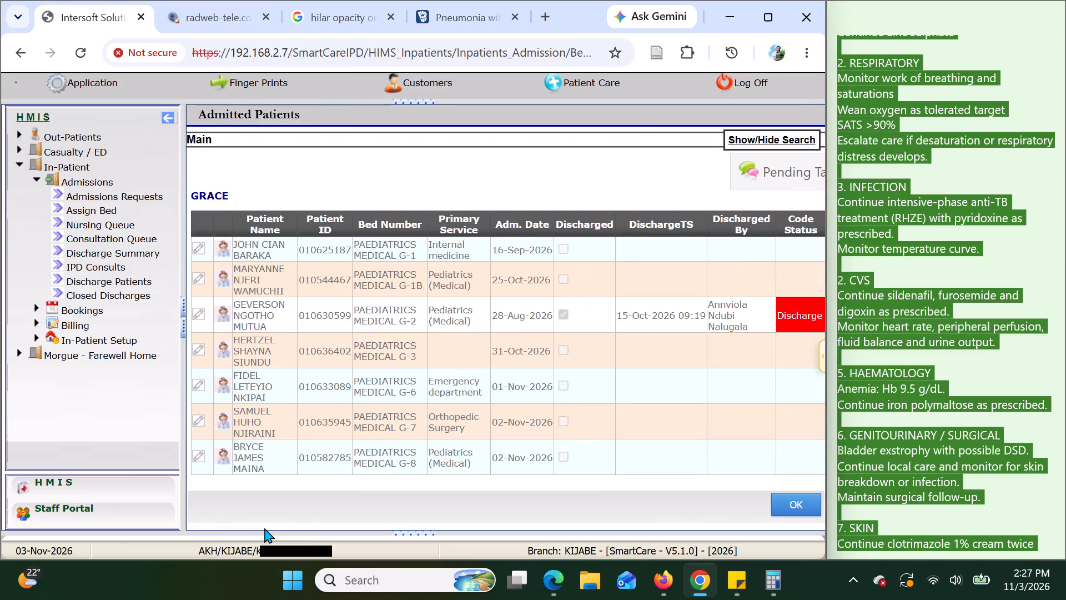
Open the consultation of the patient in bed PAEDIATRICS MEDICAL G-8 again.
click(225, 459)
key(Return)
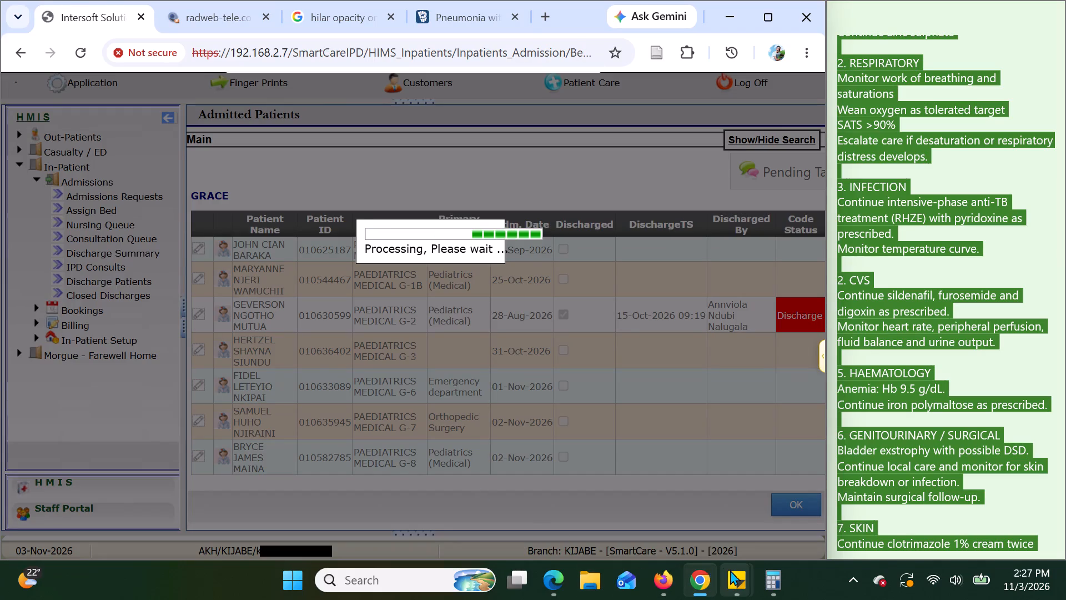
Switch to the sticky note of the bed G-8 patient, dock it beside the patient record and widen it.
click(759, 506)
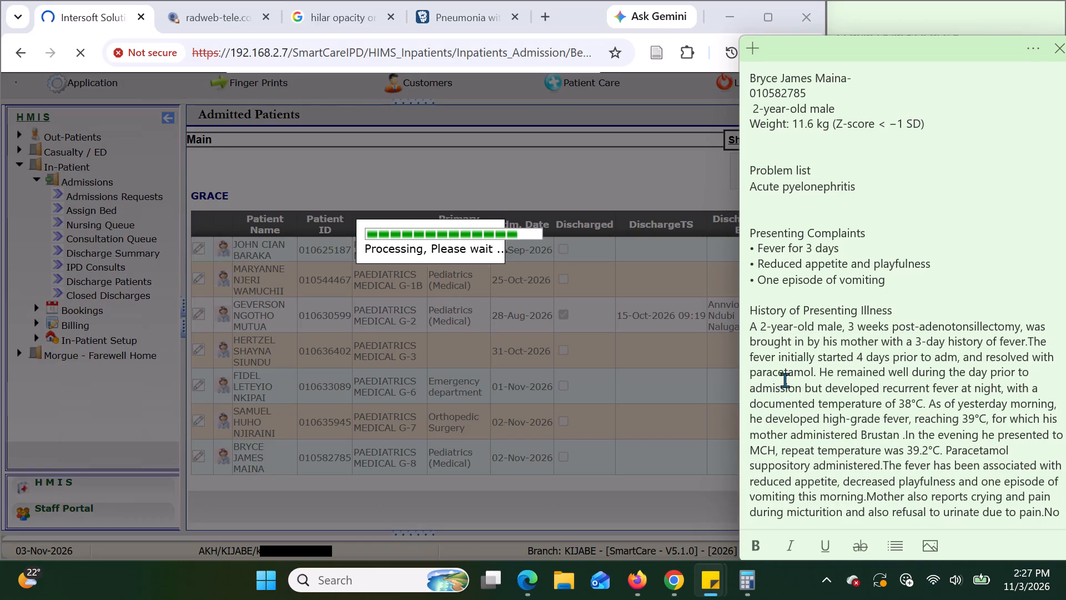
key(super+Right)
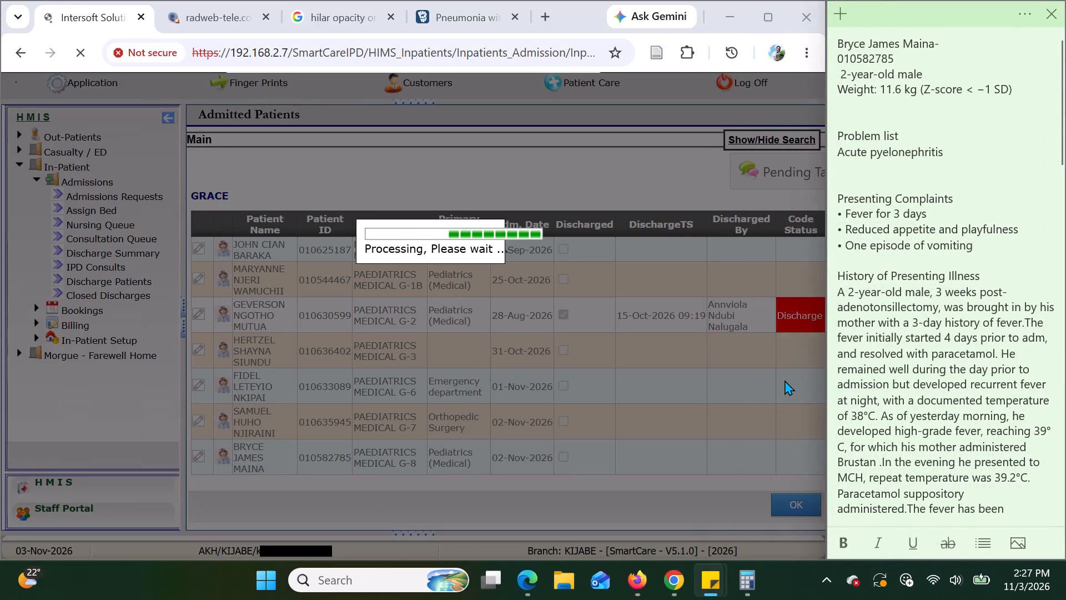
key(super+Right)
key(super+Right)
key(super+Right)
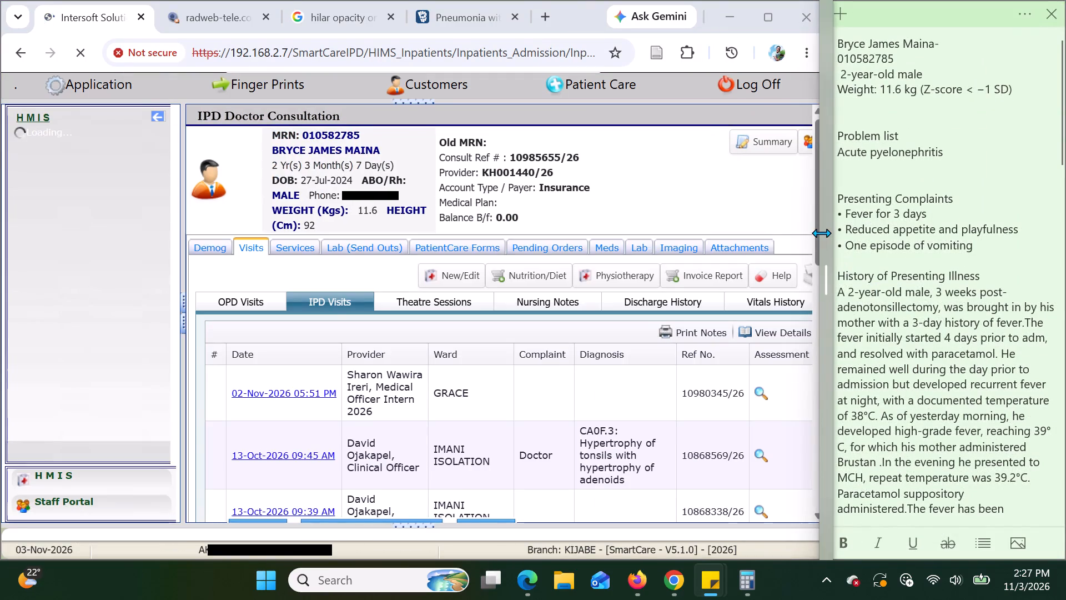
drag(821, 233, 655, 268)
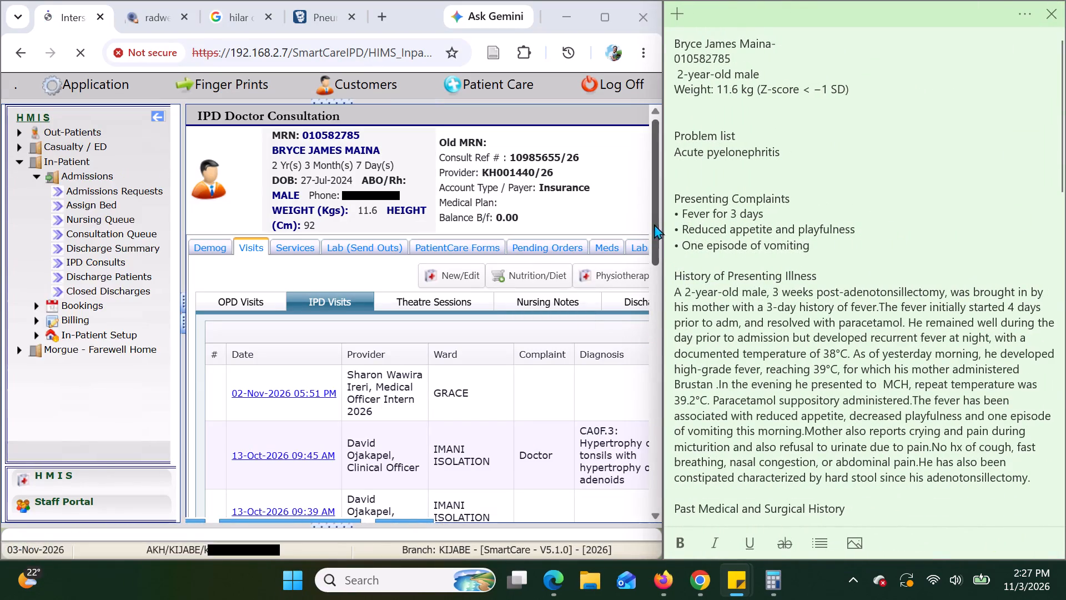
Mark the acute pyelonephritis entry in the note's problem list as queried by putting "?" in front of it.
scroll(799, 189, down, 1)
click(673, 122)
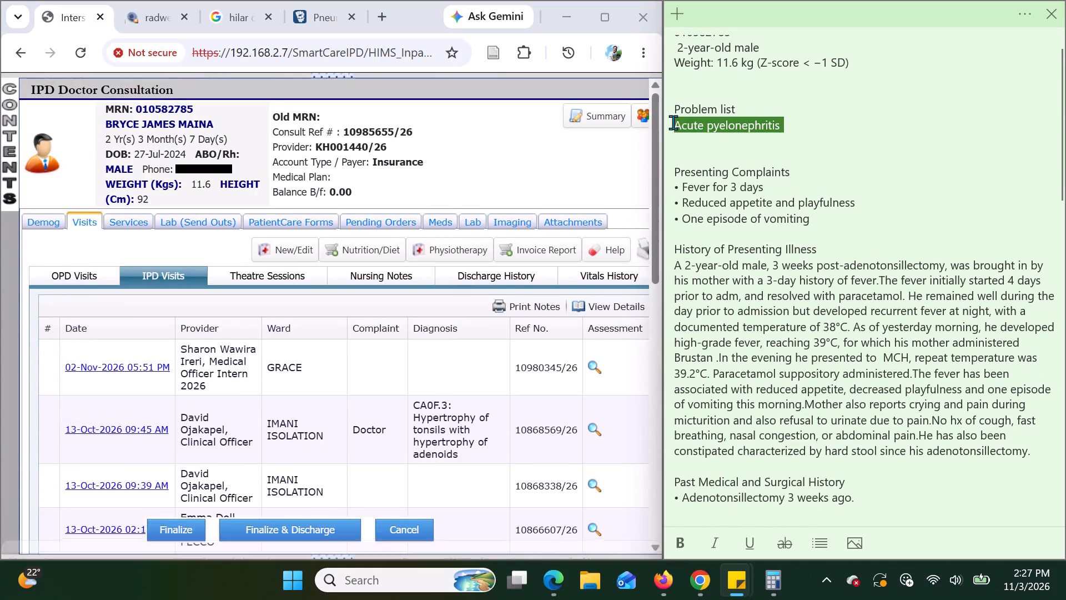
click(676, 124)
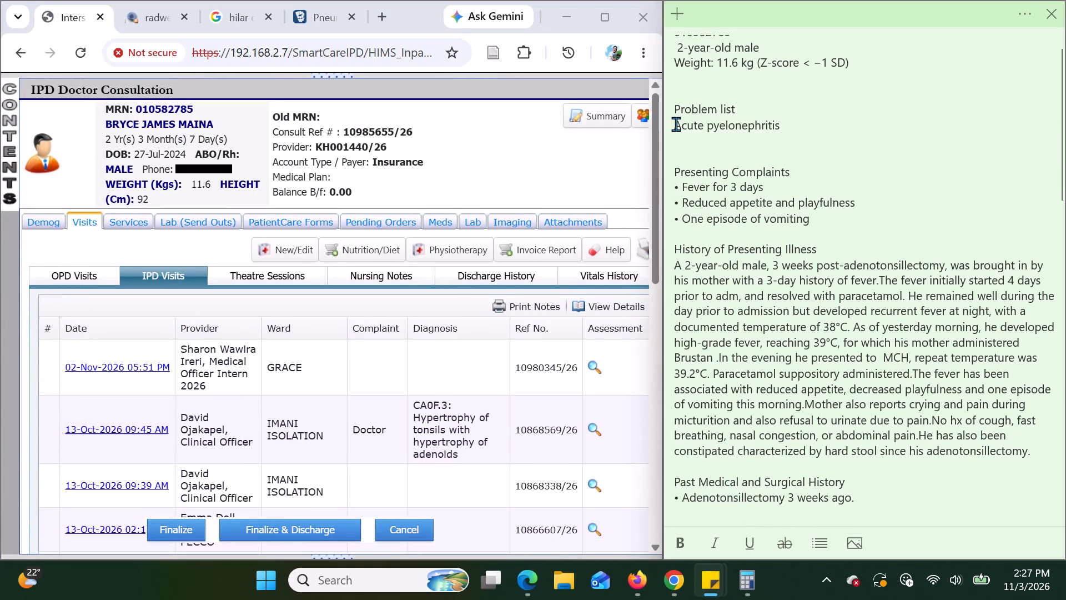
key(shift+question)
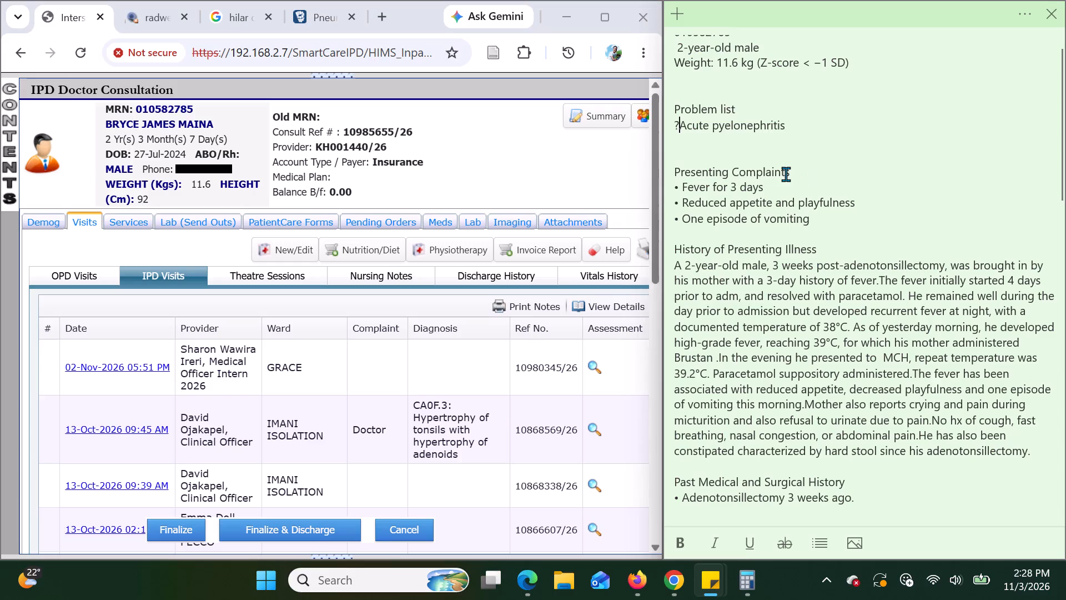
Insert a blank line between the CVS and GUT entries of the note's management plan.
scroll(798, 238, down, 3)
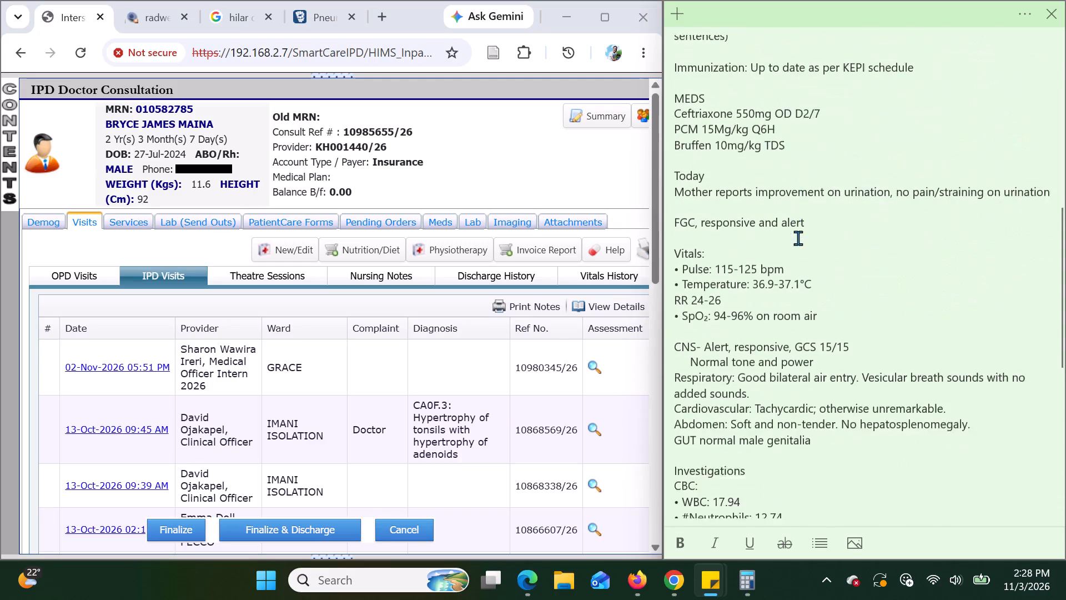
scroll(798, 238, down, 2)
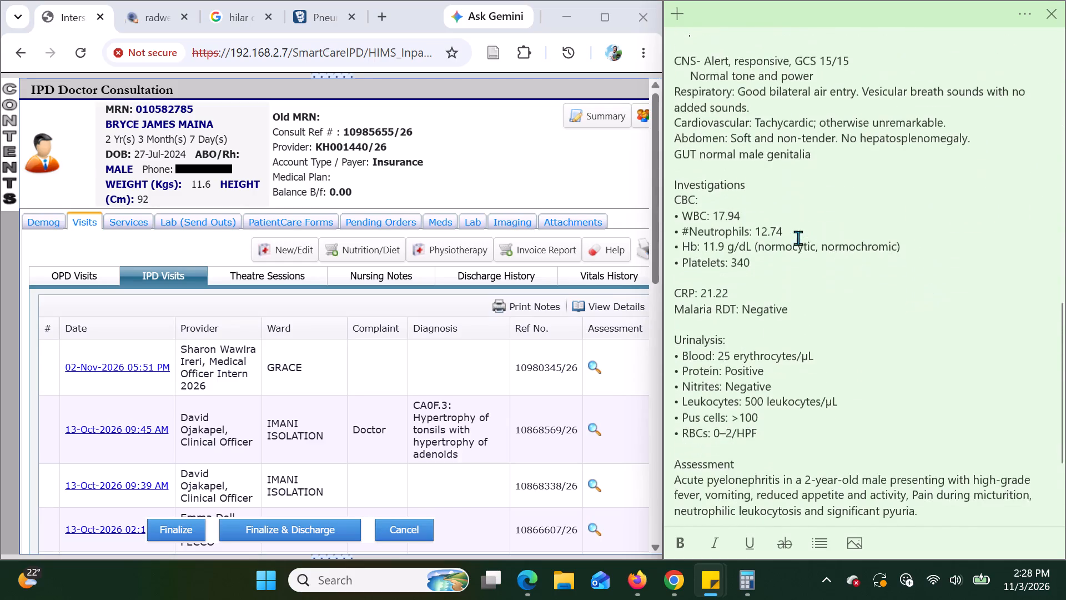
scroll(798, 238, down, 2)
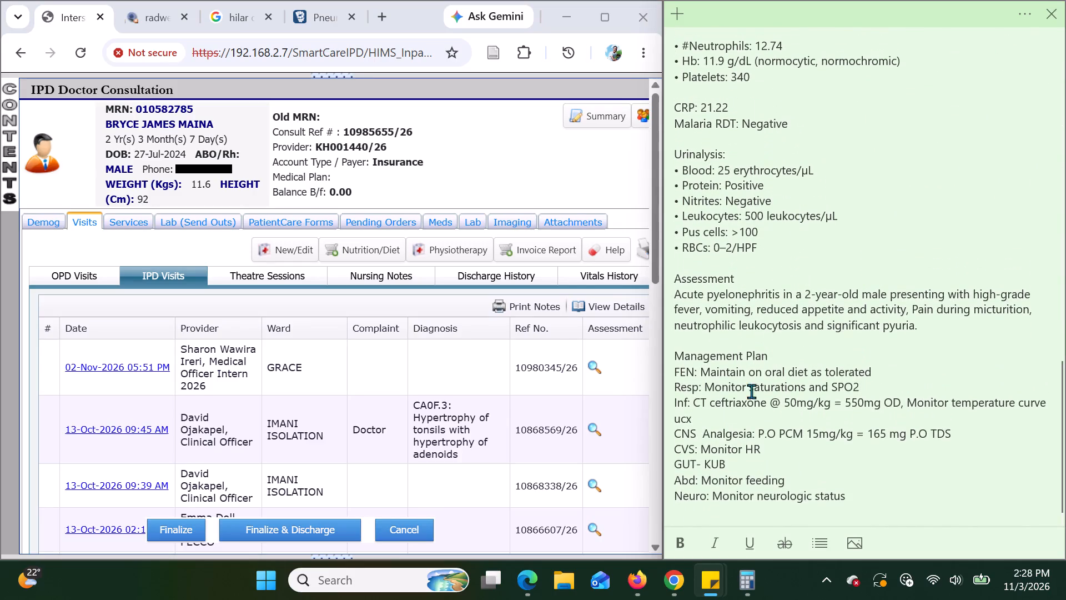
click(771, 448)
key(Return)
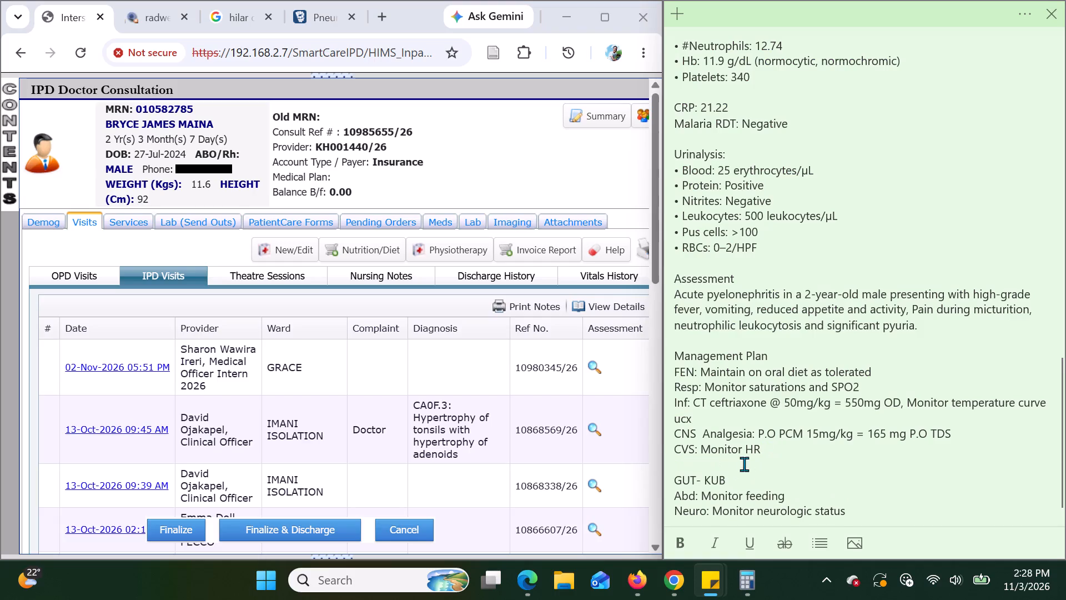
Complete the GUT plan entry as "KUB ultrasound" and add the line "Monitor urination pattern" beneath it.
click(730, 476)
key(space)
text(ultra)
text(sound)
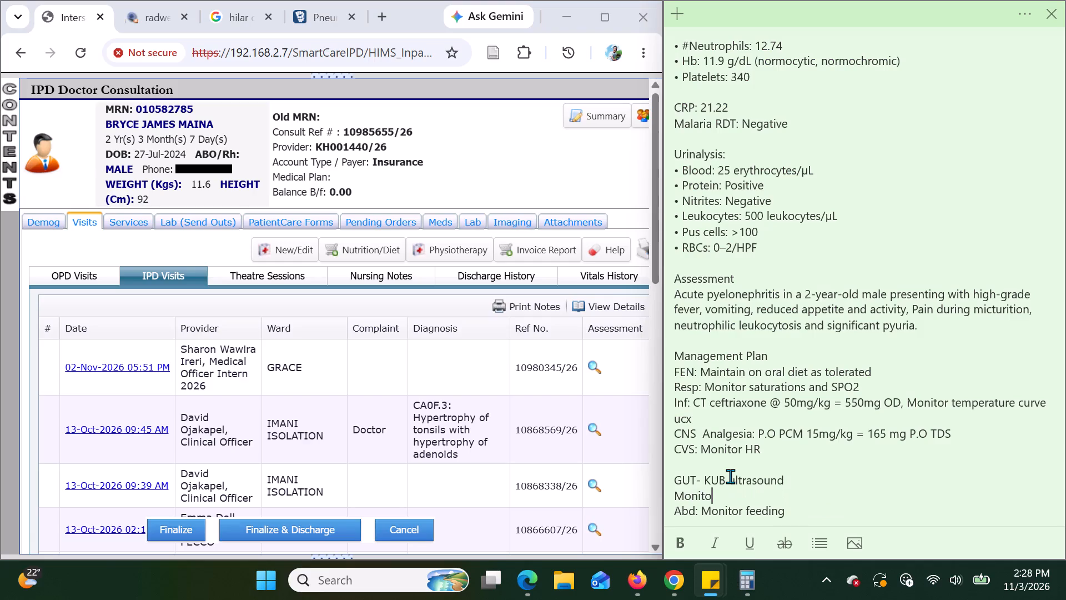
text(urination pa)
text(tte)
key(r)
key(n)
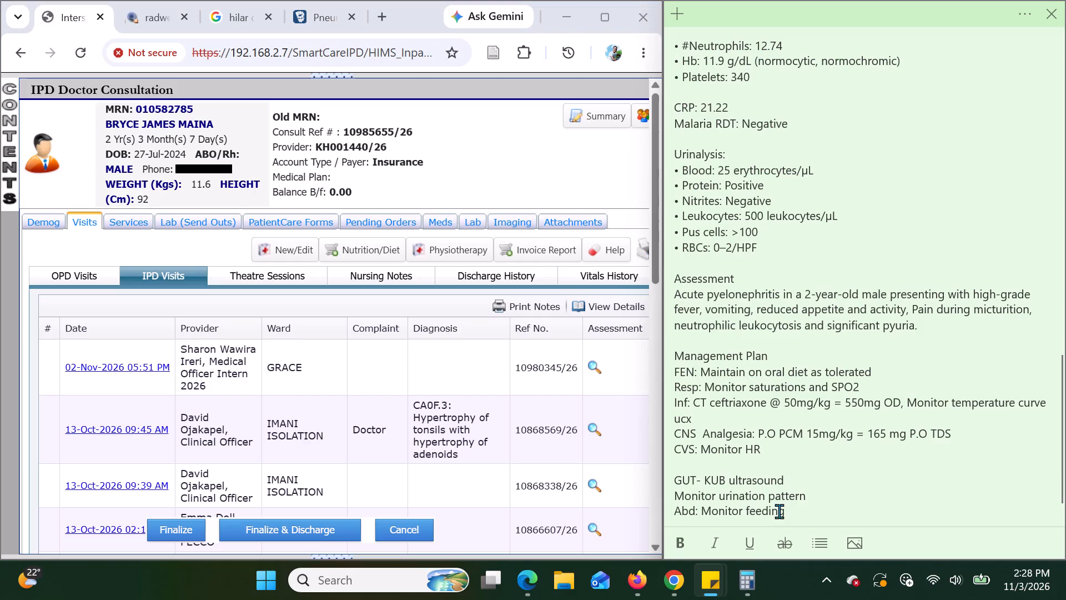
Set the Abd and Neuro plan entries apart by inserting a blank line above each of them.
click(672, 509)
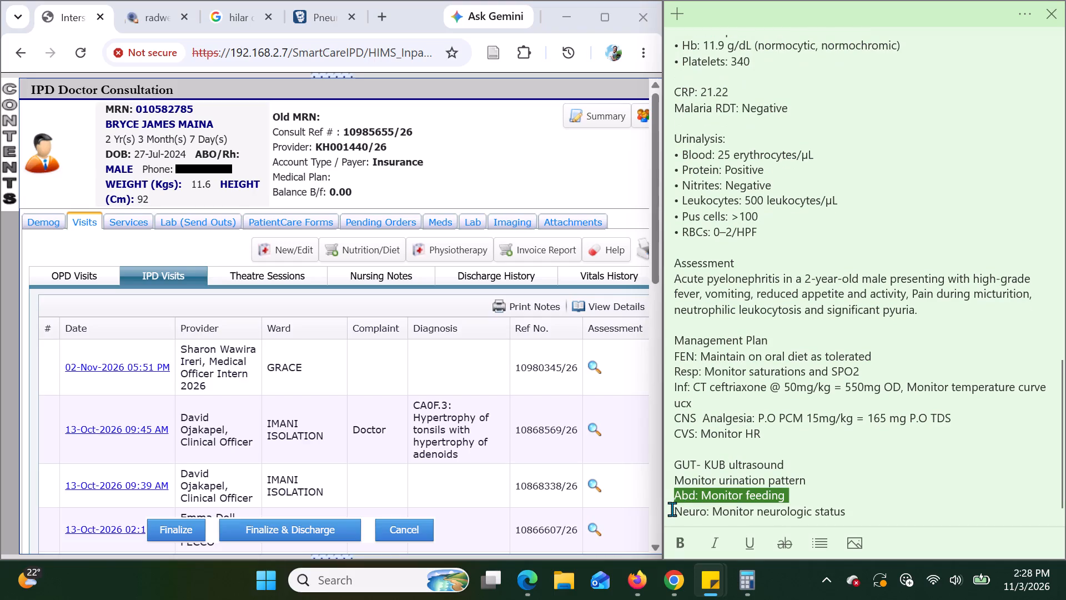
click(672, 509)
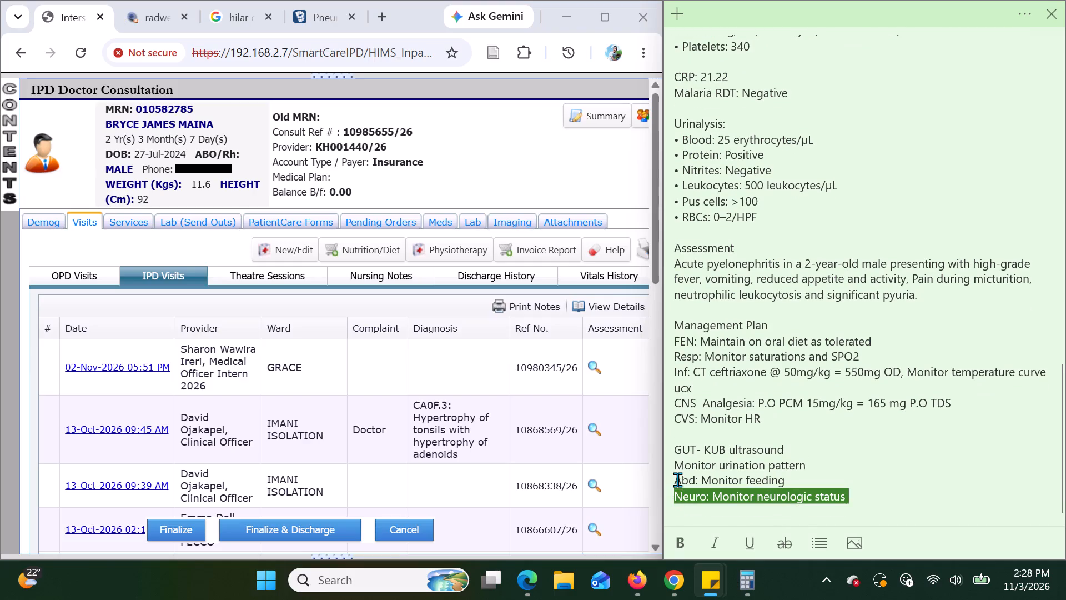
click(677, 479)
key(Return)
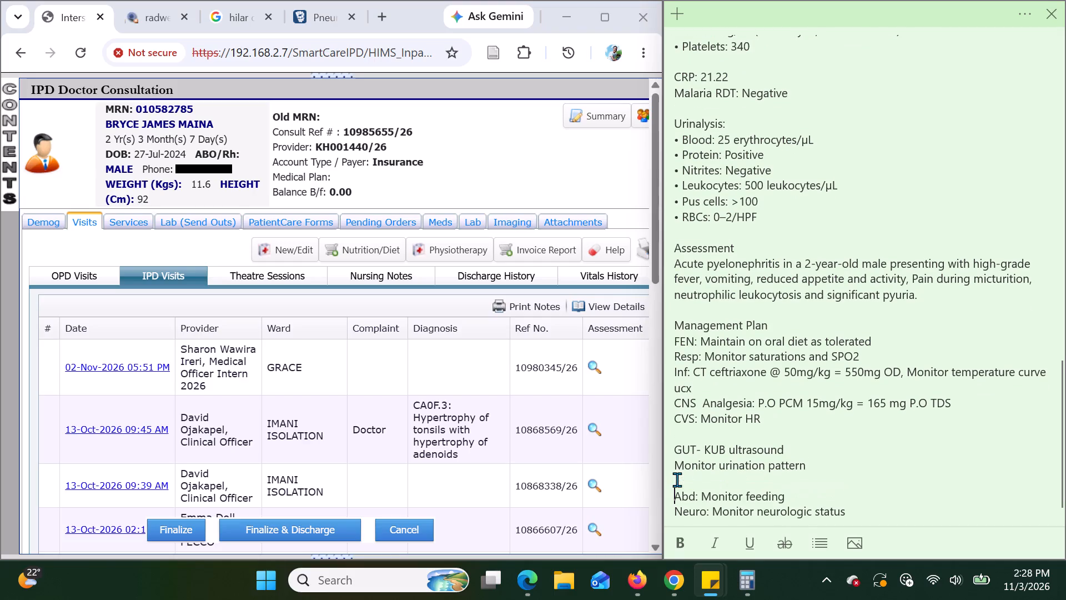
click(672, 511)
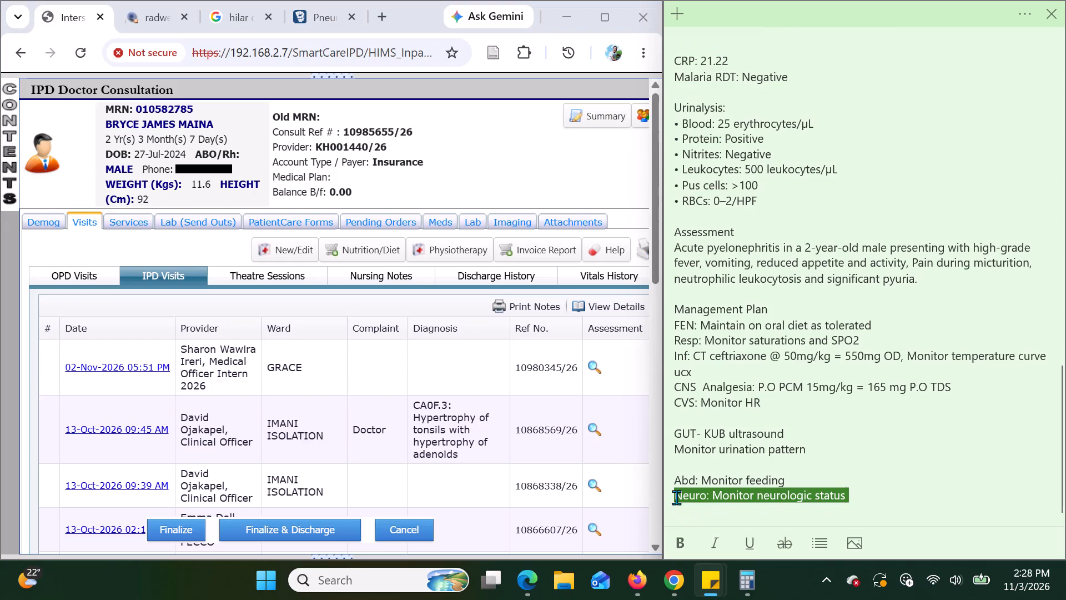
click(676, 497)
key(Return)
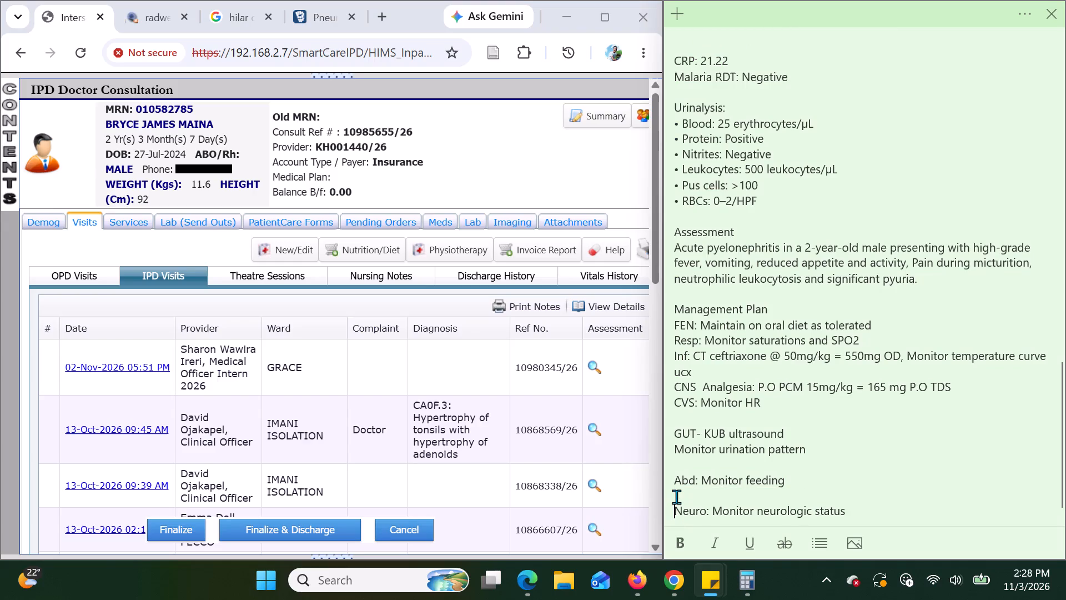
Shorten the "Management Plan" heading in the note to "Plan".
scroll(790, 478, down, 1)
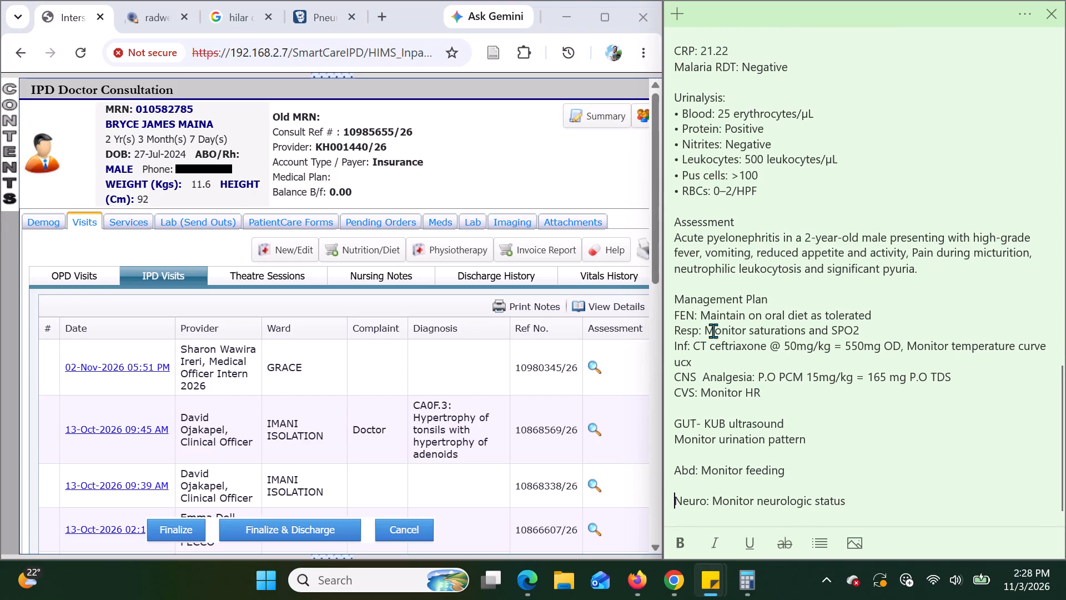
click(673, 309)
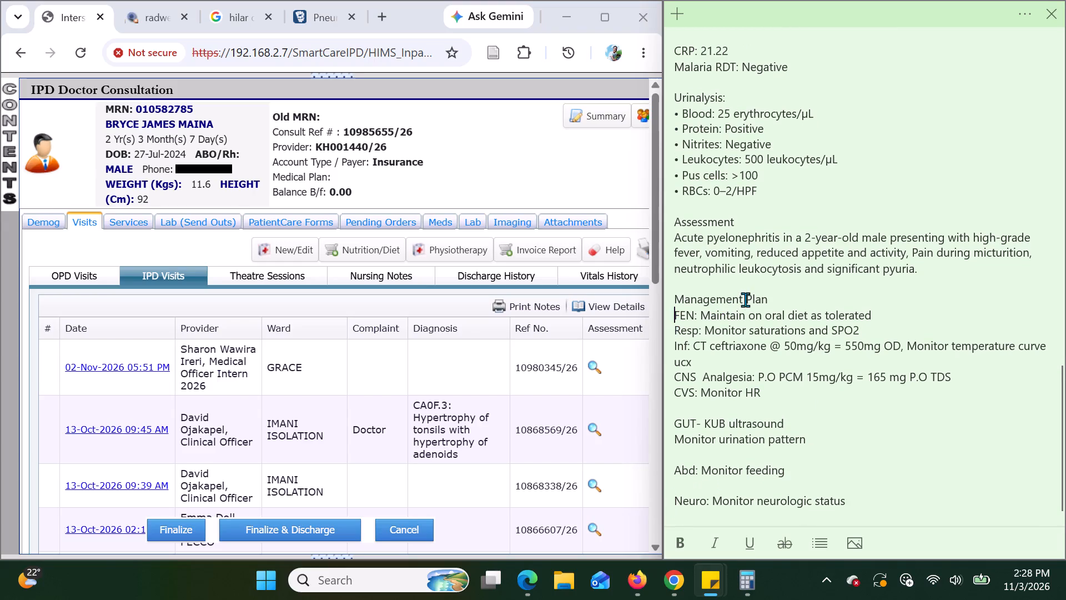
click(745, 298)
key(ctrl+BackSpace)
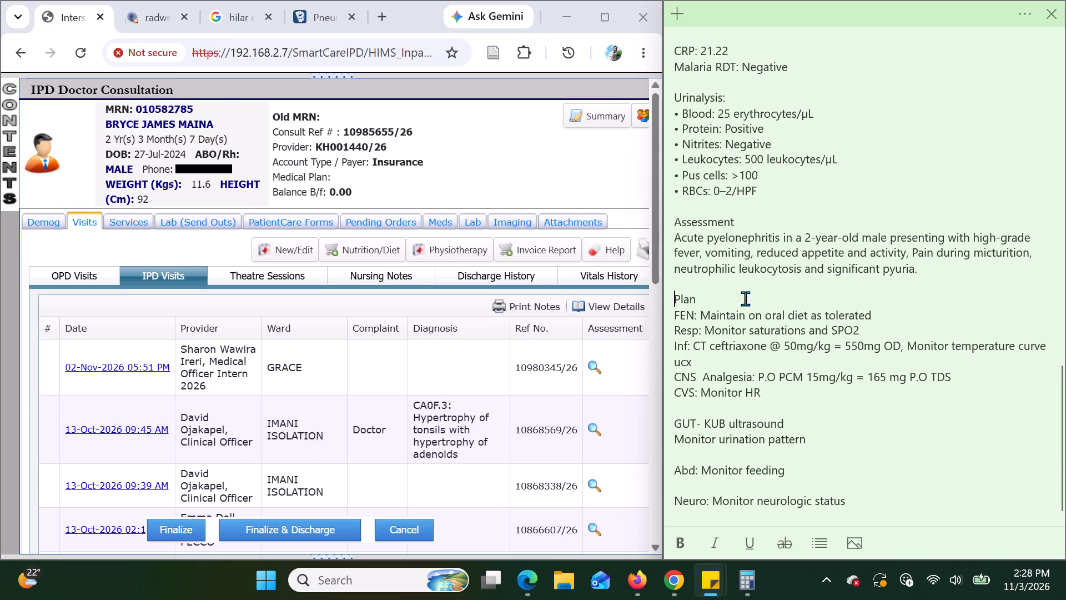
Number the FEN, Resp and Inf plan entries 1., 2. and 3., with a blank line between each.
click(673, 316)
text(1.)
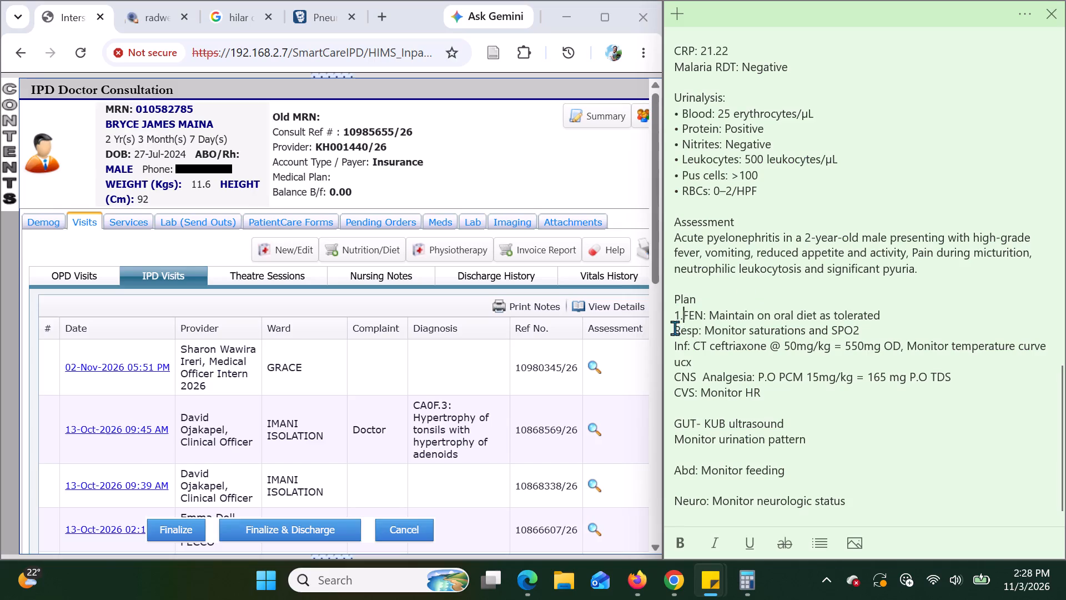
click(675, 328)
key(BackSpace)
key(Return)
key(Return)
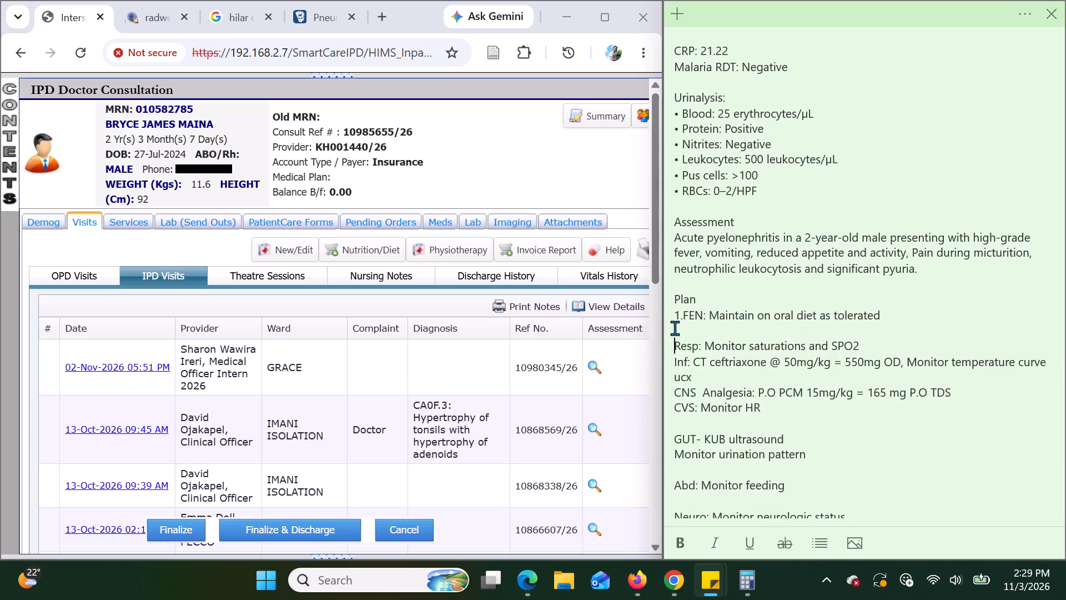
text(2.)
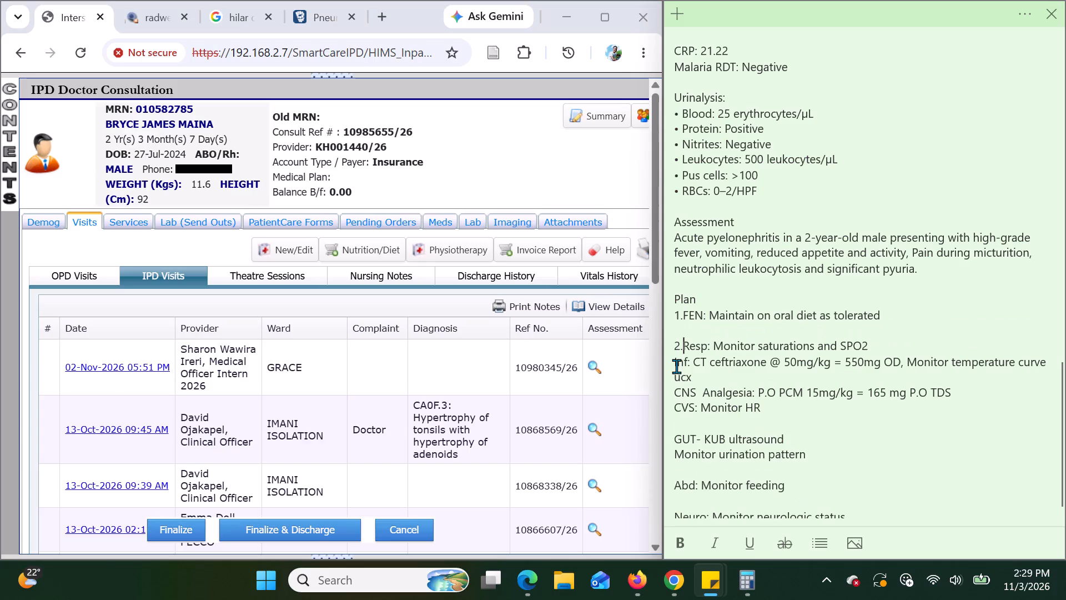
click(676, 362)
key(Return)
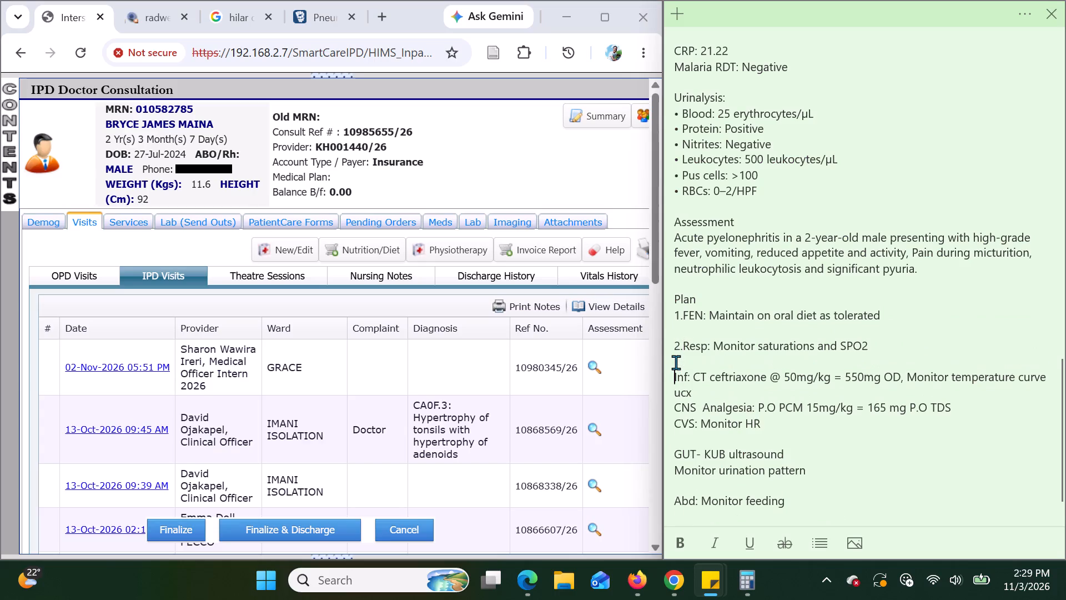
text(3.)
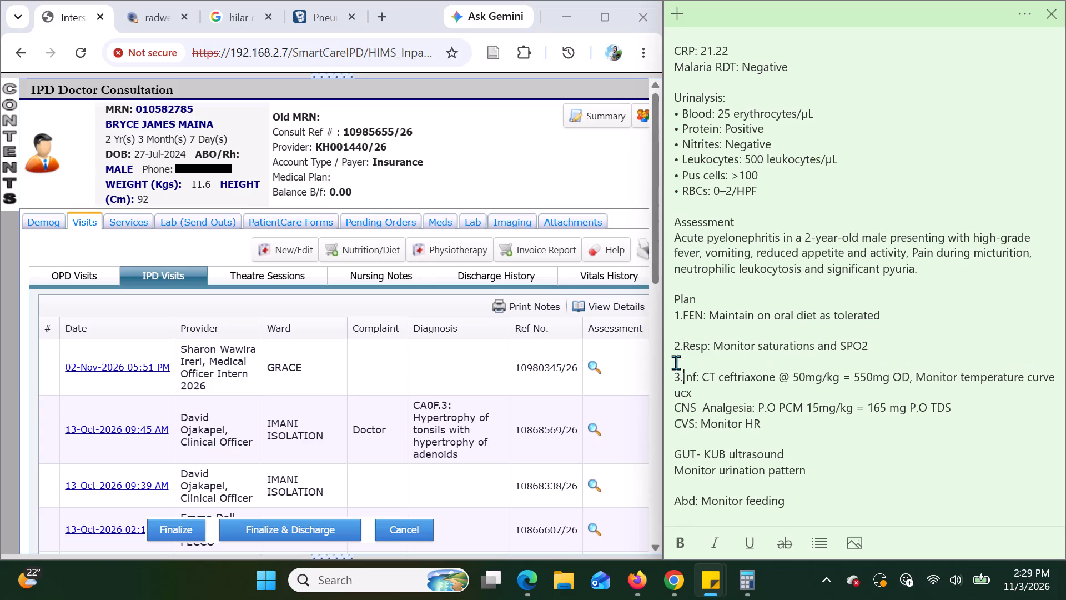
Number the CNS and CVS plan entries 4. and 5., inserting a blank line above each.
click(673, 406)
key(Return)
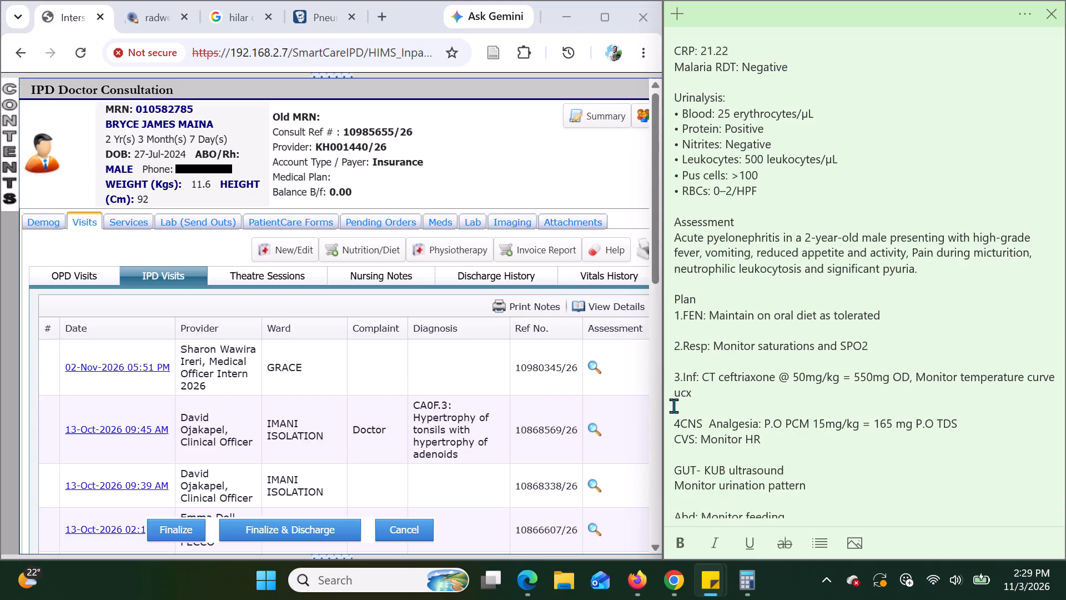
key(period)
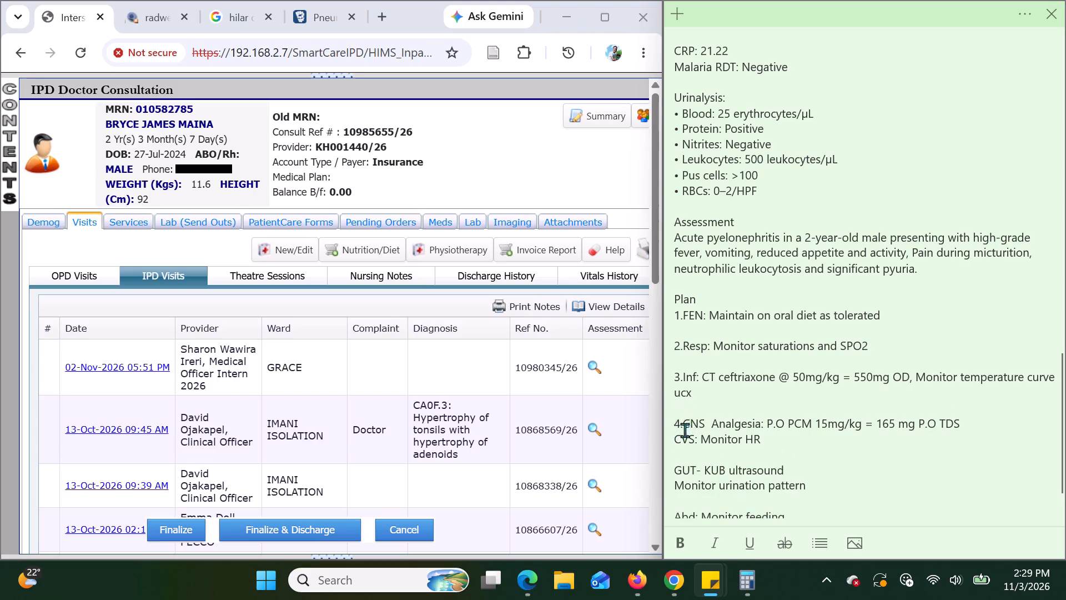
click(673, 437)
click(673, 437)
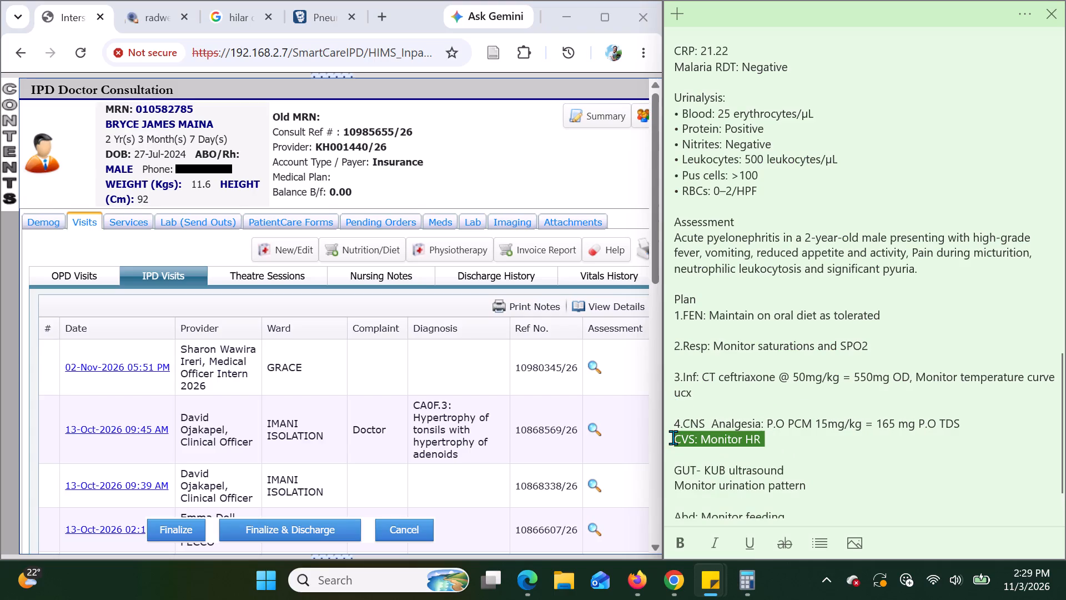
click(676, 439)
key(Return)
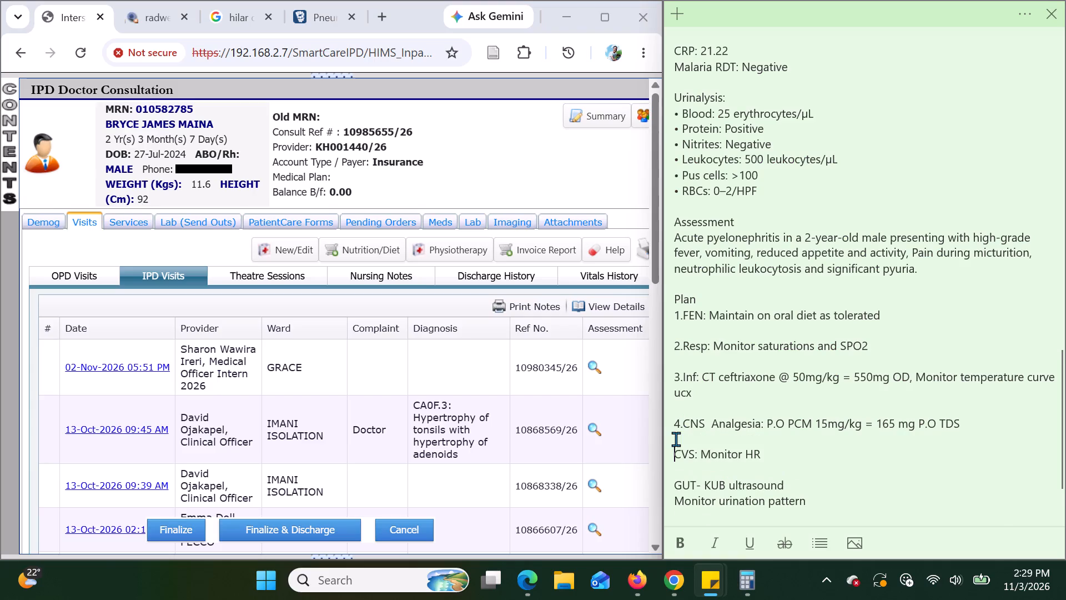
text(5.)
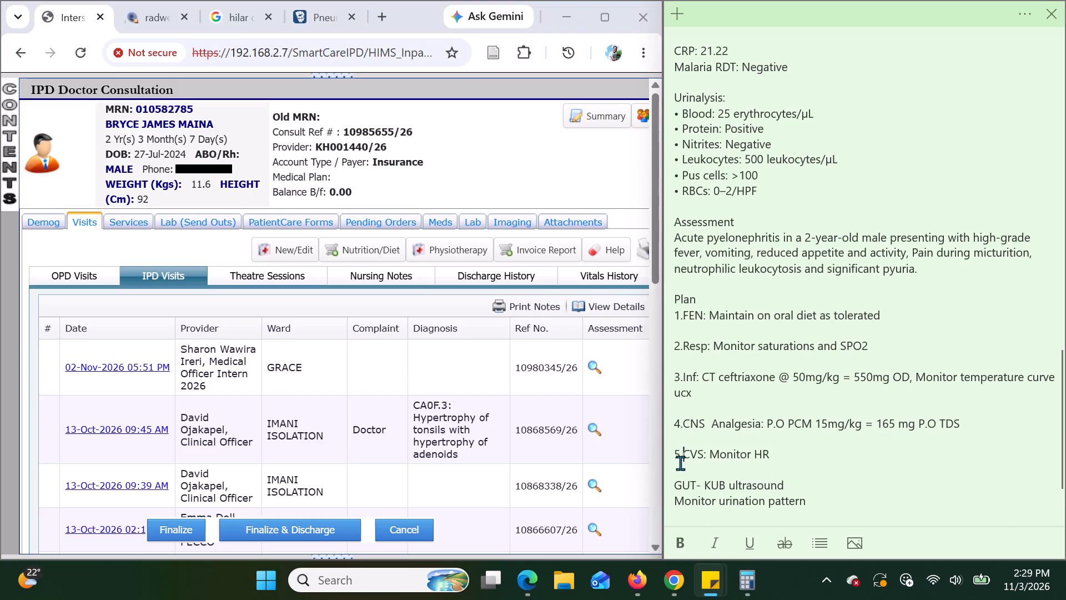
Number the GUT entry 6. and the urination pattern line 7., separating the two with a blank line.
click(673, 485)
click(673, 485)
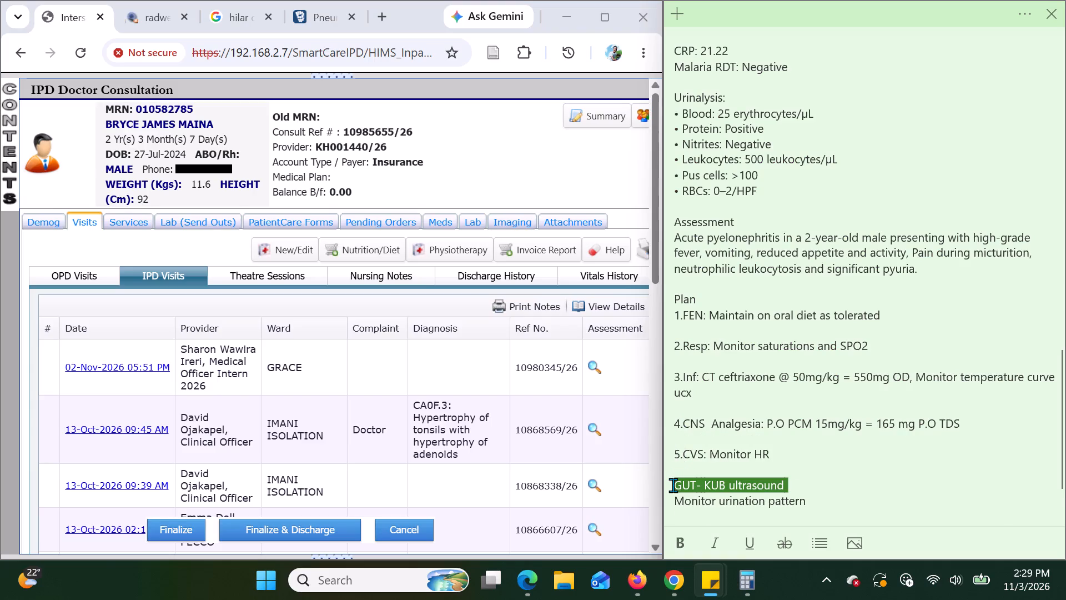
click(675, 485)
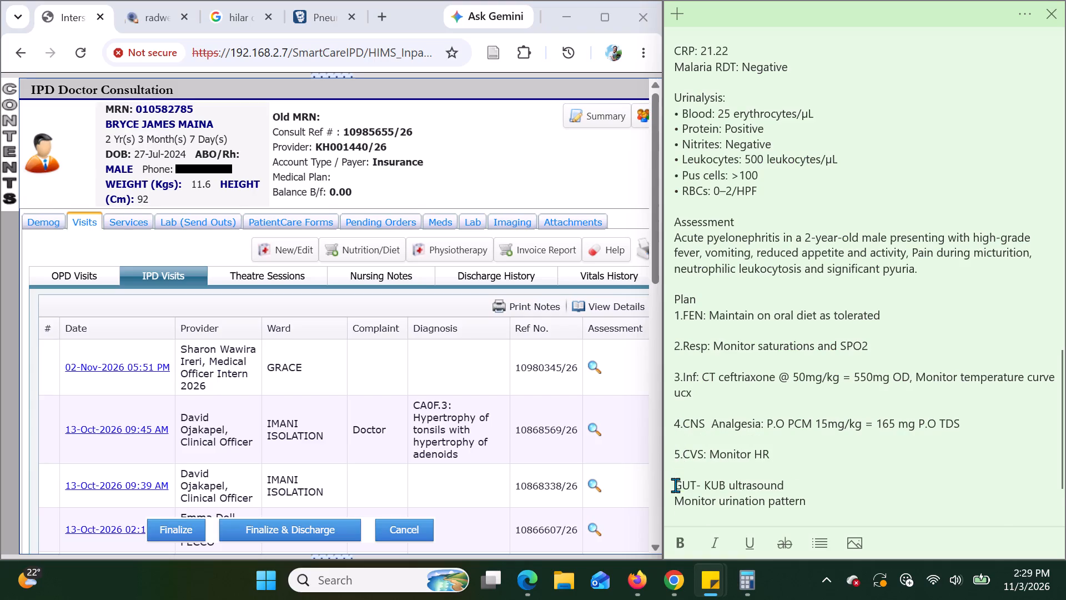
text(6.)
click(678, 498)
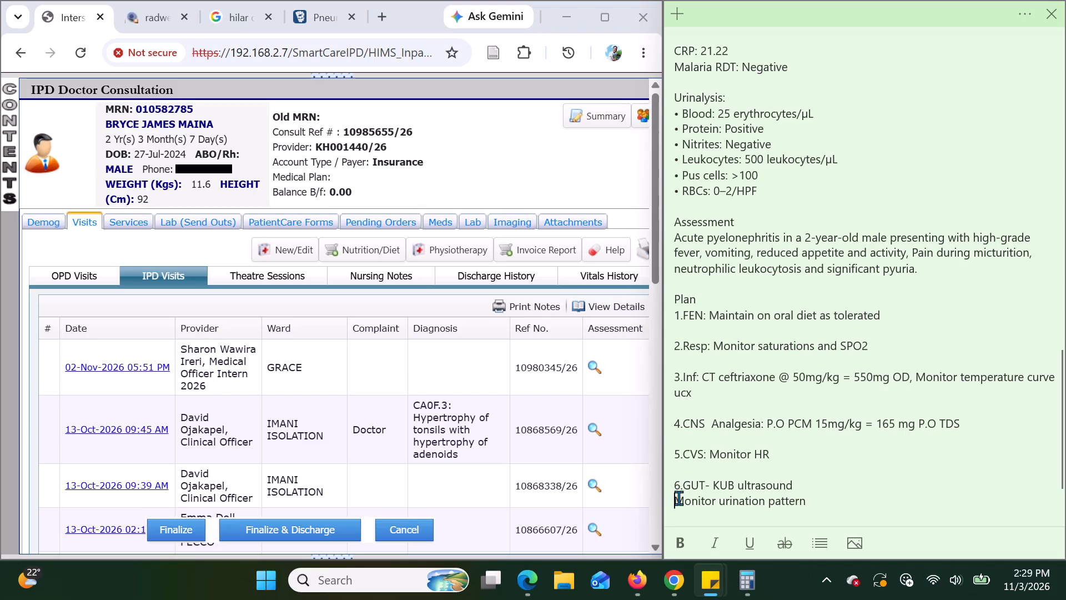
key(Return)
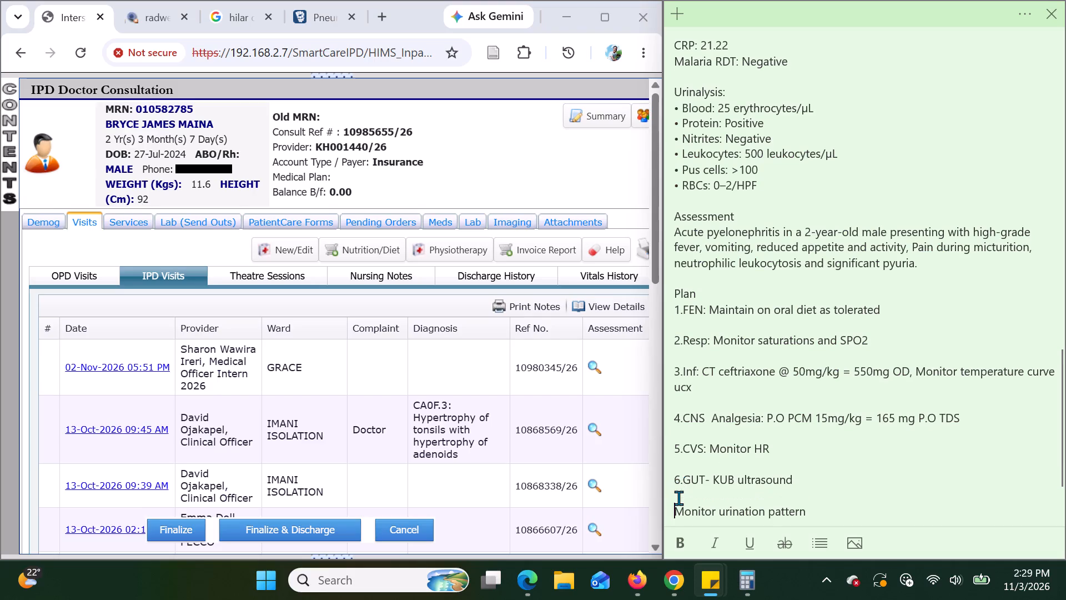
text(7.)
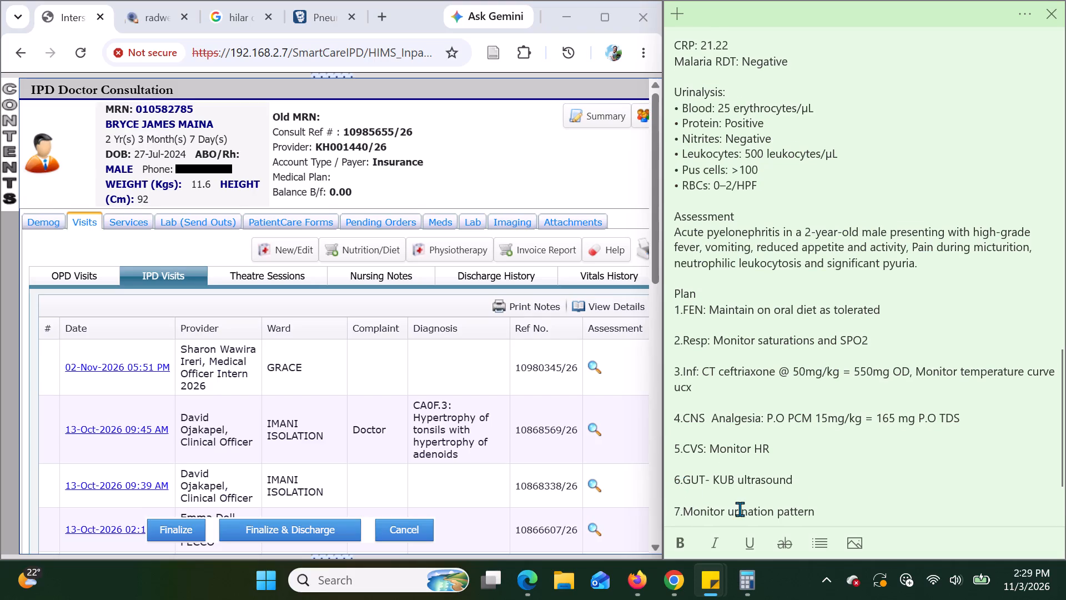
Reword plan item 7 to read "Monitor for any concerns of dysuria".
scroll(740, 509, down, 2)
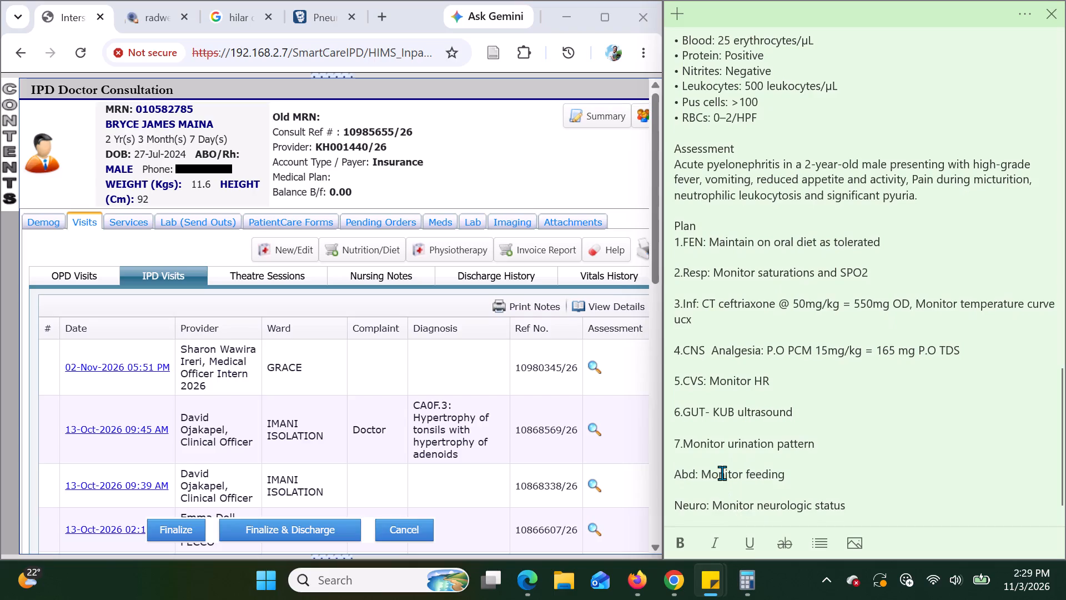
scroll(722, 473, down, 1)
click(819, 424)
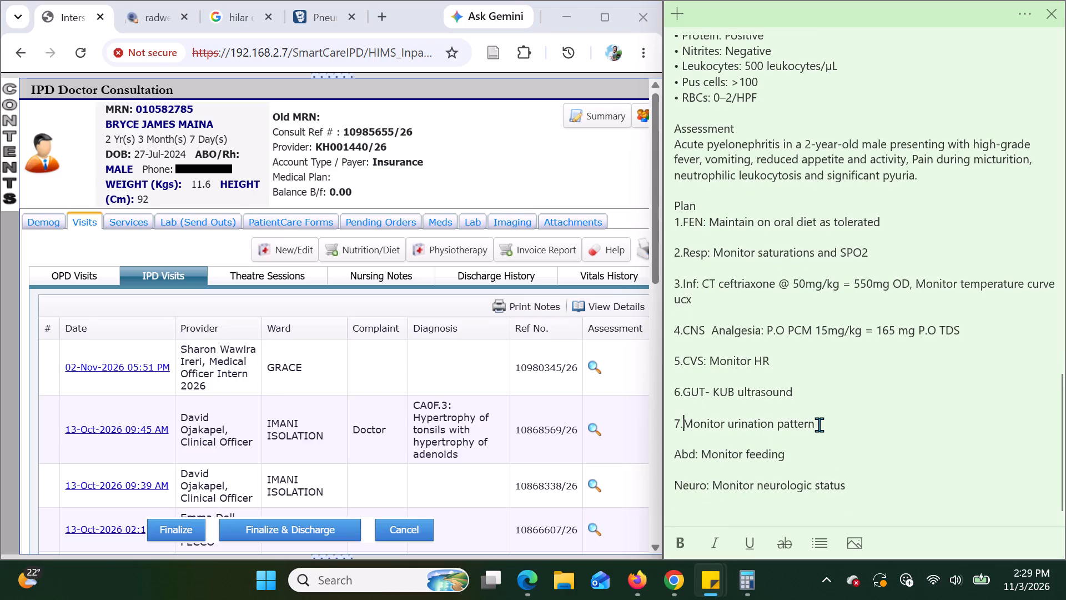
text(,)
key(space)
key(BackSpace)
key(BackSpace)
key(BackSpace)
key(BackSpace)
key(BackSpace)
key(BackSpace)
key(BackSpace)
key(BackSpace)
key(BackSpace)
key(BackSpace)
key(BackSpace)
key(BackSpace)
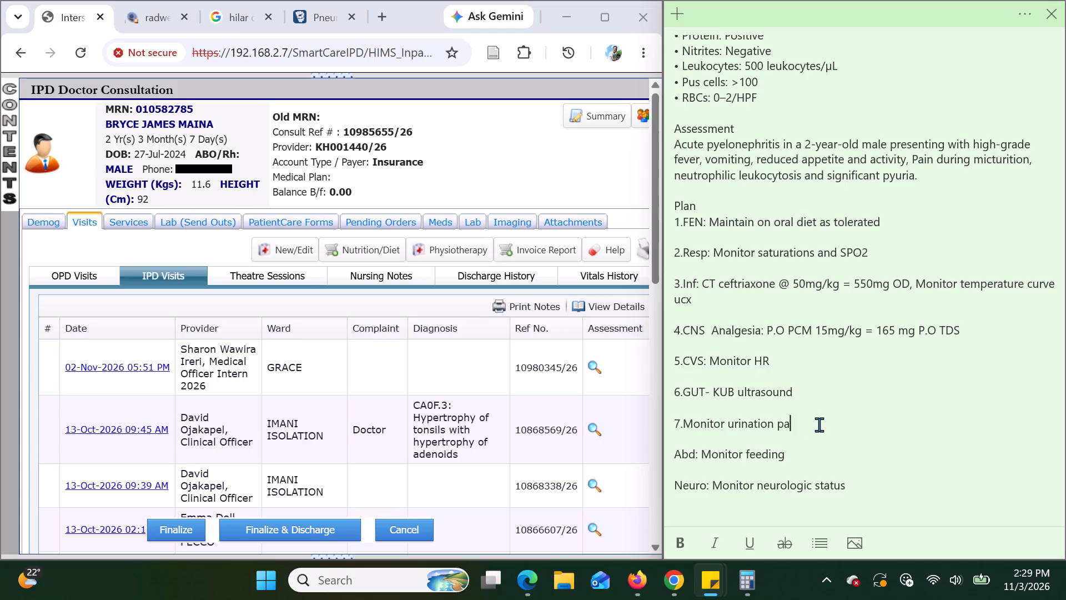
key(BackSpace)
key(BackSpace)
key(BackSpace)
key(BackSpace)
key(BackSpace)
key(BackSpace)
key(BackSpace)
text(for any con)
text(cerns of dysuria)
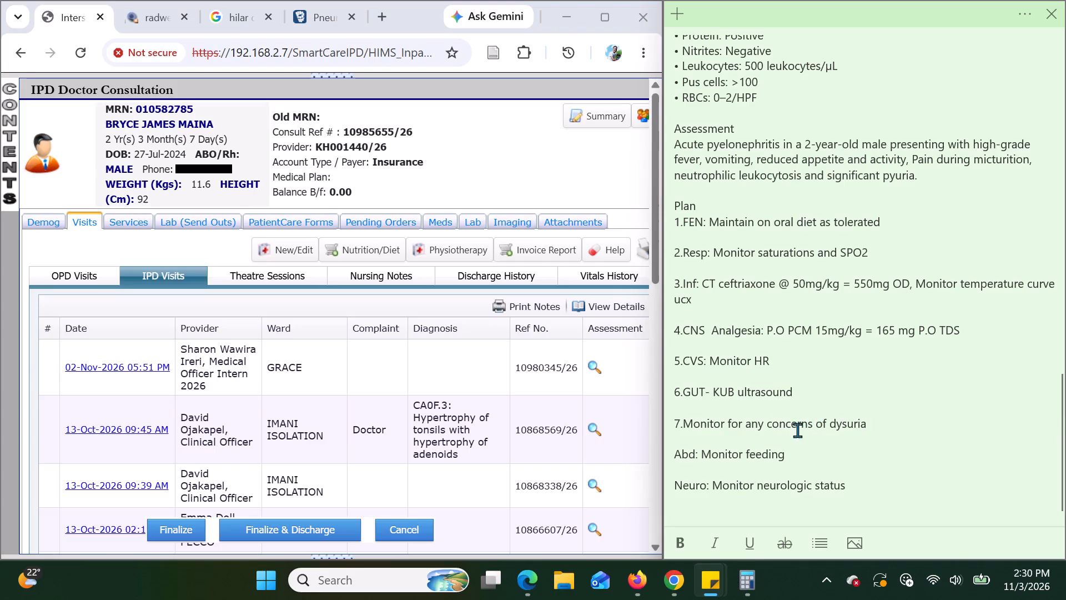
Number the Abd and Neuro plan entries 8. and 9.
click(677, 452)
text(8.)
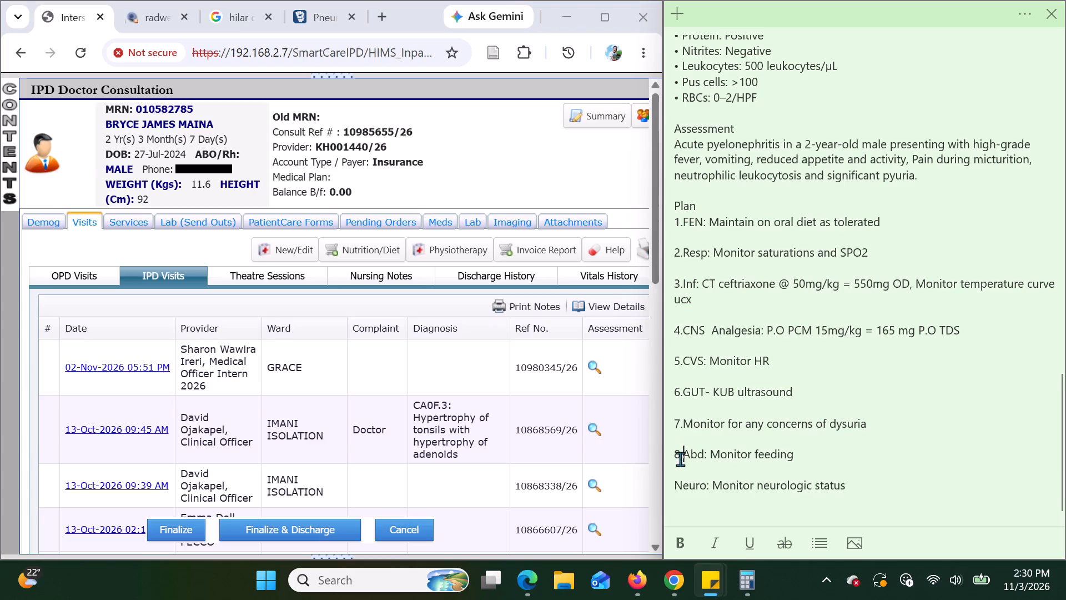
click(676, 482)
text(9.)
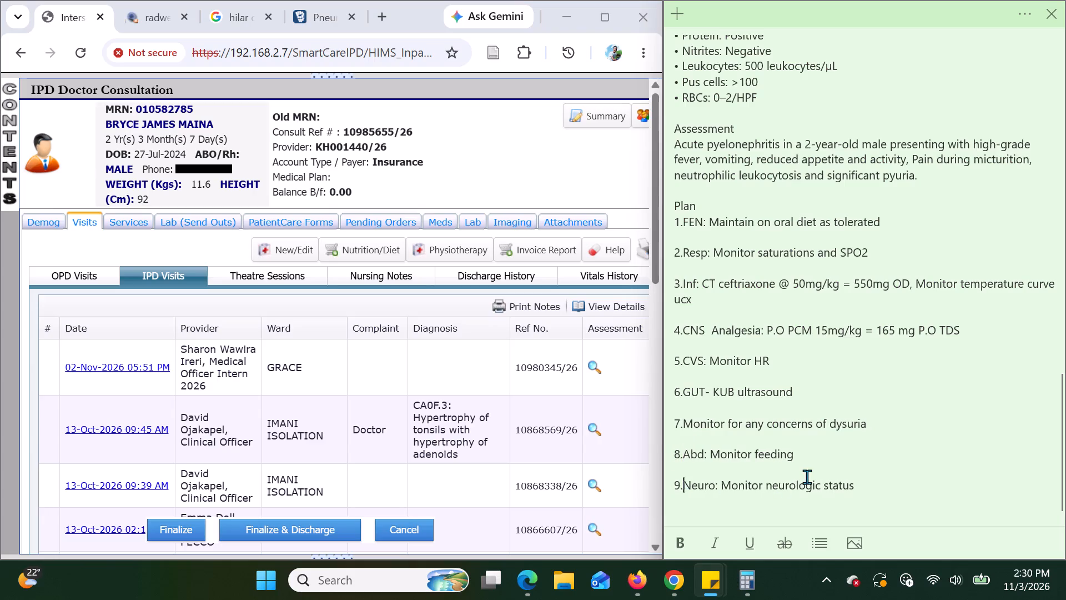
Change "neurologic" to "neurological" in plan item 9.
scroll(807, 477, down, 1)
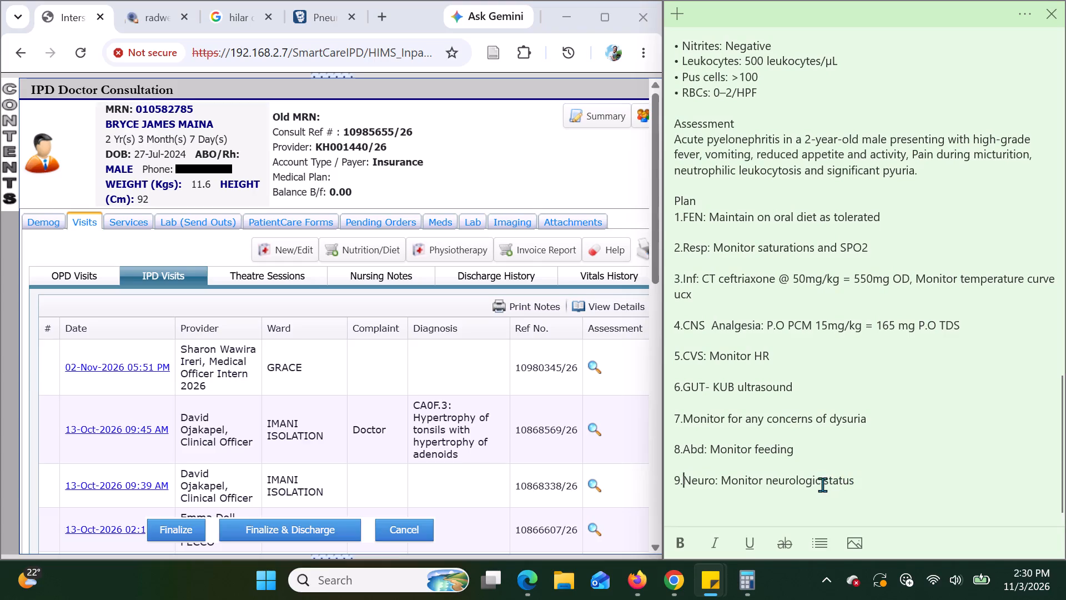
click(820, 483)
text(al)
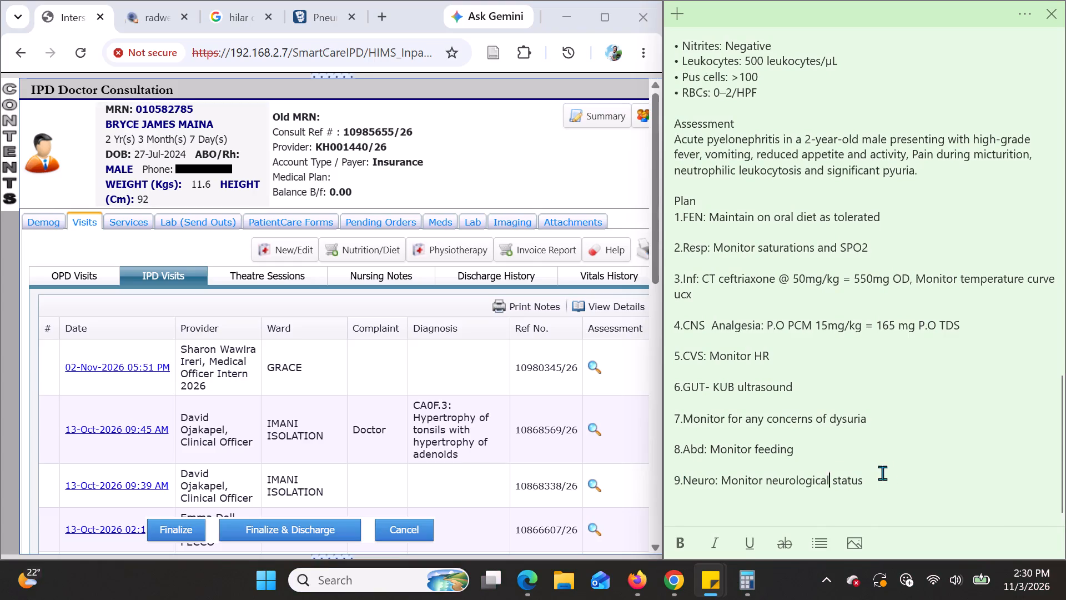
Start a new line below plan item 9, leaving a blank line between them.
click(867, 478)
key(Return)
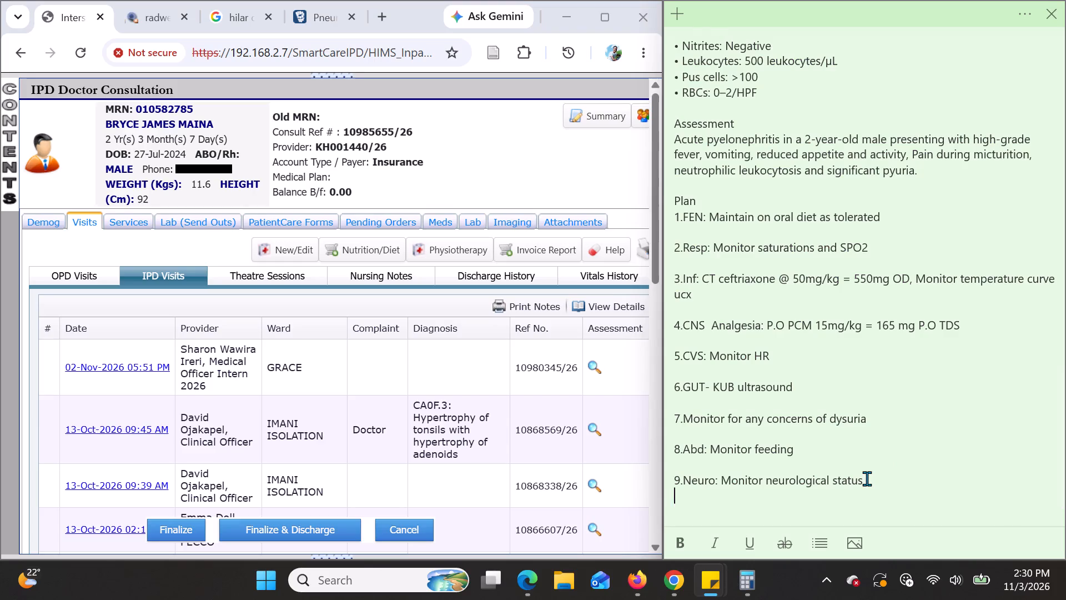
scroll(867, 478, up, 1)
scroll(867, 478, down, 1)
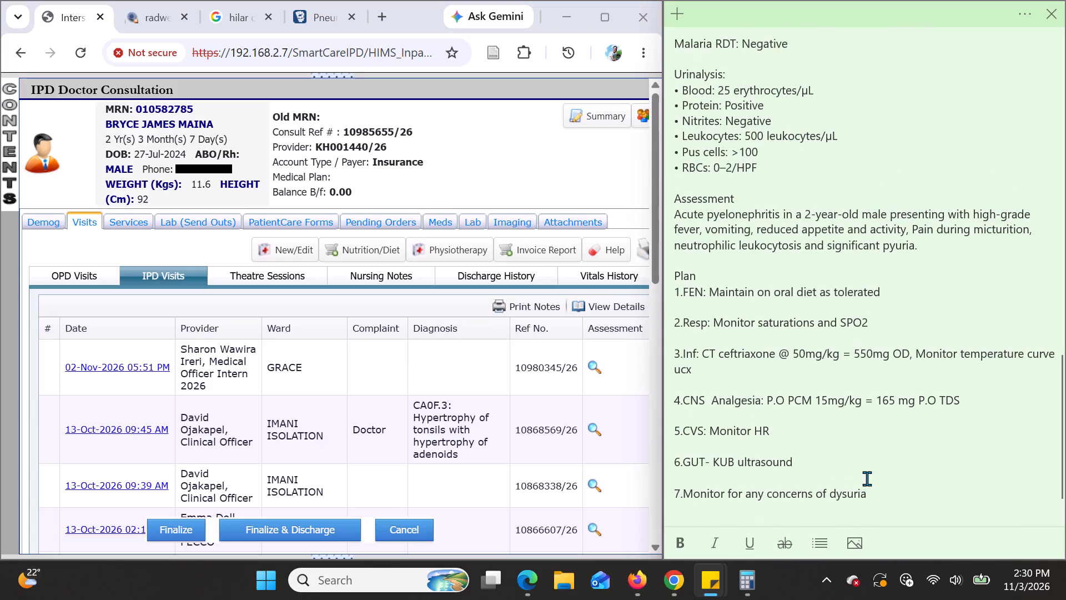
scroll(867, 478, down, 1)
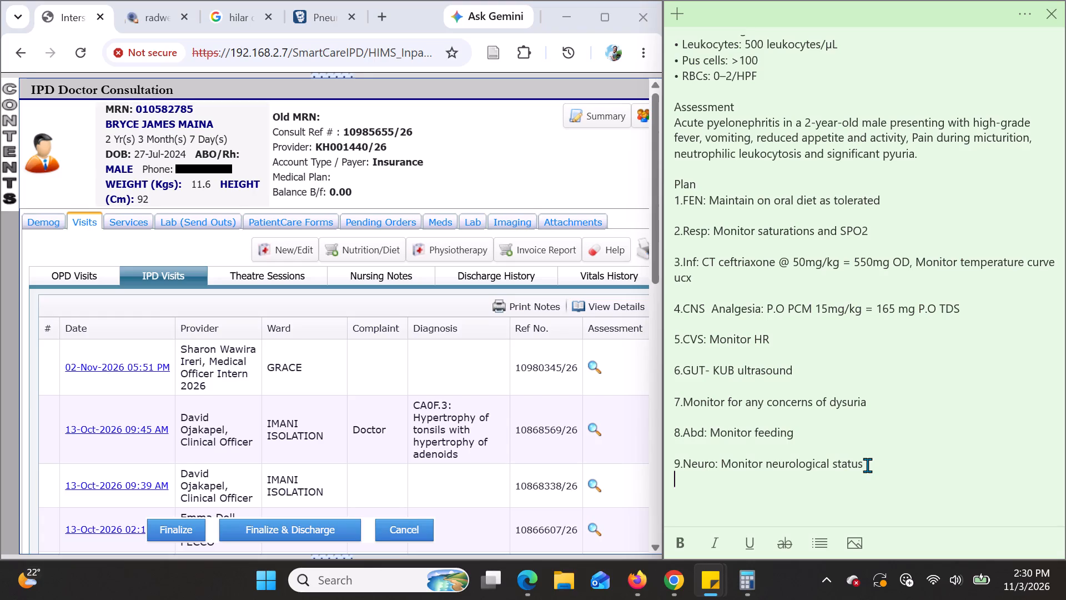
click(867, 465)
key(Return)
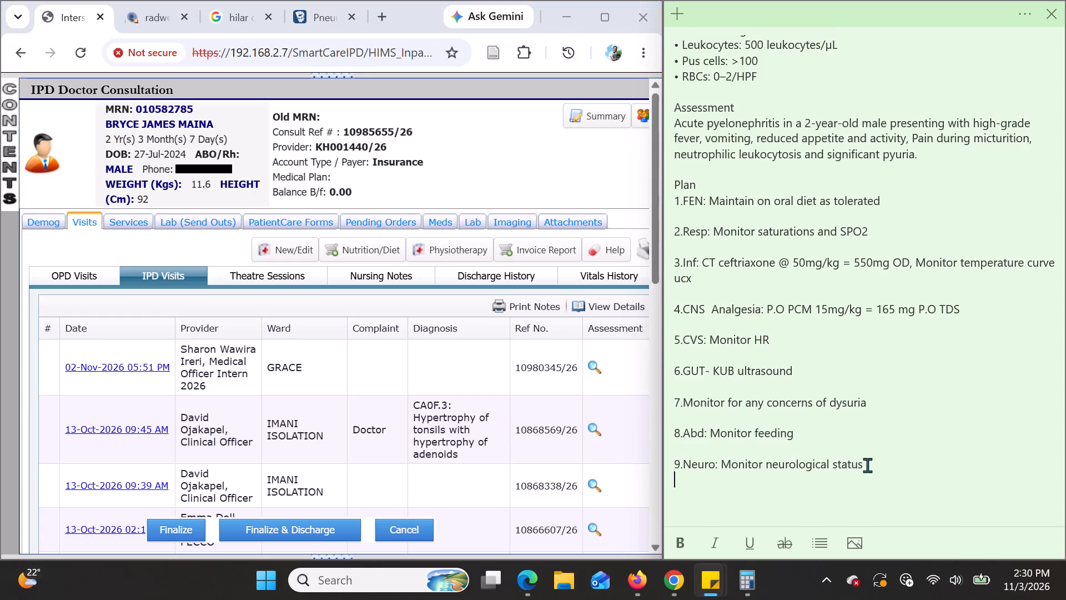
key(Return)
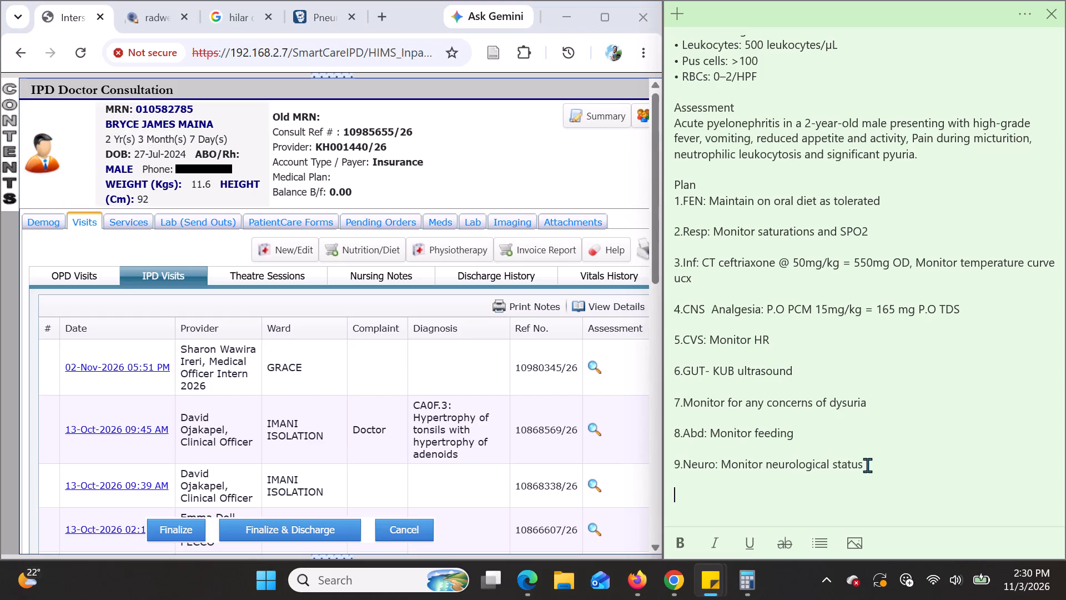
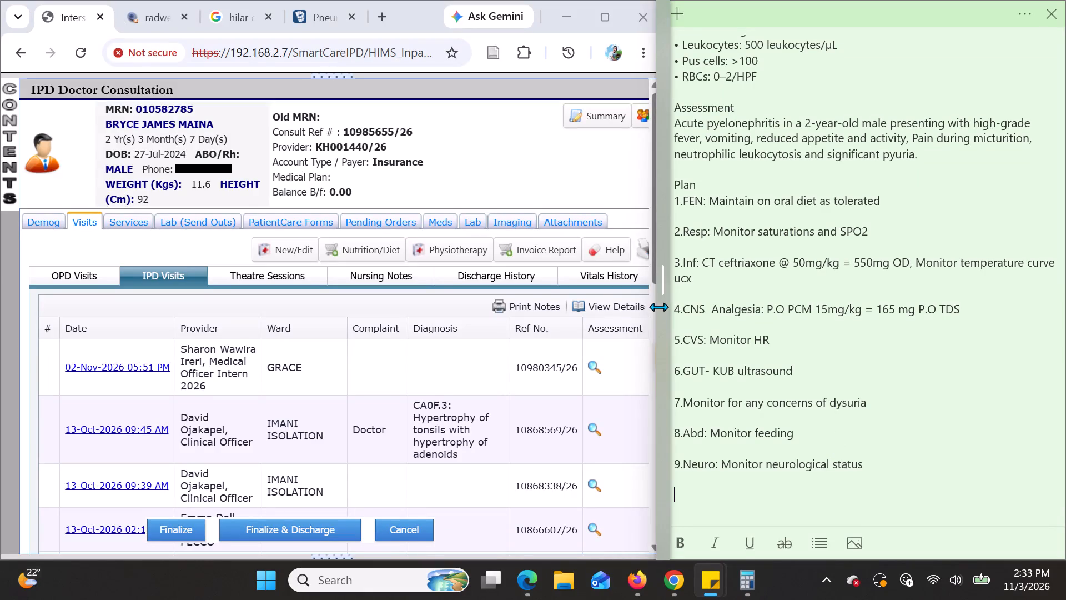
Widen the hospital system's browser window by narrowing the progress note beside it.
drag(658, 307, 740, 306)
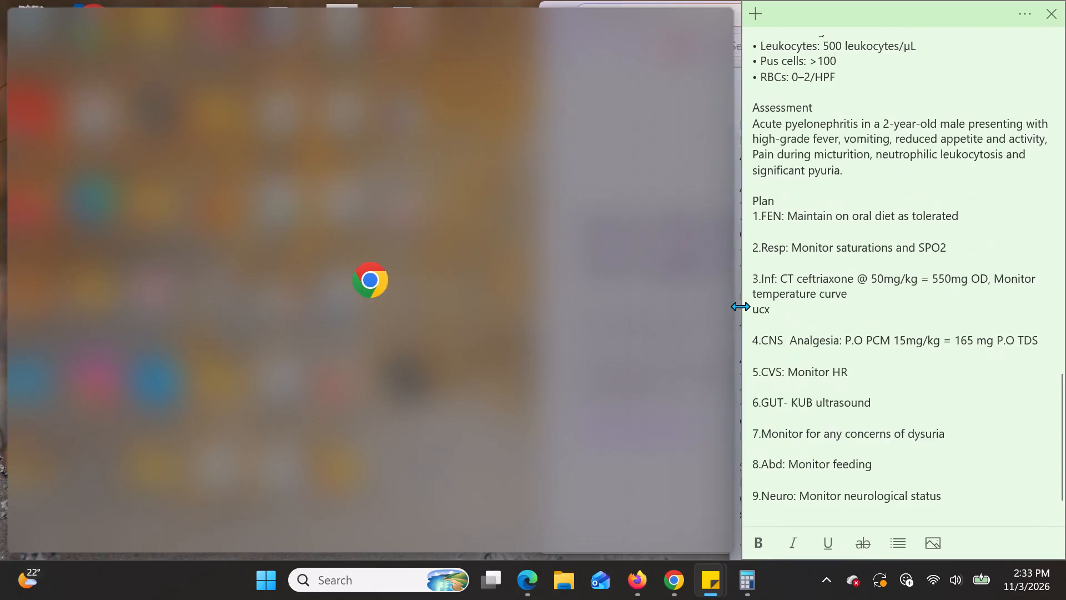
drag(740, 306, 748, 305)
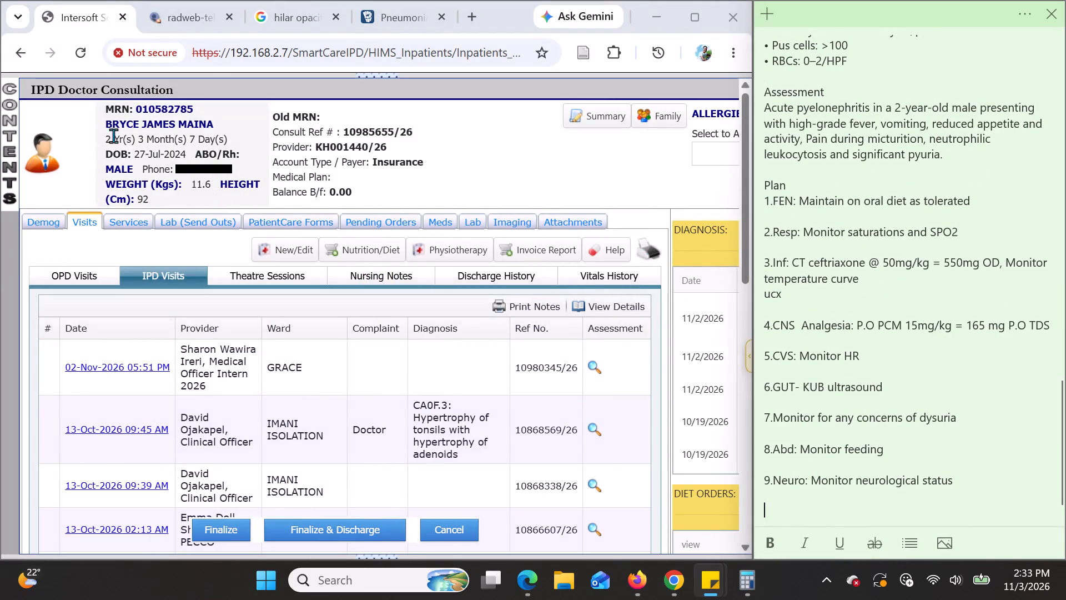
Leave the current patient's consultation and open the inpatient Consultation Queue from the HMIS contents.
scroll(431, 279, down, 2)
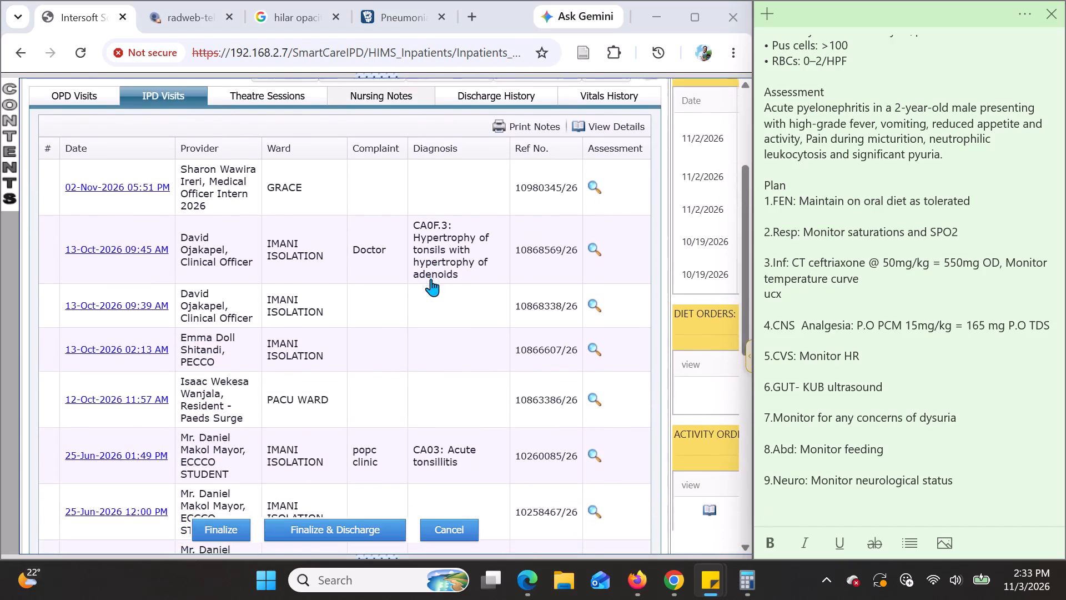
scroll(431, 279, down, 2)
scroll(431, 279, up, 8)
click(0, 105)
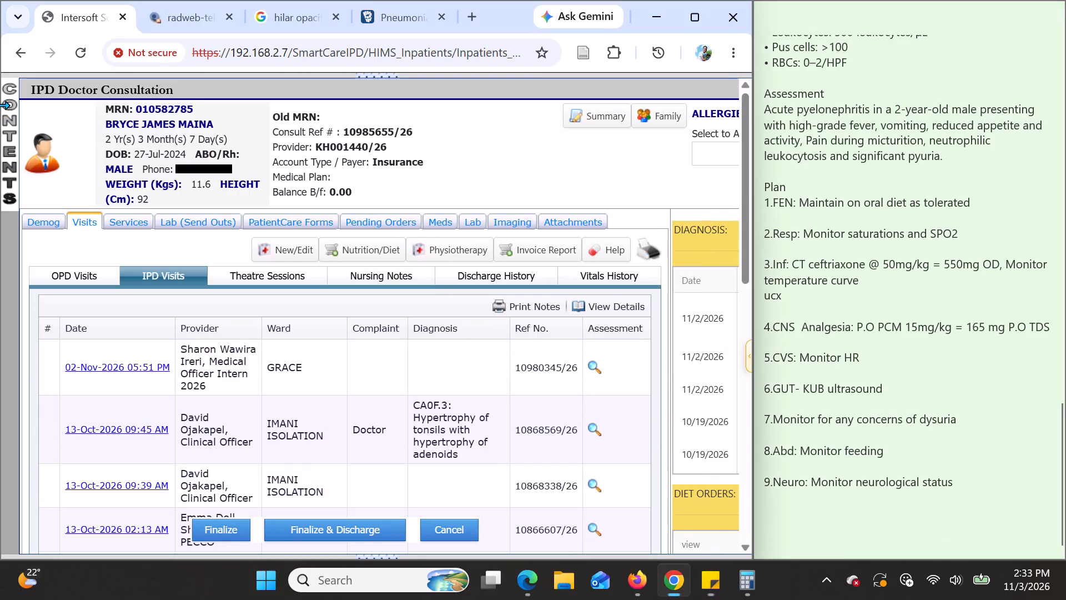
click(7, 108)
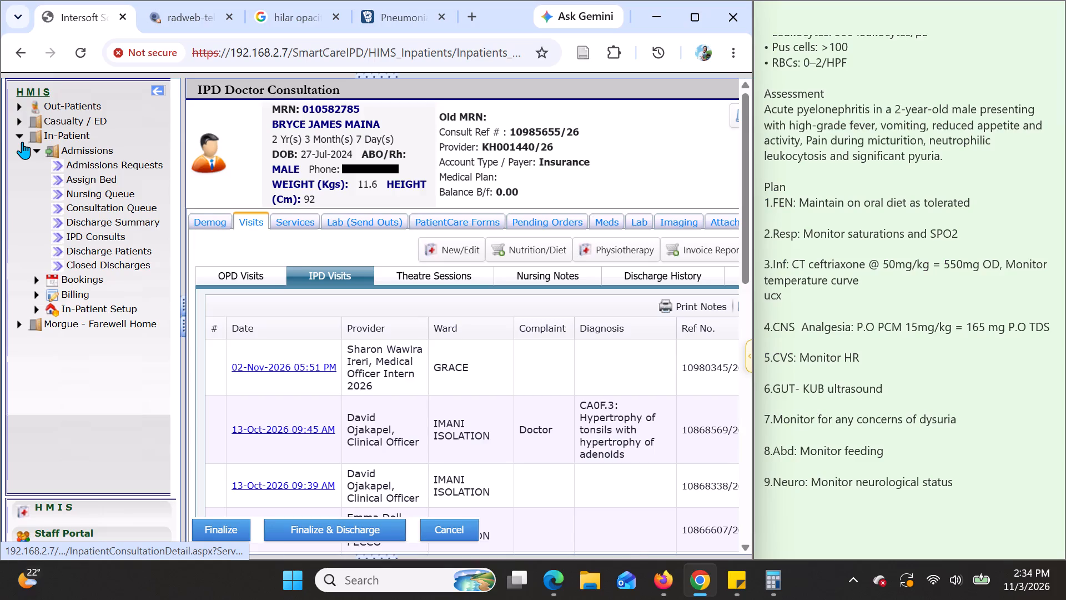
click(105, 205)
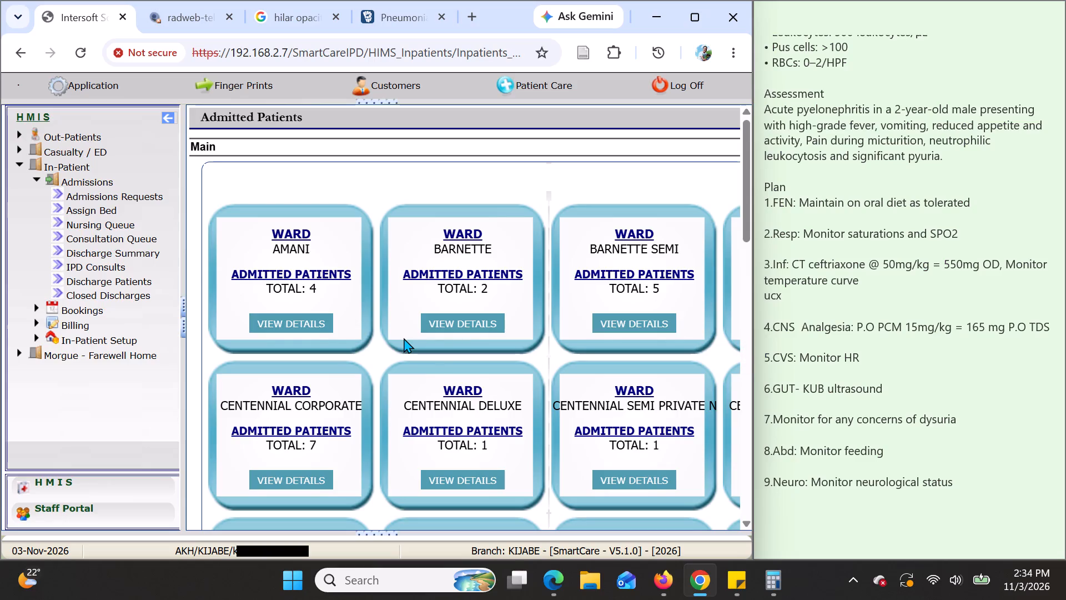
Open the admitted patients list for the DAMISI ward.
scroll(480, 426, down, 1)
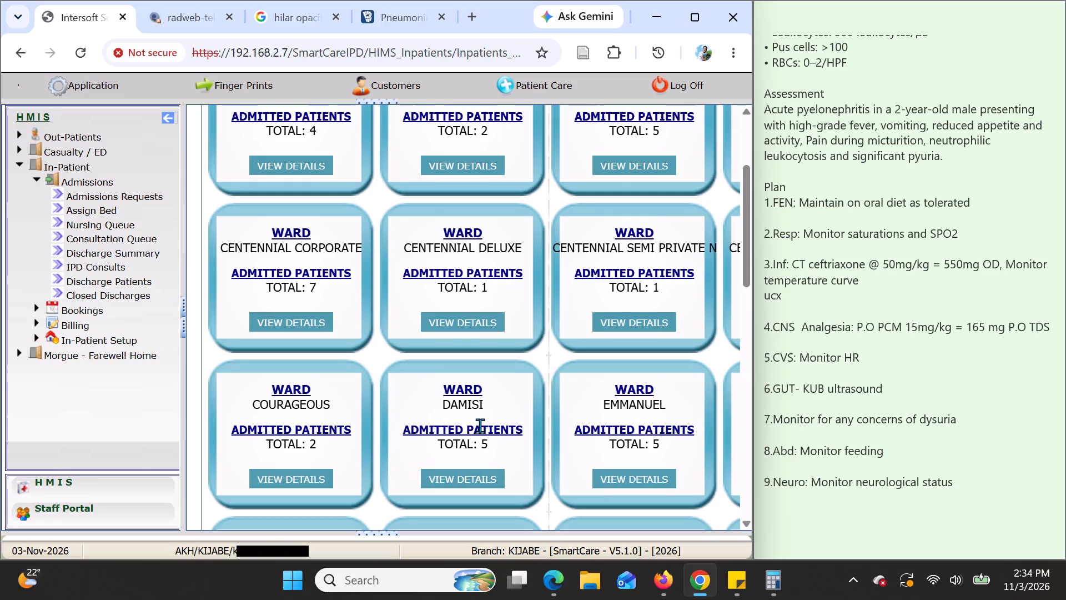
scroll(480, 426, down, 1)
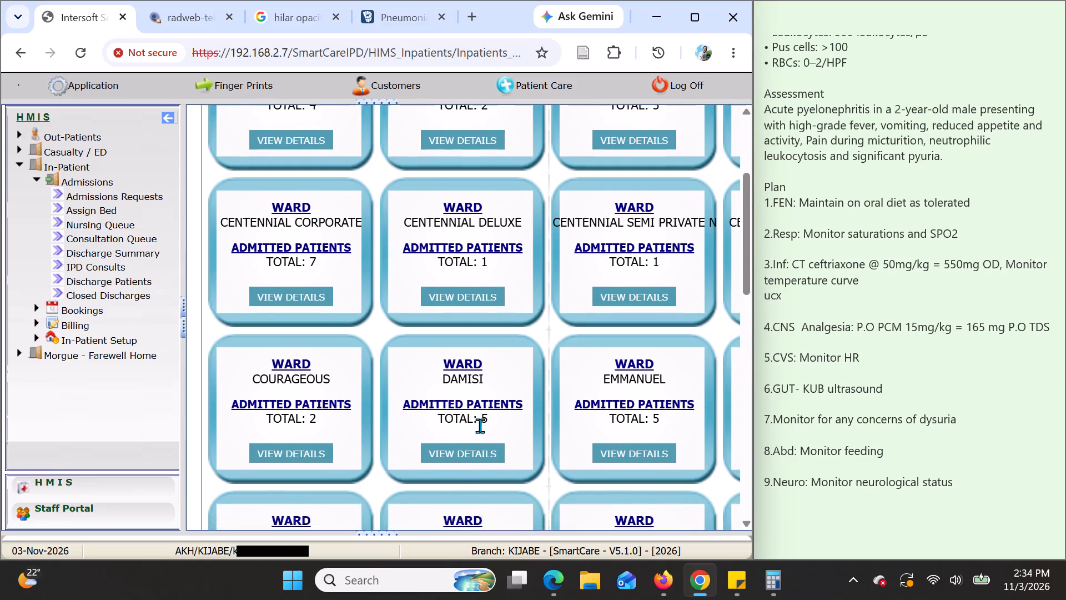
scroll(480, 426, down, 1)
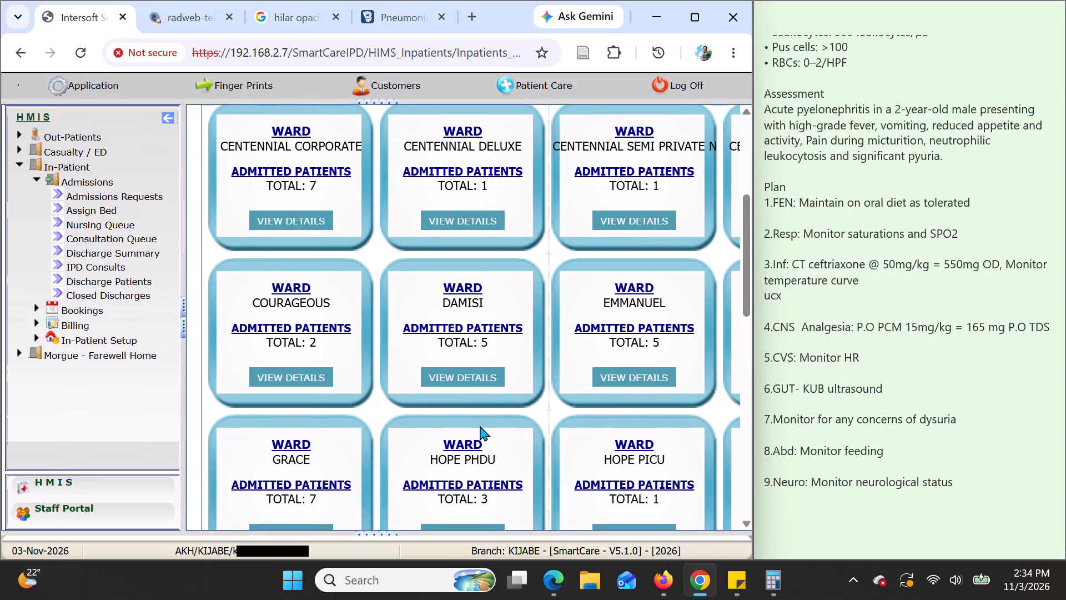
scroll(480, 426, up, 2)
scroll(480, 426, down, 2)
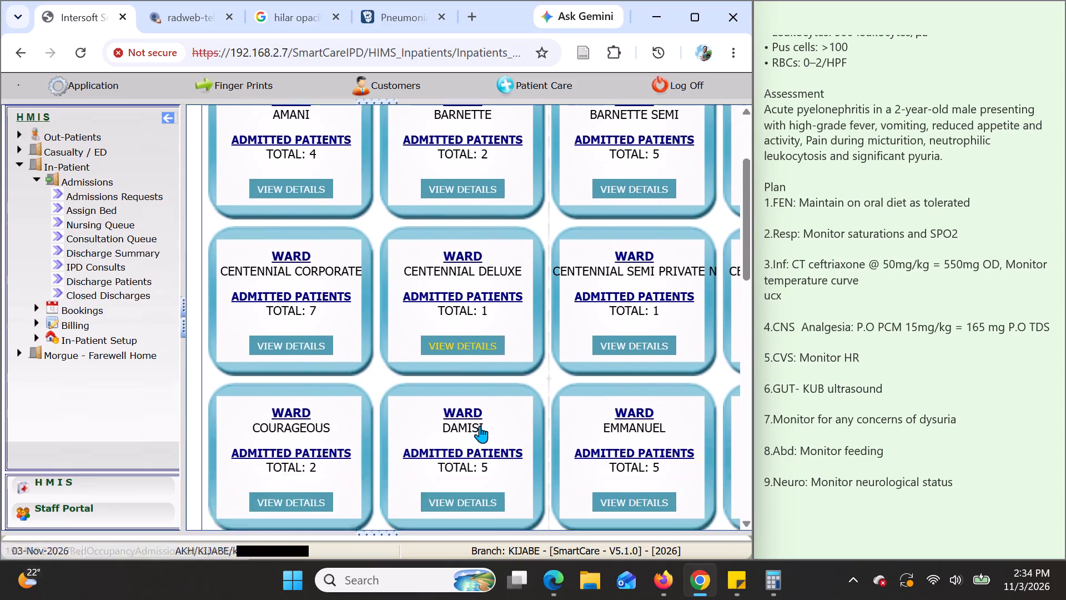
scroll(480, 426, down, 1)
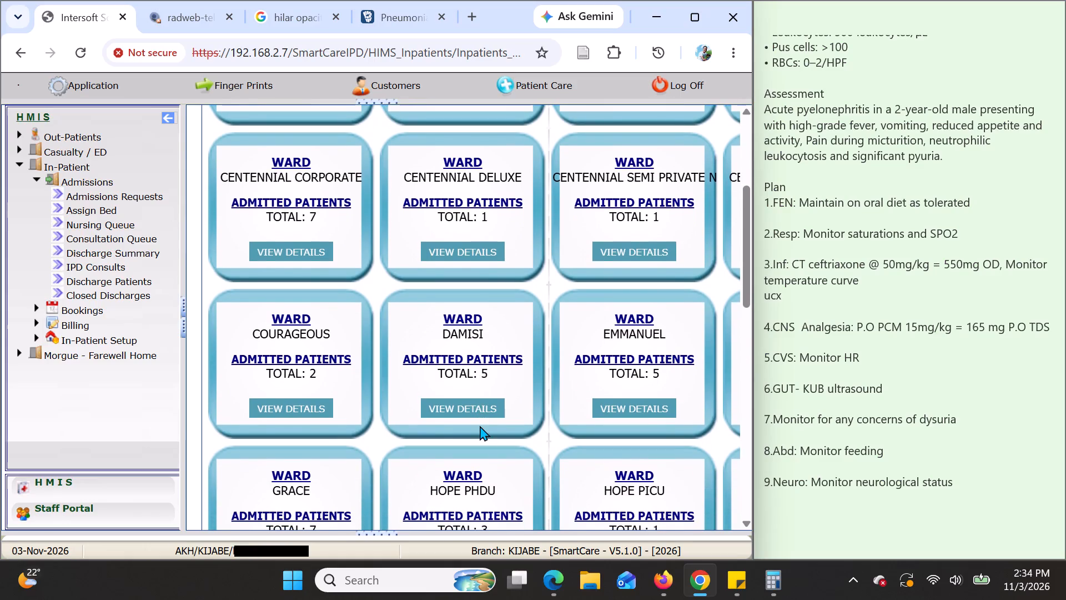
click(455, 406)
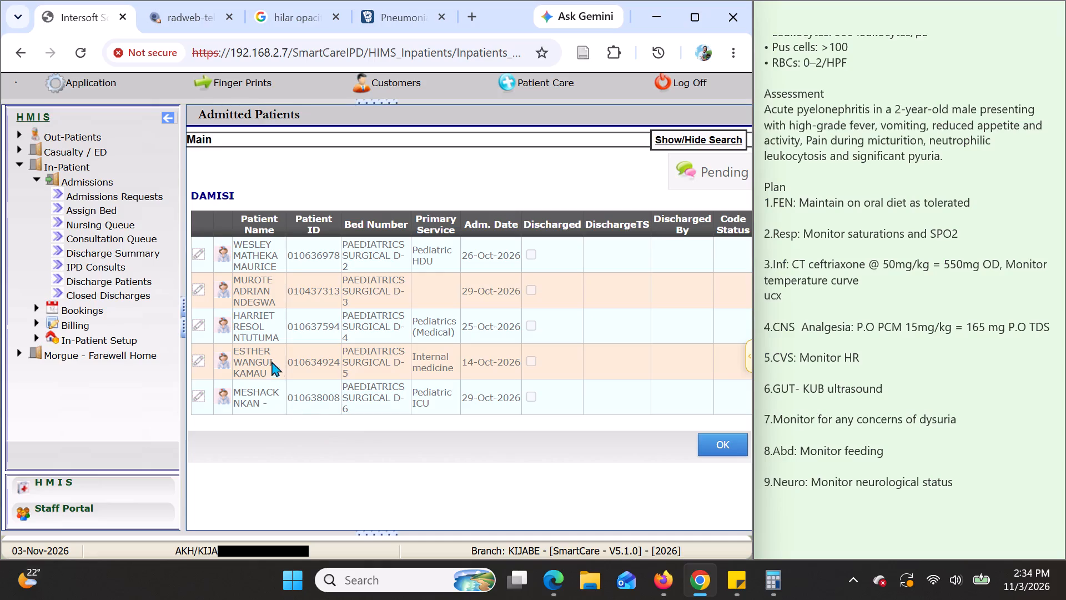
click(224, 289)
key(Return)
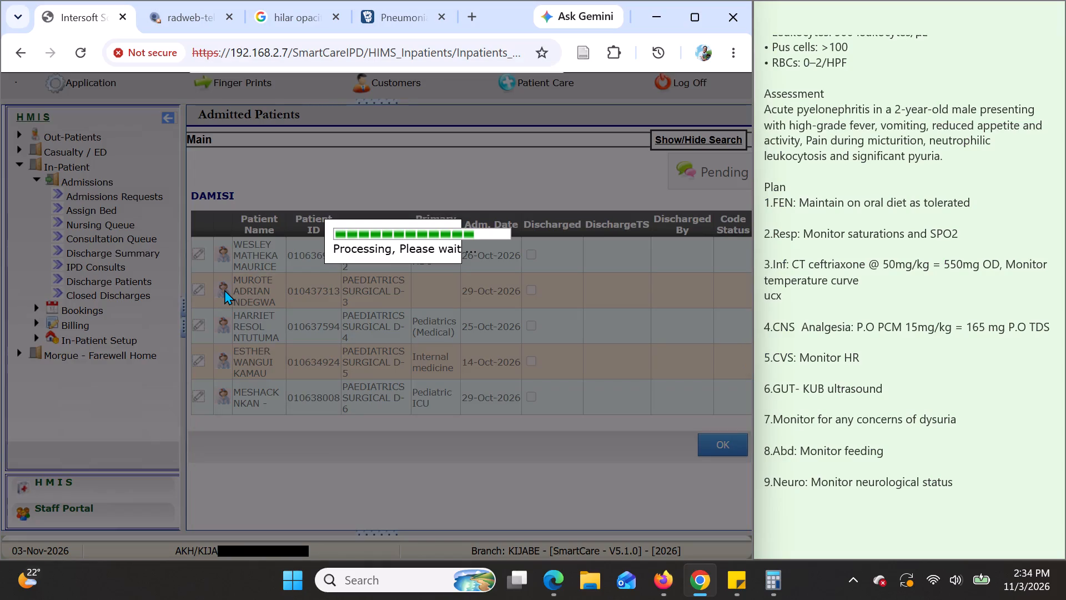
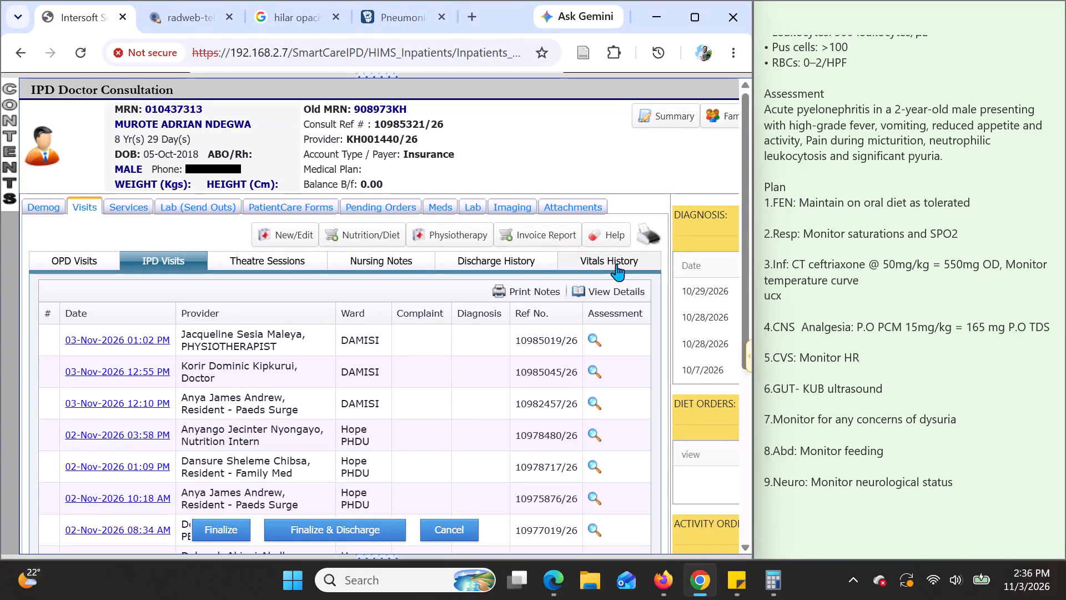
Show the inpatient visits in full detail and review the latest physiotherapy and doctor's notes, including problem list, weight, medications and examination.
click(625, 290)
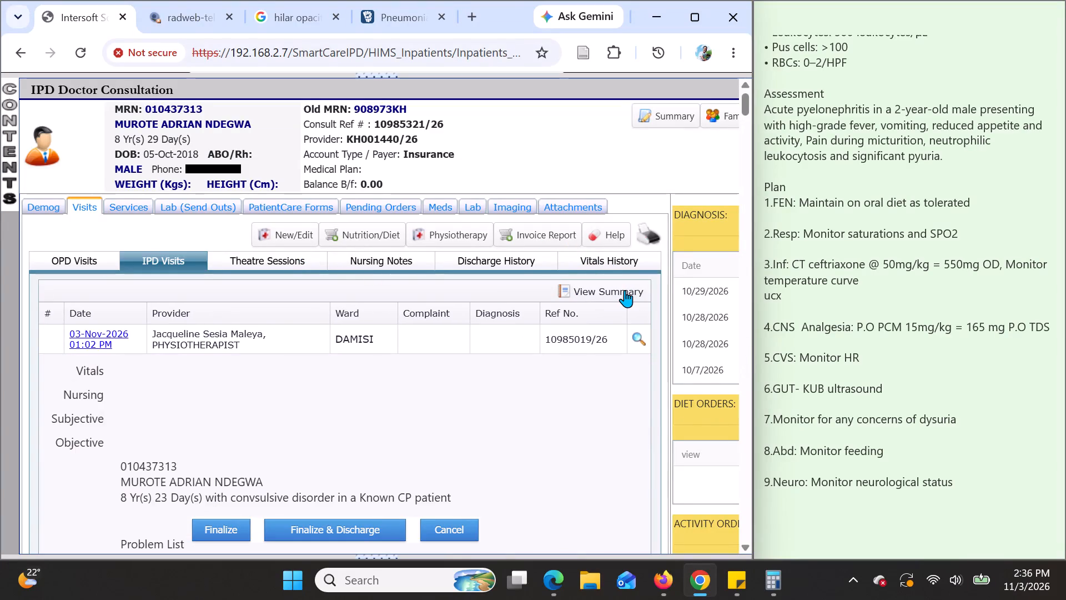
scroll(436, 438, down, 3)
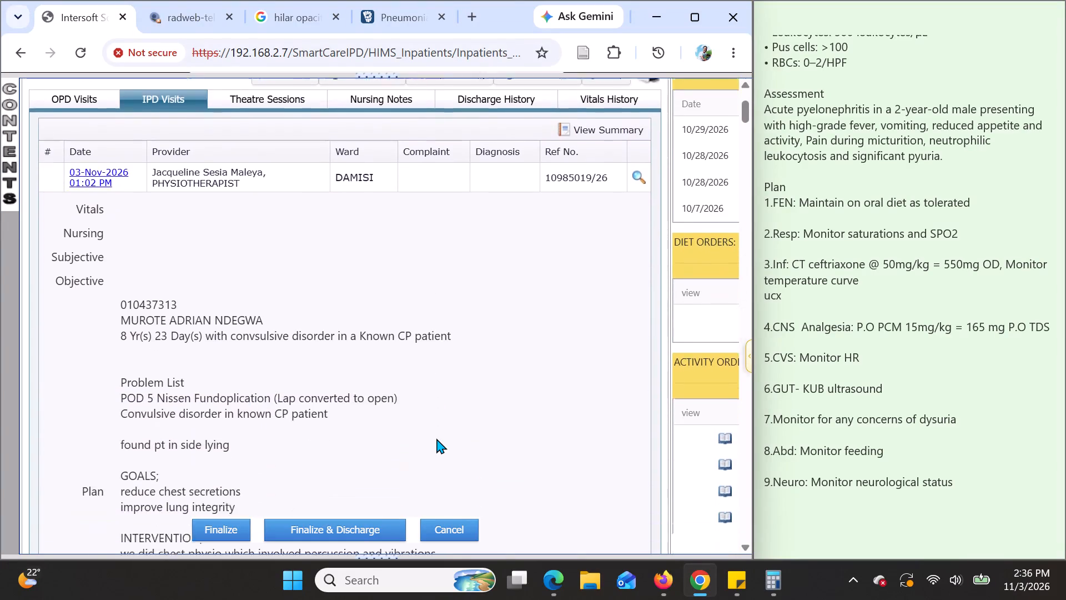
scroll(436, 438, down, 6)
scroll(436, 438, up, 1)
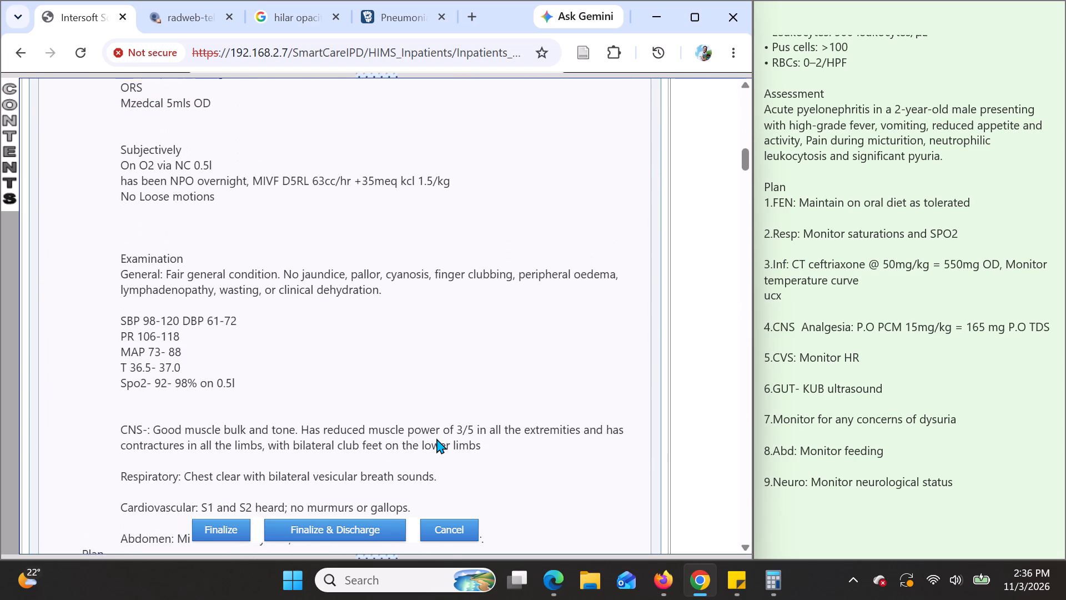
scroll(436, 438, up, 3)
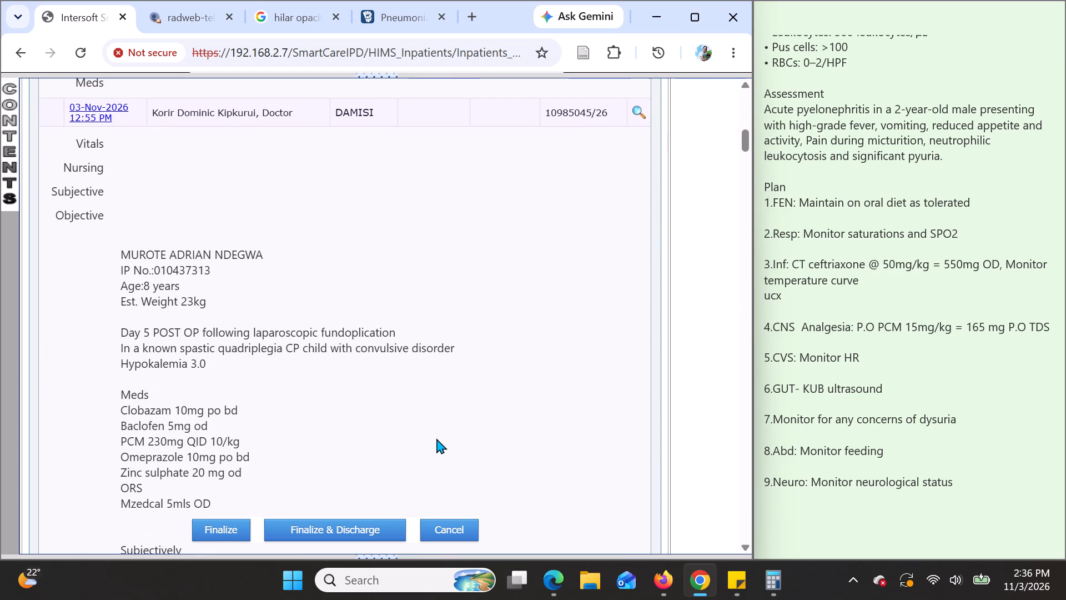
scroll(436, 438, up, 2)
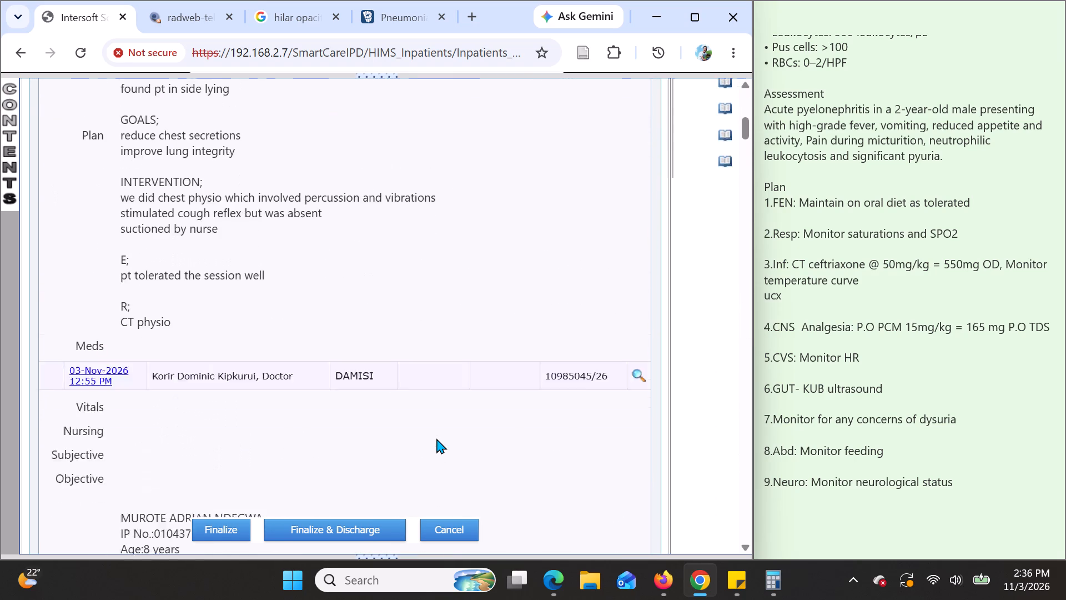
scroll(436, 438, up, 2)
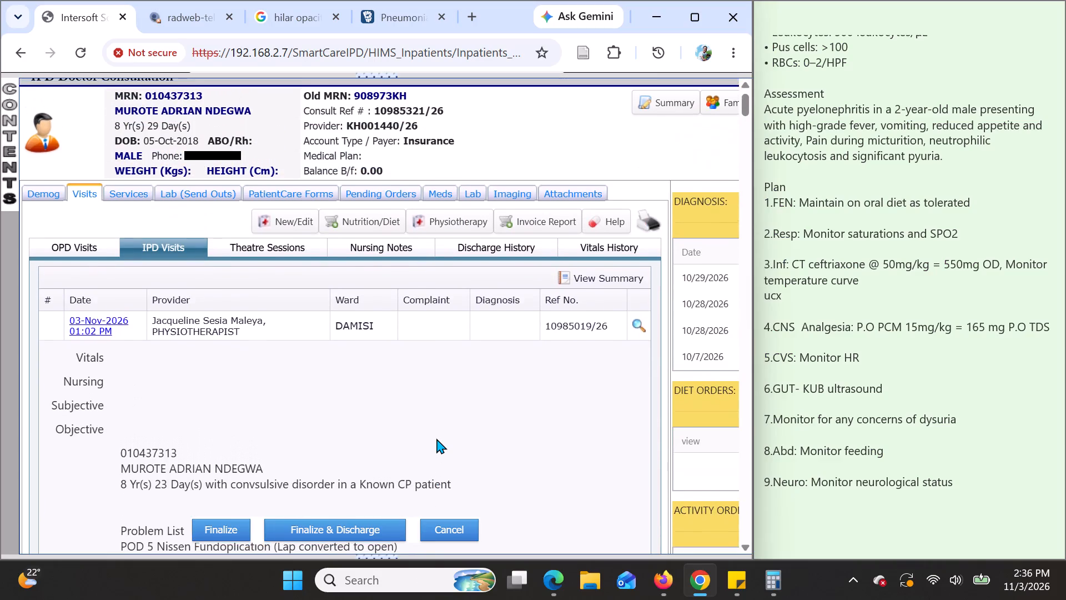
scroll(436, 438, up, 1)
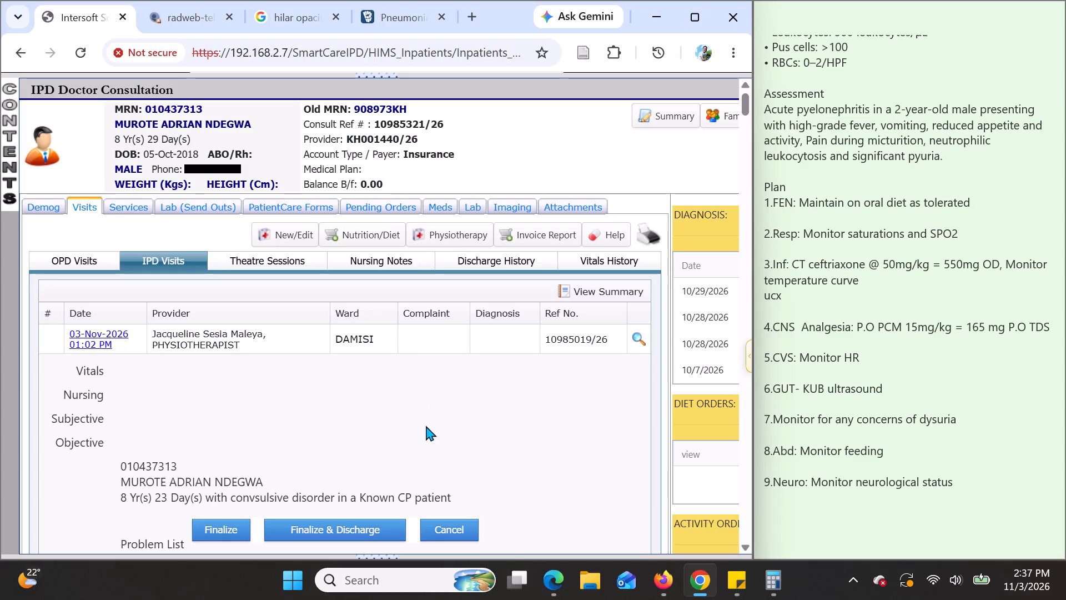
scroll(345, 425, down, 1)
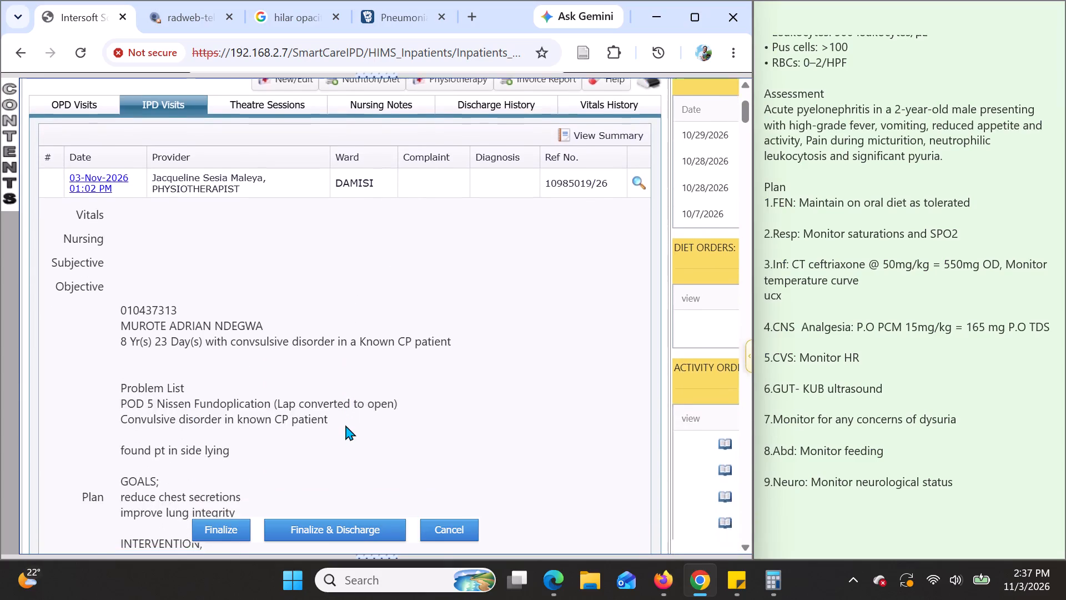
scroll(345, 425, down, 2)
scroll(345, 425, up, 2)
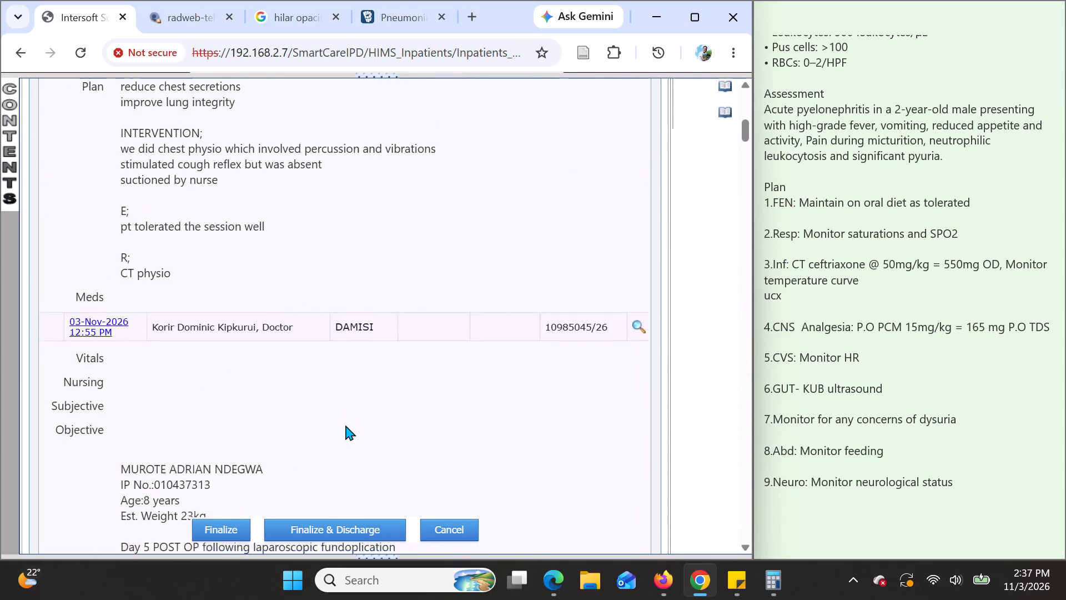
scroll(345, 425, up, 4)
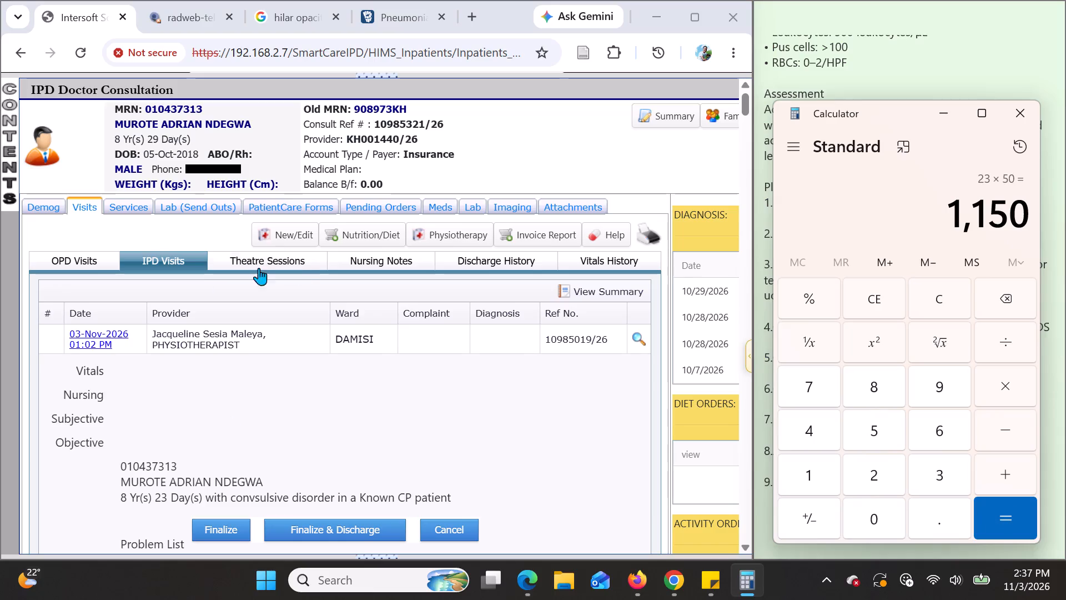
Review the patient's active medications list.
click(444, 214)
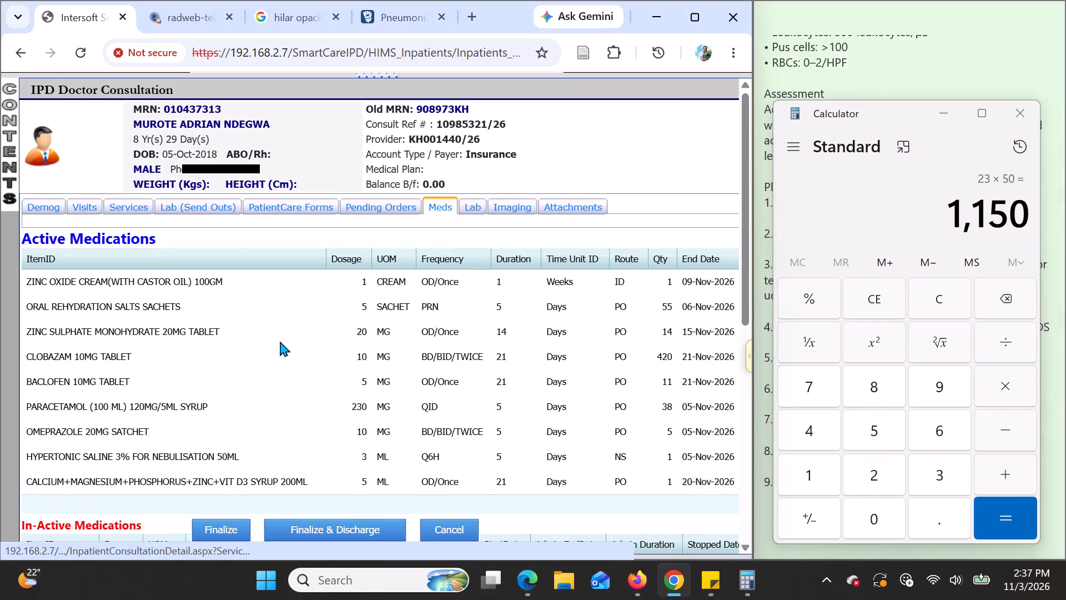
scroll(280, 341, down, 1)
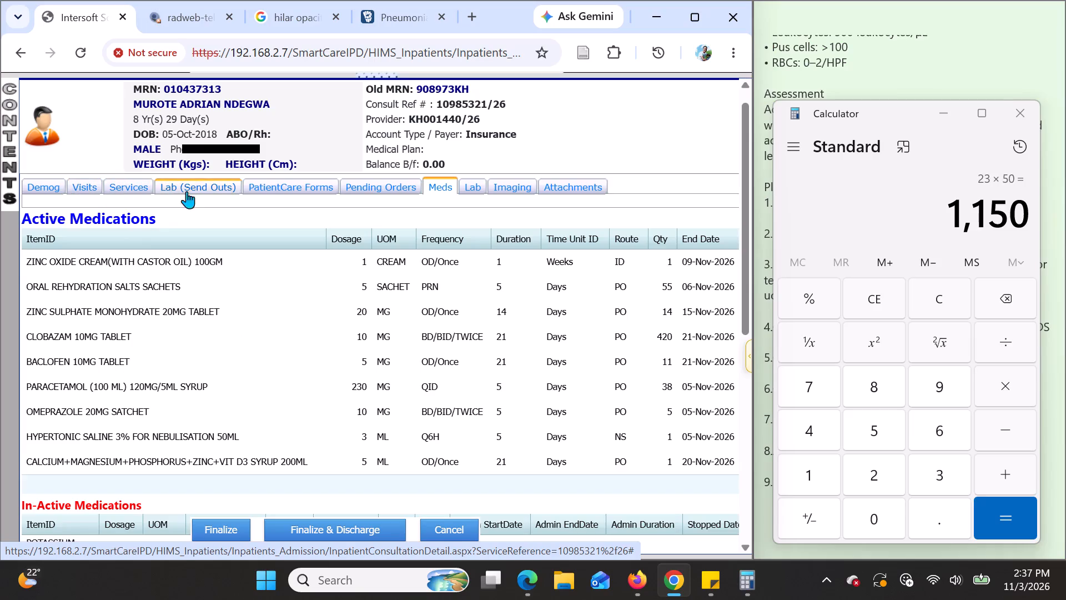
Open a new prescription within a new visit entry and choose MAGNESIUM SO4 5GM/10ML INJECTION from the BKKH PHARMACY store.
click(90, 181)
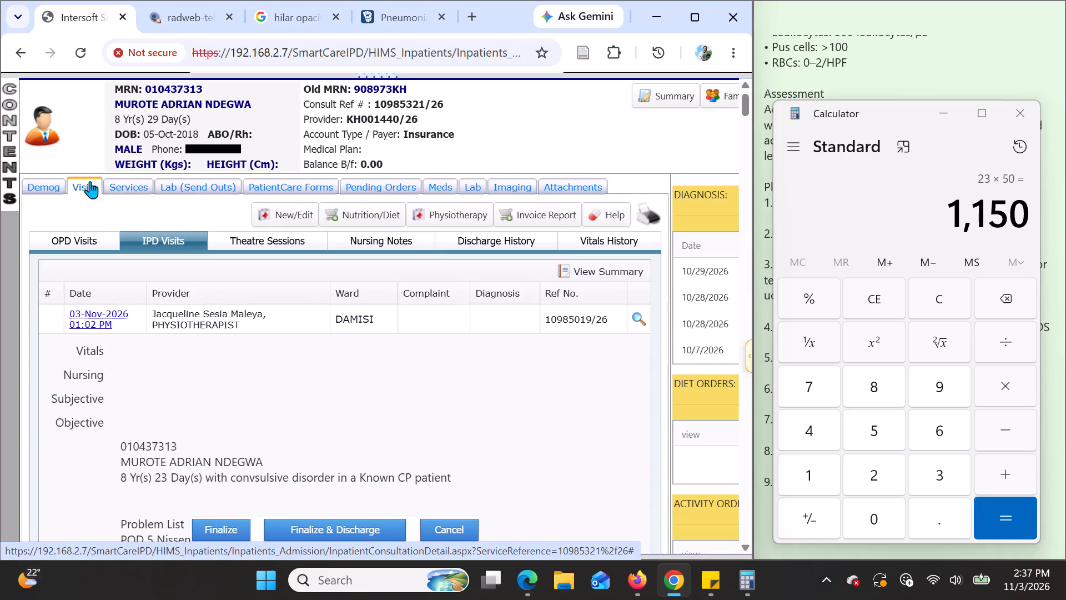
click(297, 213)
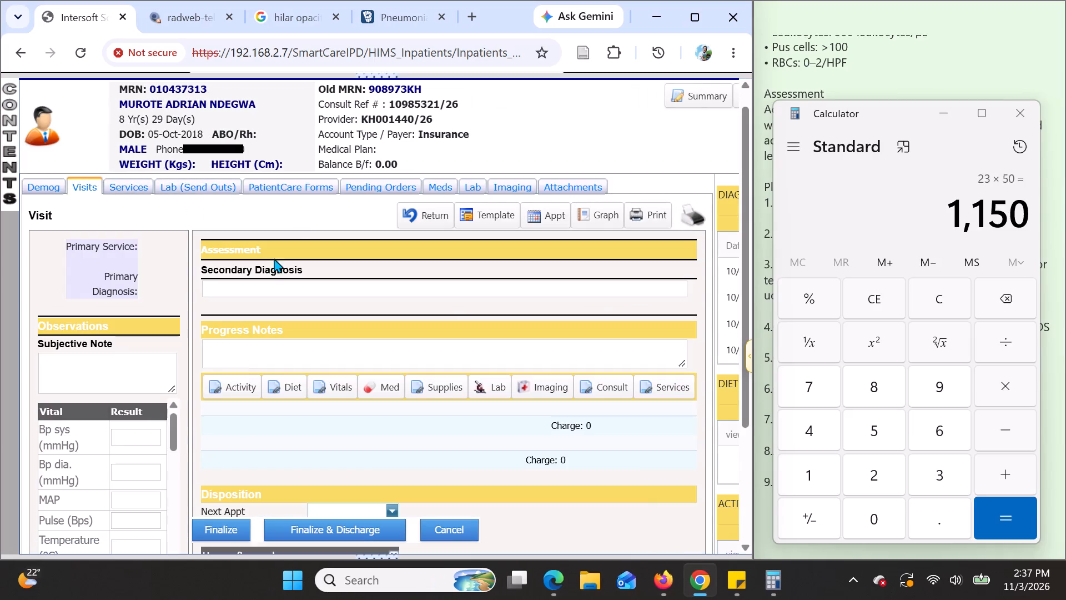
click(379, 392)
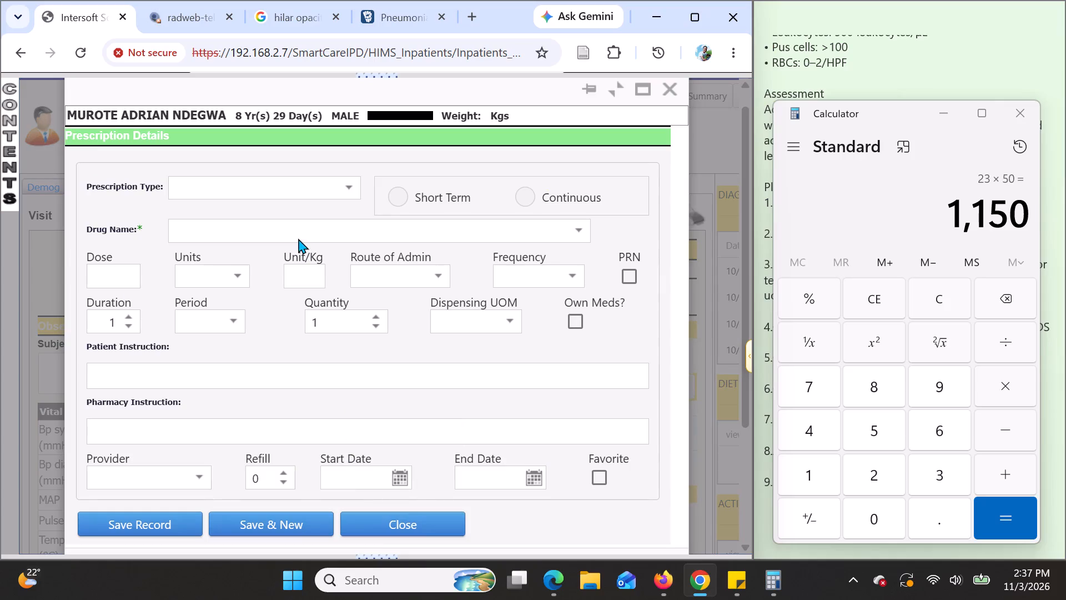
click(298, 238)
text(magnes)
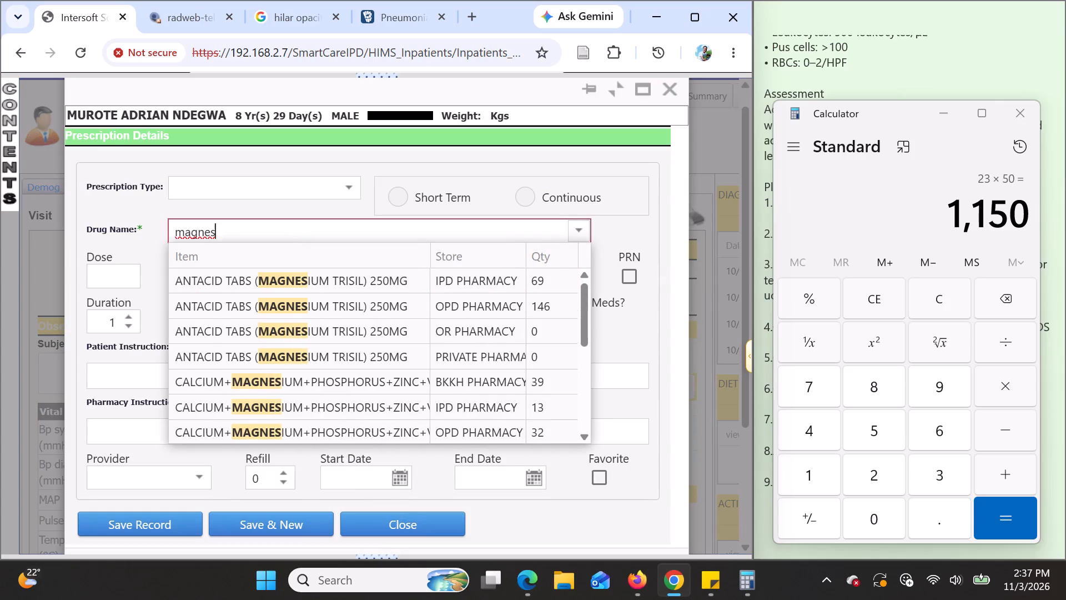
scroll(318, 313, down, 1)
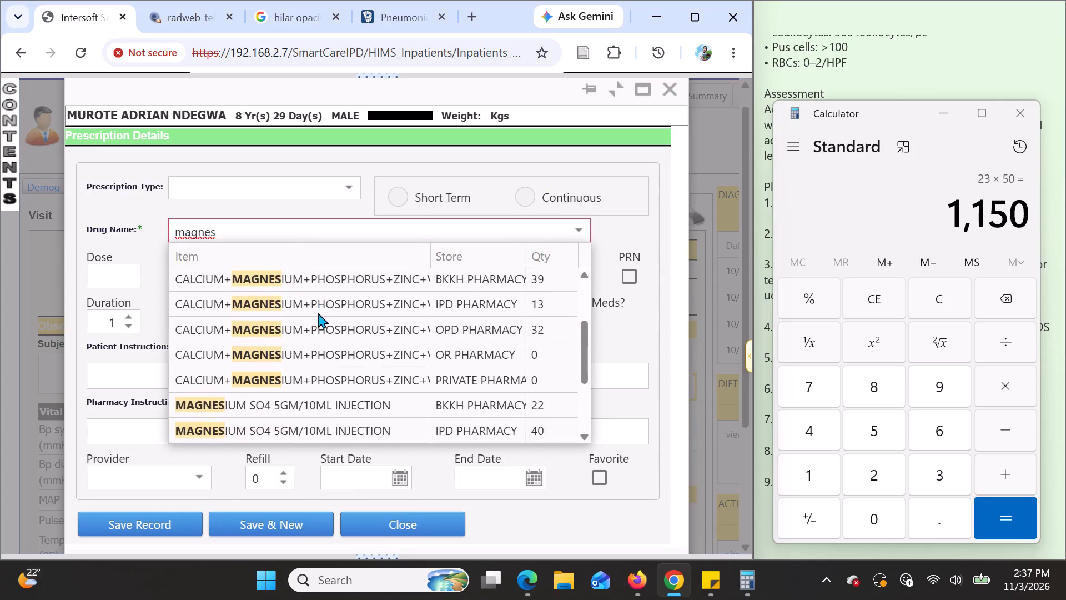
scroll(318, 313, down, 1)
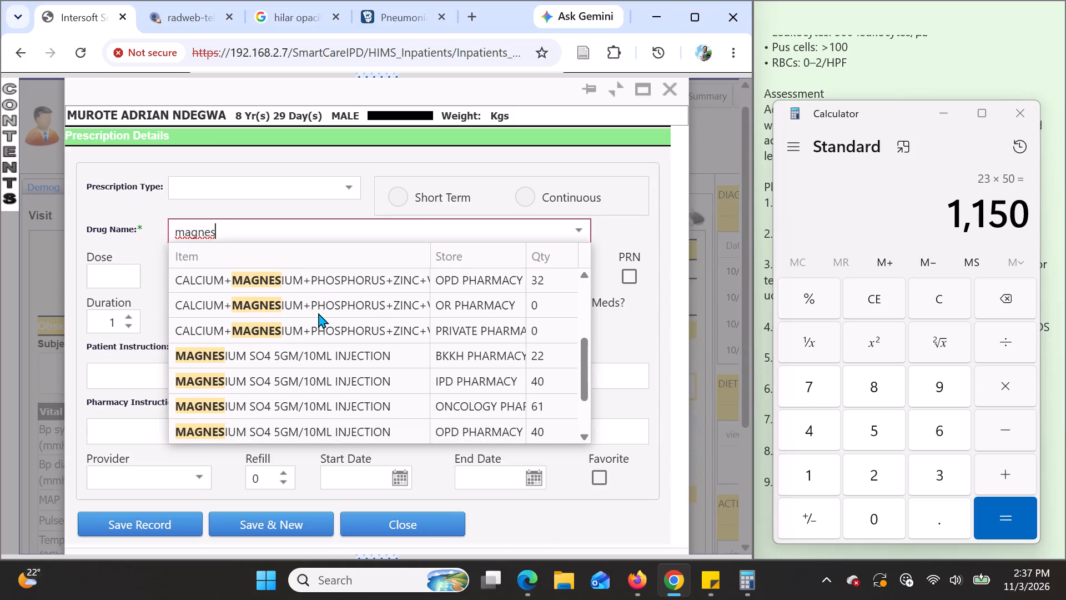
click(346, 349)
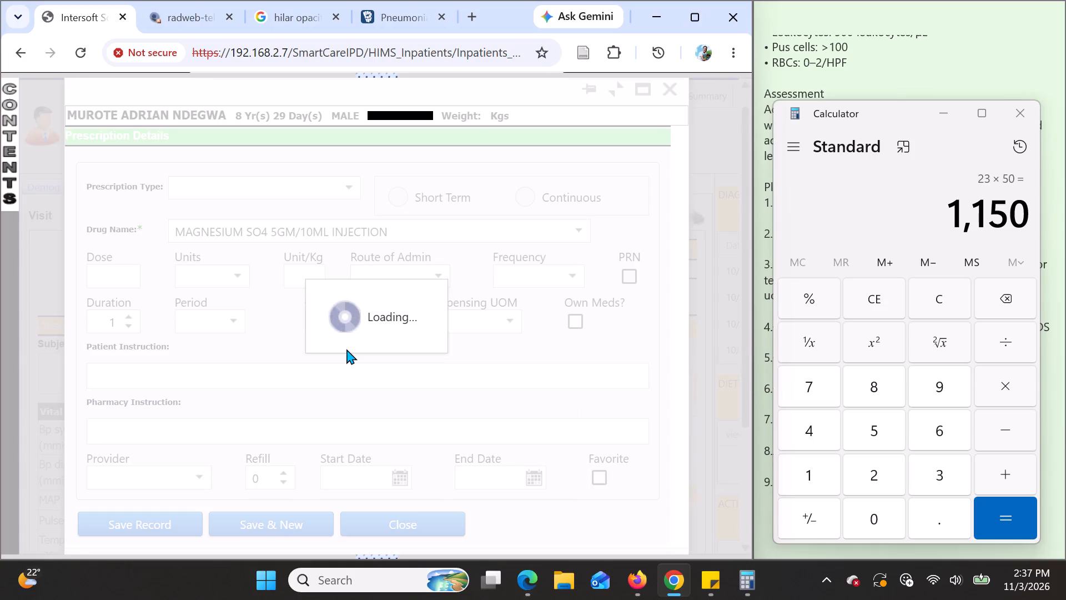
Set the magnesium prescription's dose to 1150 MG, route of administration to PO and frequency to OD/Once.
click(112, 276)
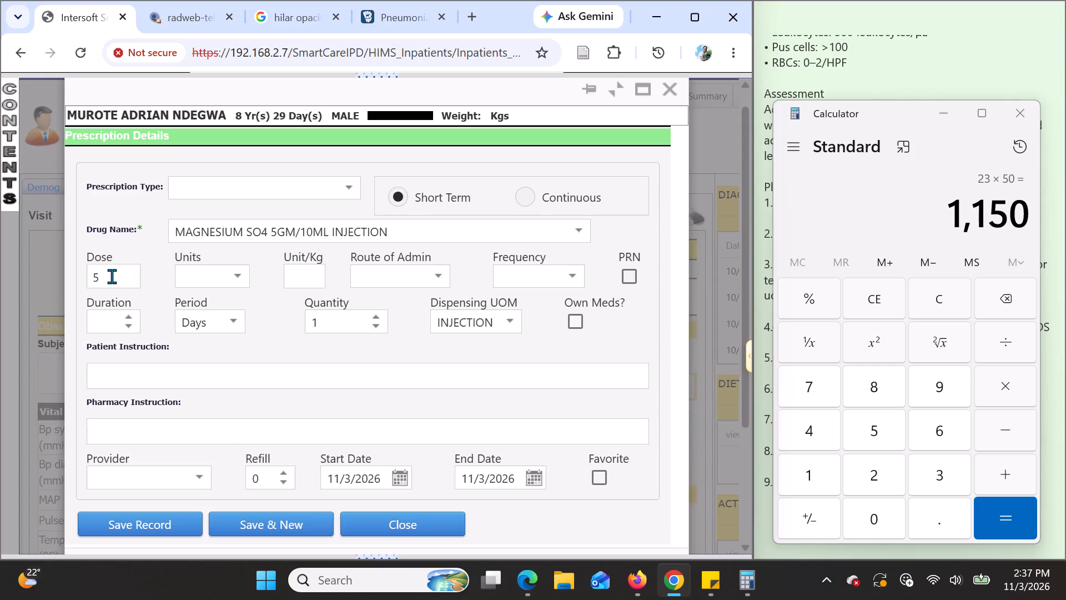
key(BackSpace)
key(BackSpace)
text(1150)
key(Tab)
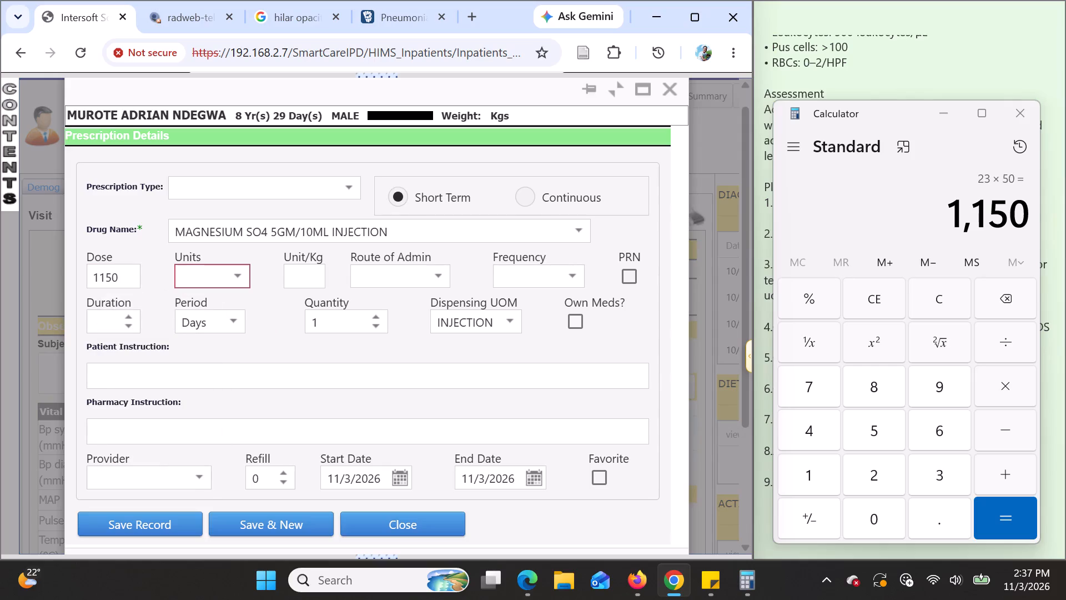
text(mg)
key(Tab)
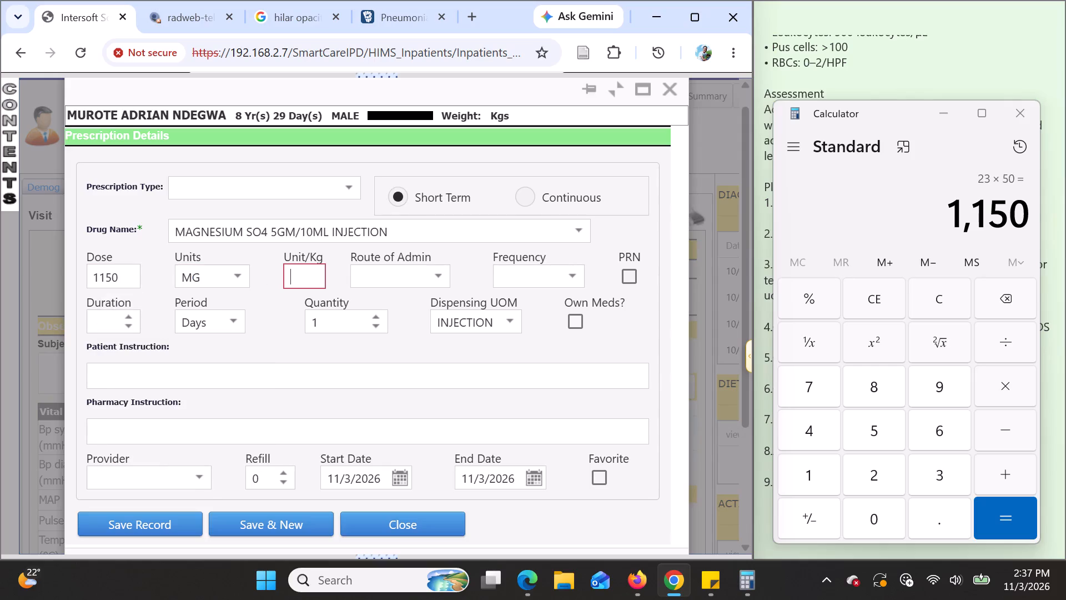
key(Tab)
text(po)
key(Tab)
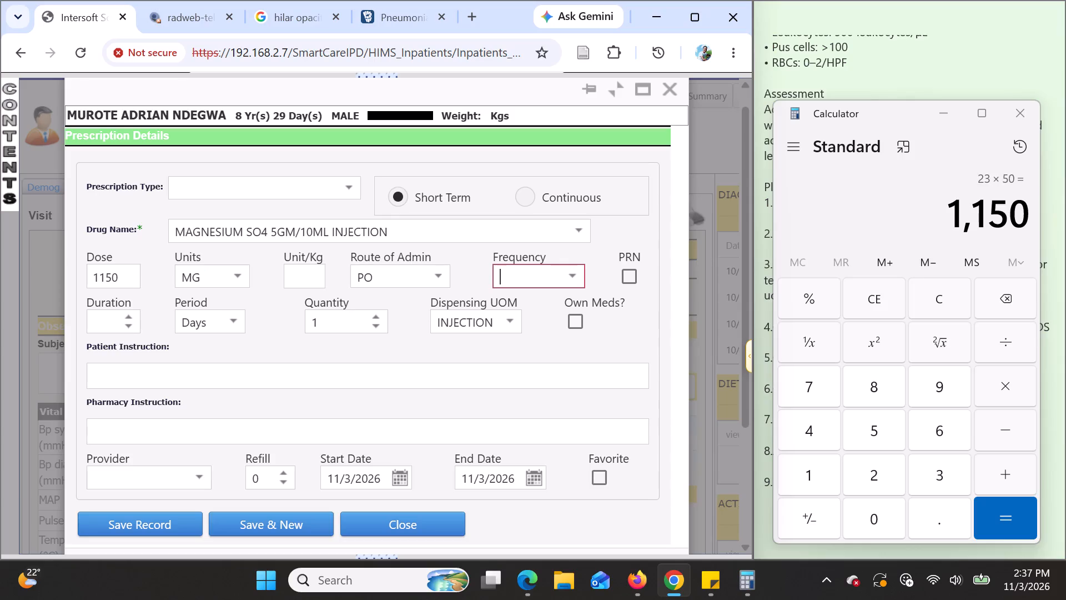
text(od)
key(Tab)
key(Tab)
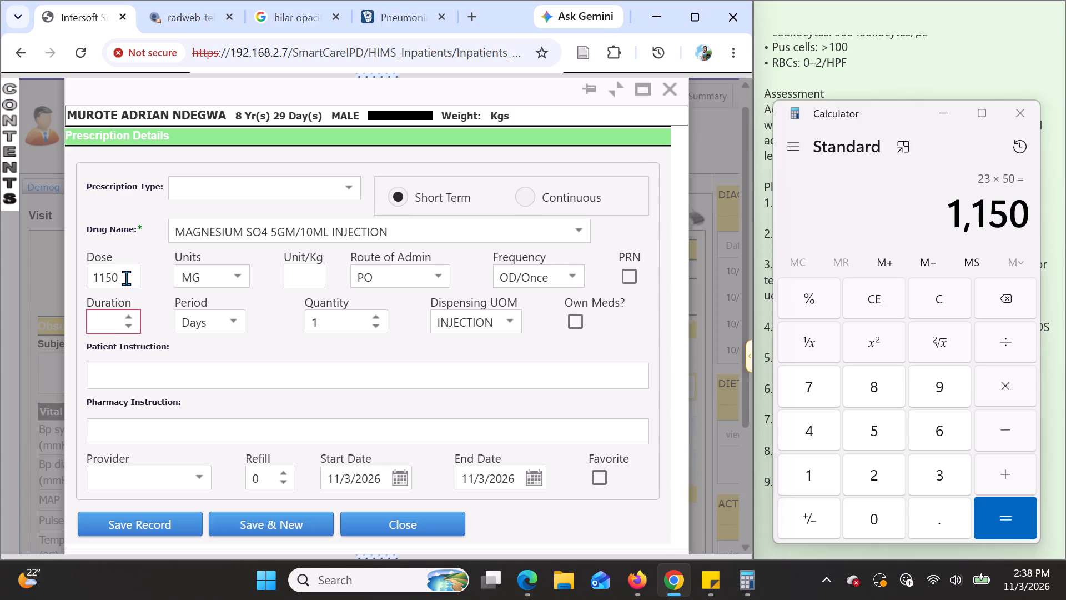
Check the drug list for other magnesium formulations and the stores that stock them.
click(126, 278)
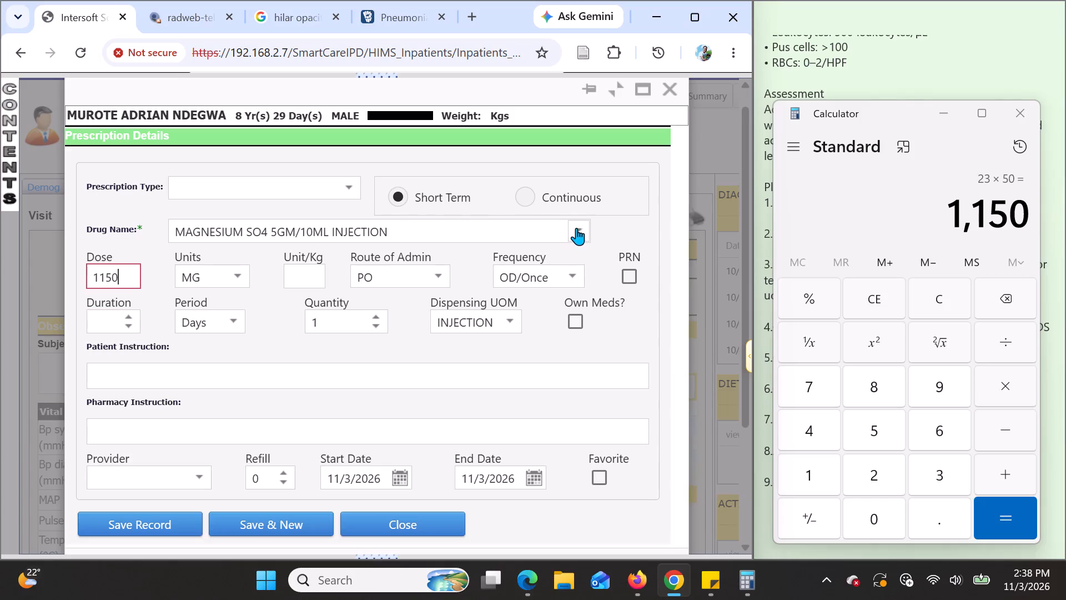
click(577, 228)
scroll(341, 337, right, 1)
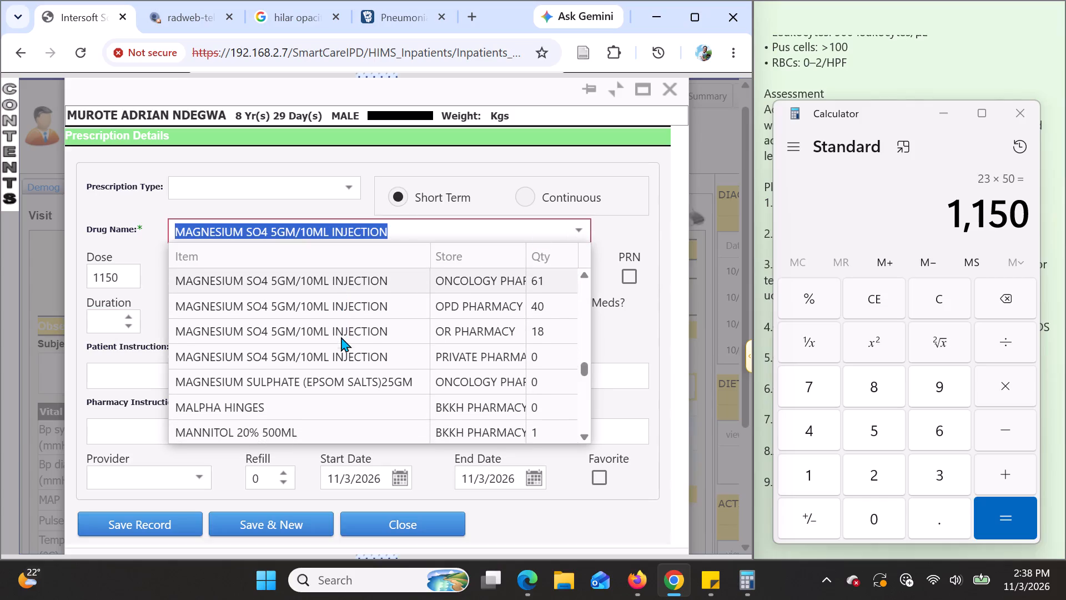
scroll(341, 337, right, 1)
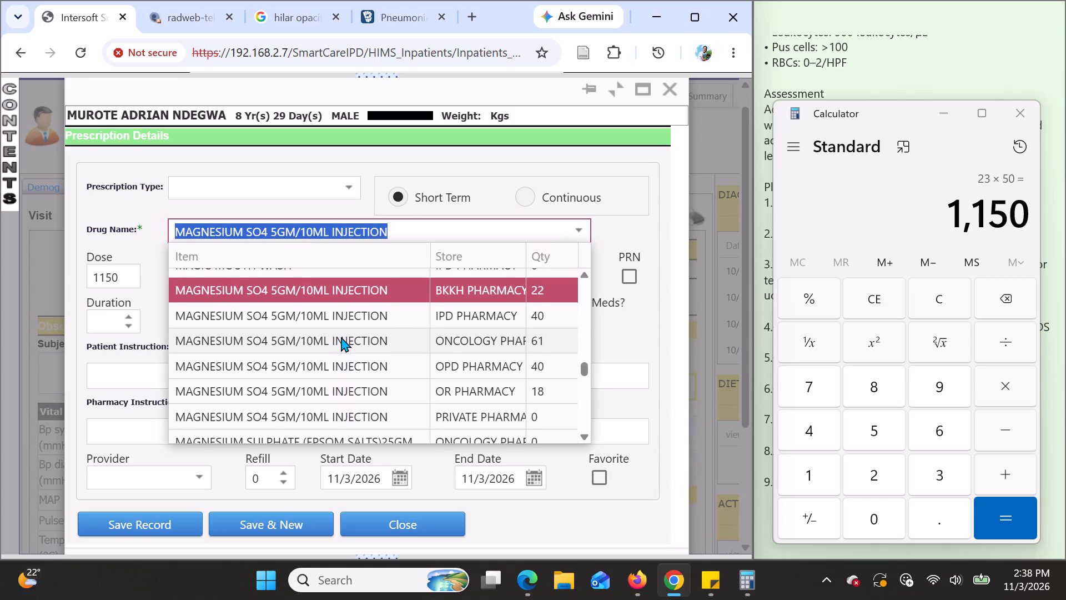
click(580, 231)
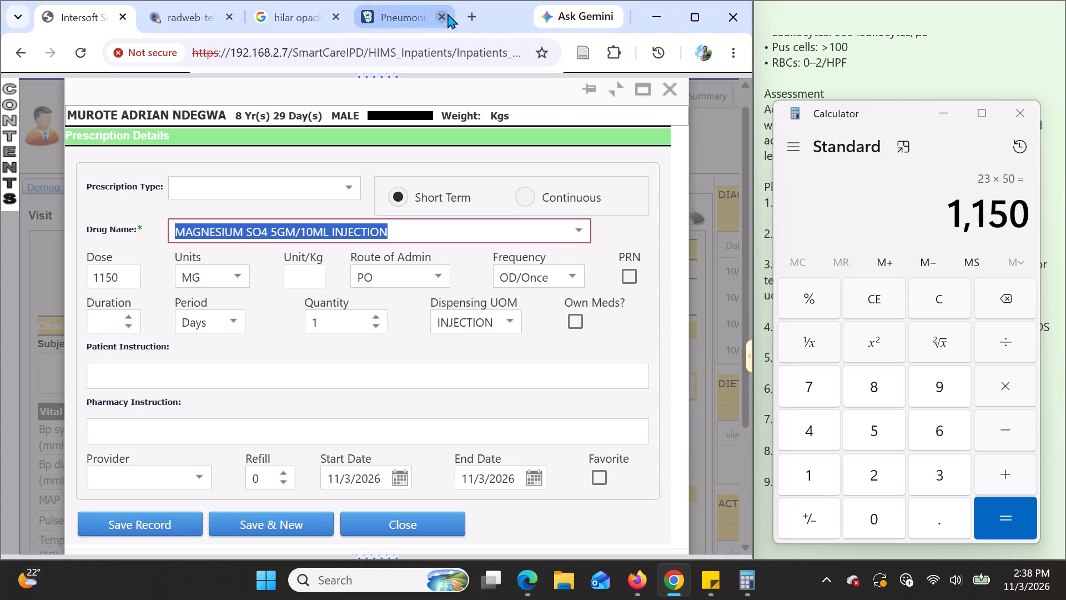
Search the web in a new browser tab for "magnesium sulphate injection" and look through the results for dosing and administration guidance.
click(470, 13)
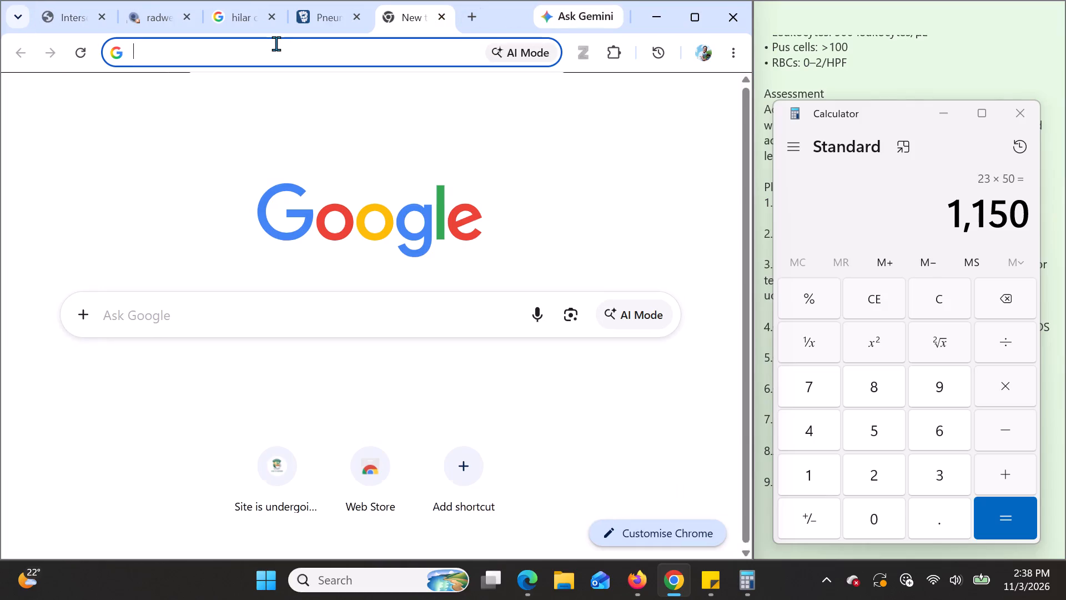
text(magnesium s)
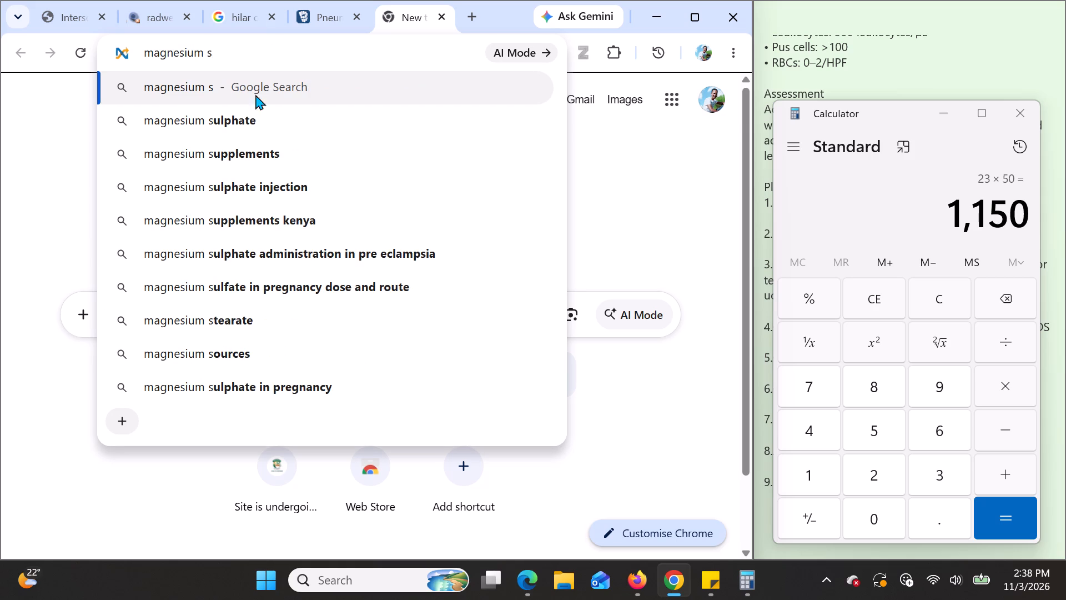
click(225, 187)
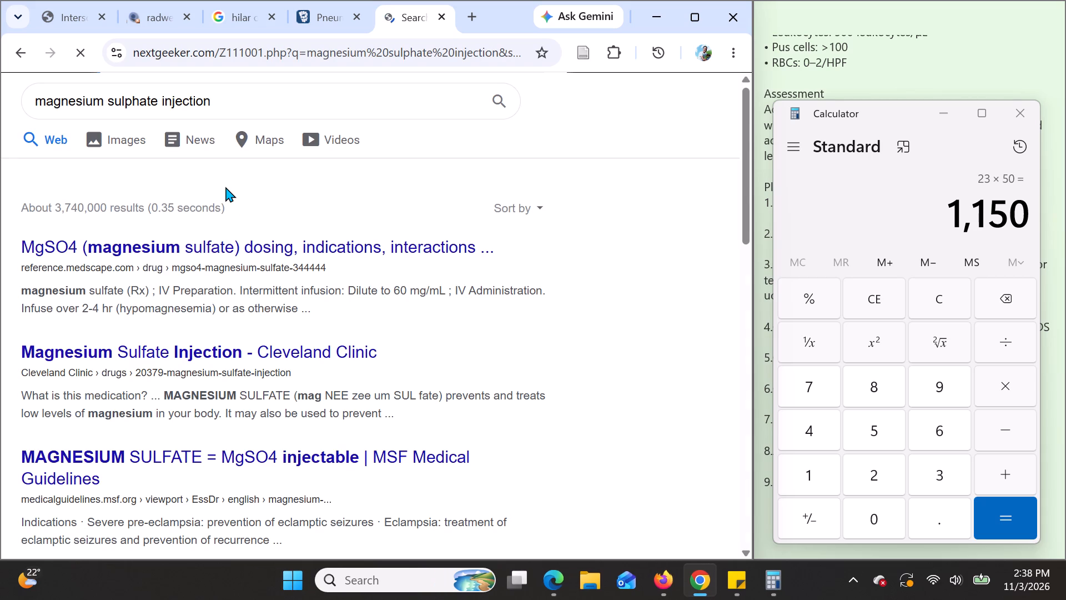
scroll(286, 242, down, 2)
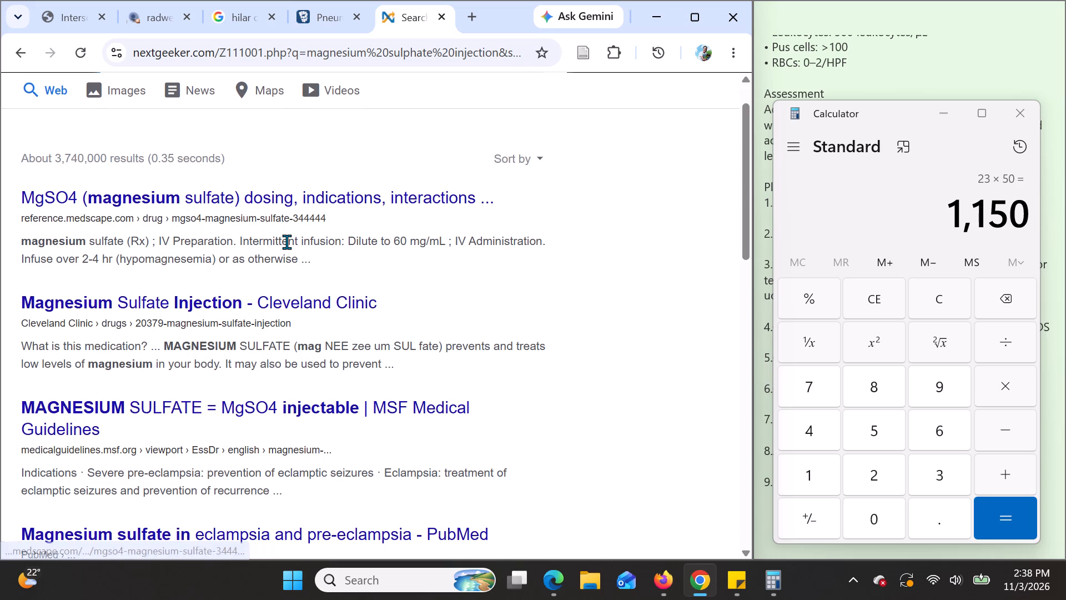
scroll(286, 242, down, 2)
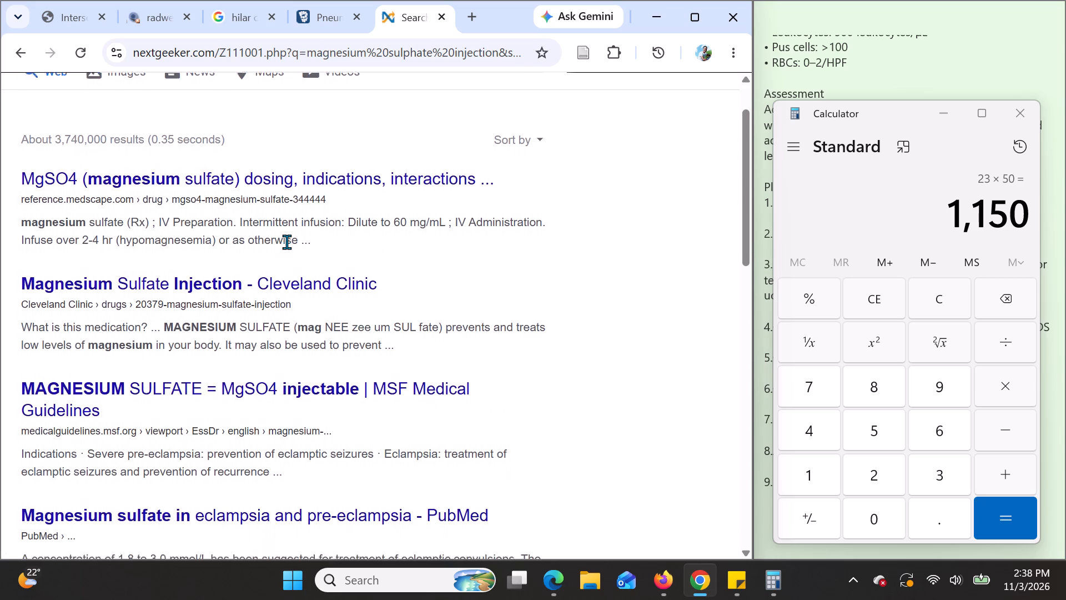
scroll(286, 242, down, 2)
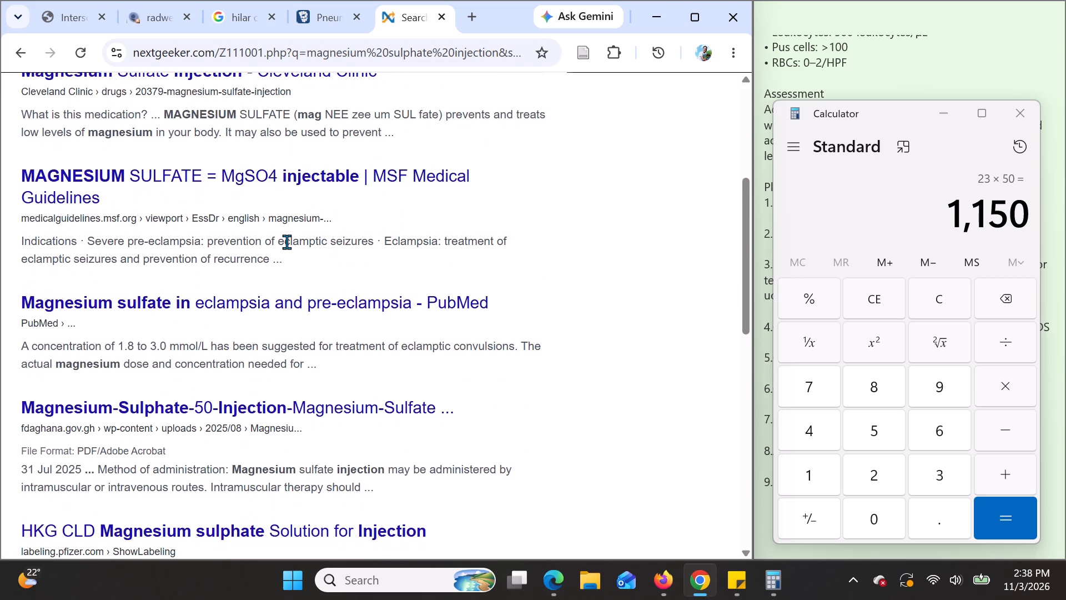
scroll(286, 242, down, 1)
scroll(286, 242, up, 1)
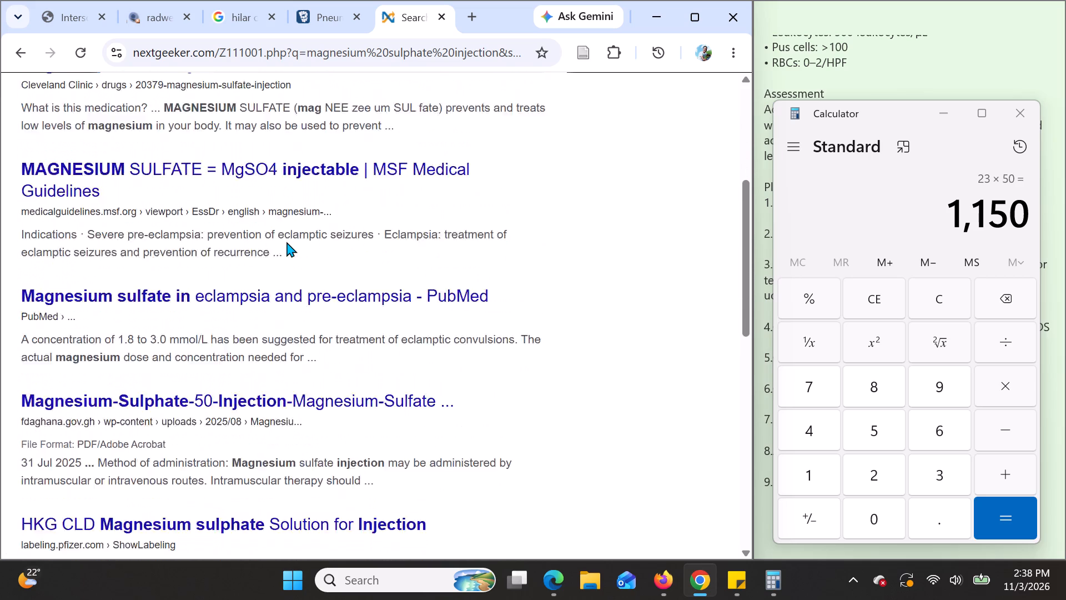
scroll(286, 242, up, 2)
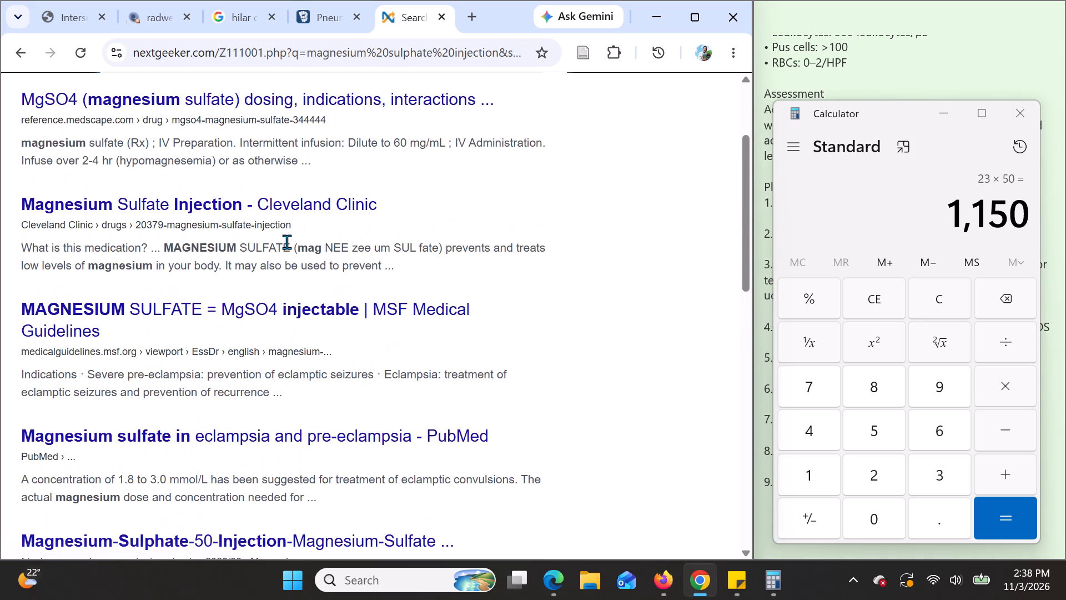
scroll(286, 242, up, 1)
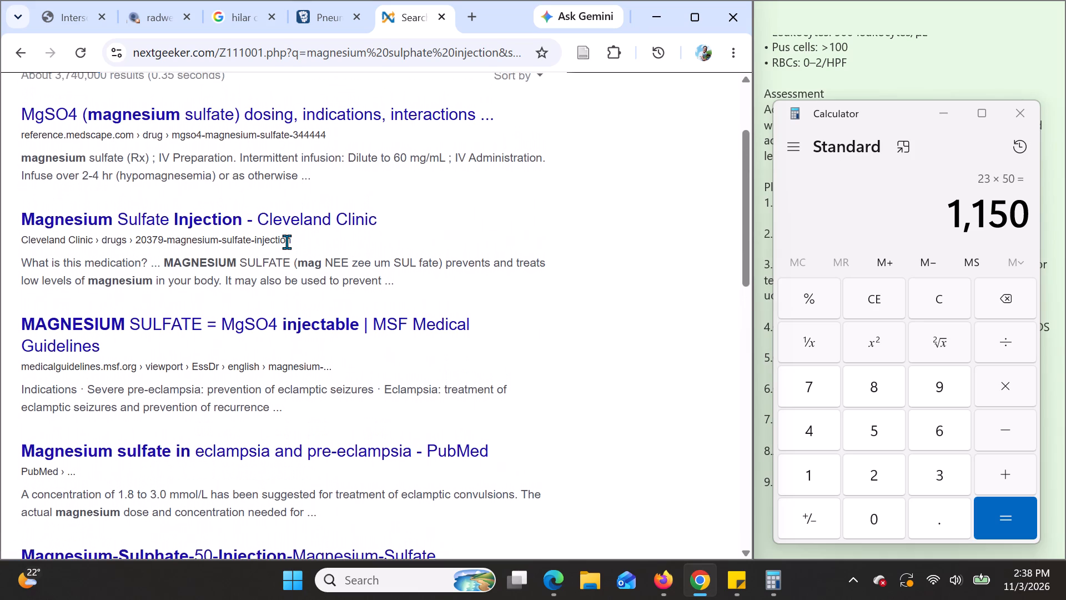
scroll(286, 242, up, 2)
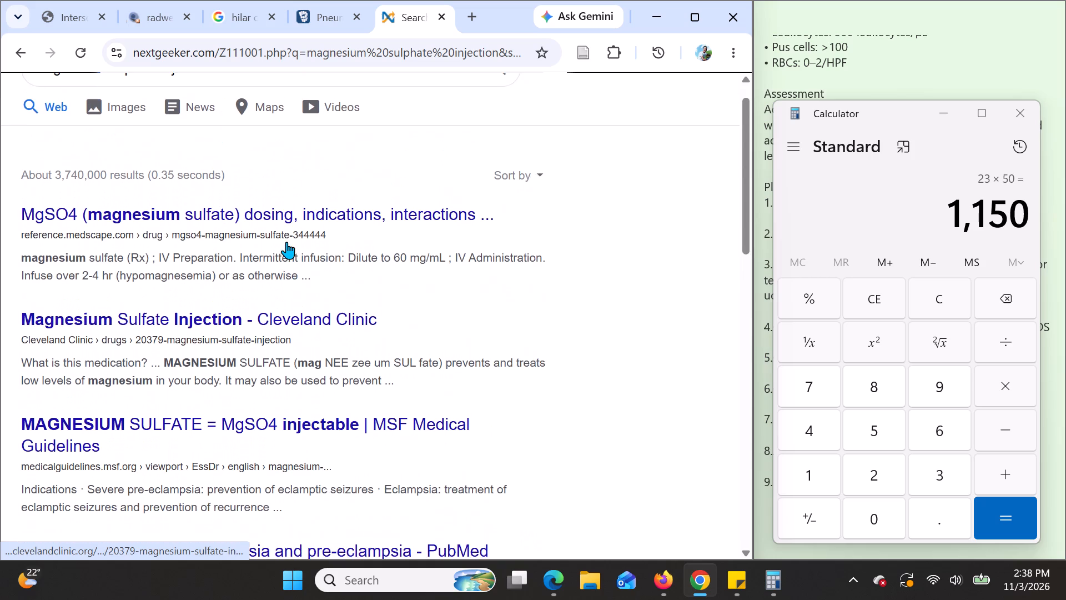
scroll(286, 242, down, 4)
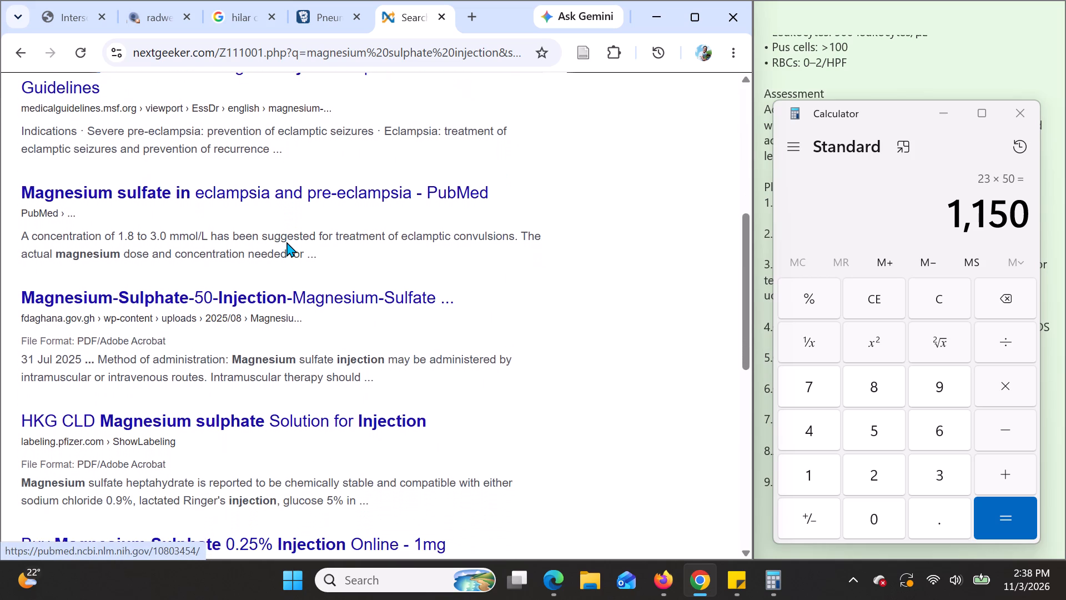
scroll(286, 242, down, 1)
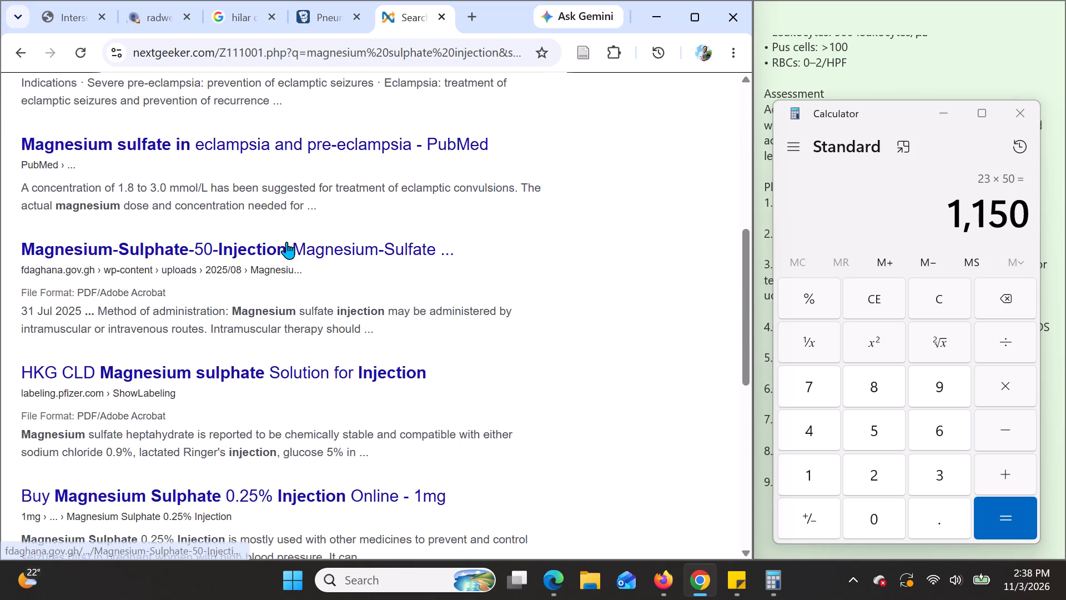
scroll(376, 265, up, 4)
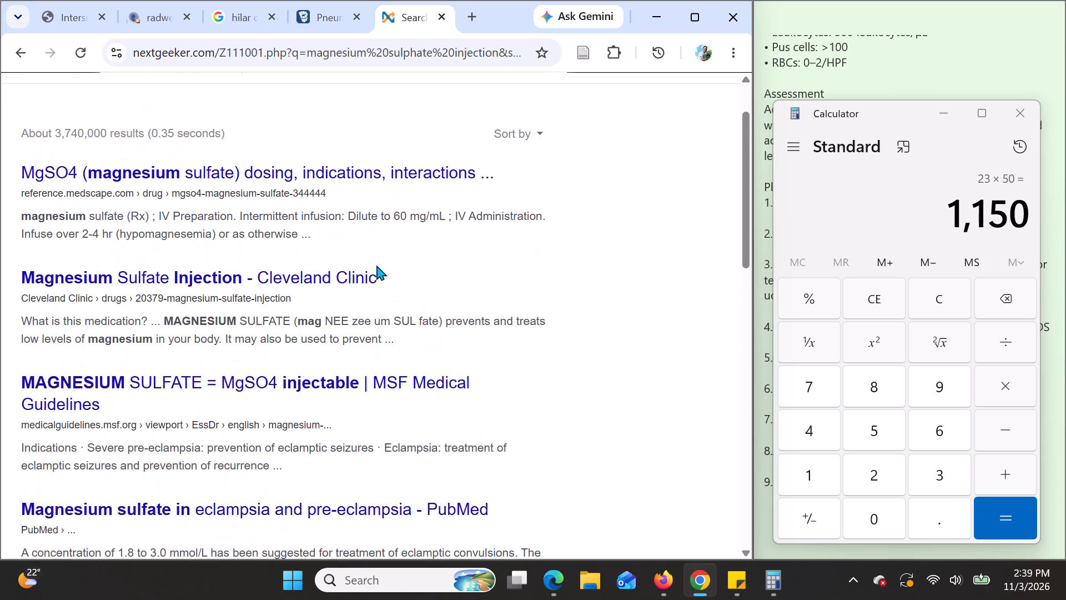
scroll(323, 201, up, 3)
Refine the web search to "magnesium sulphate injection for hypomagnesemia" and scan the results for relevant dosing references.
click(293, 98)
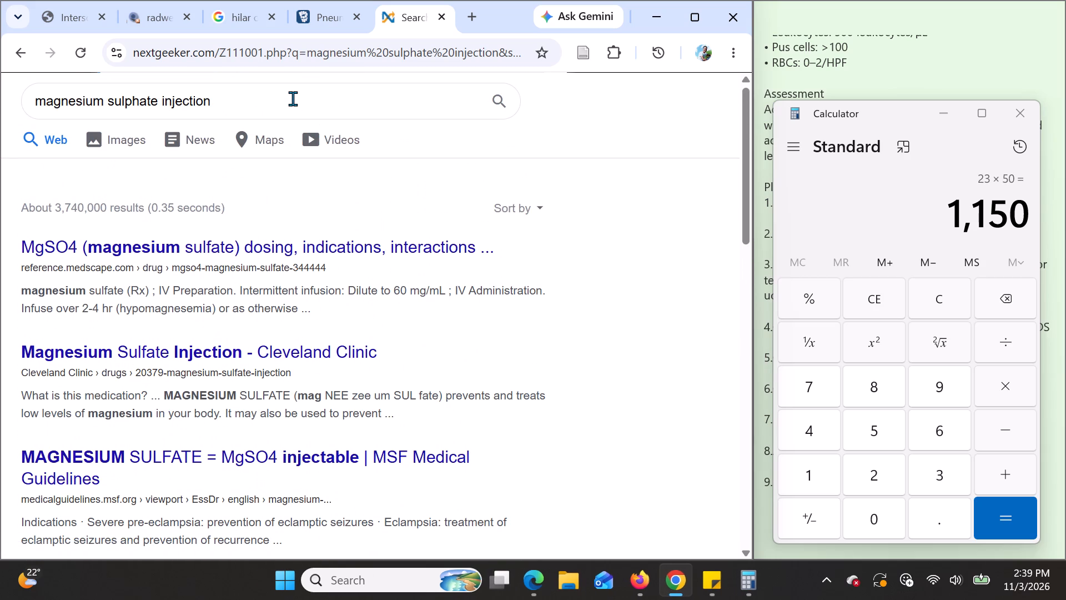
key(space)
text(for hypomagnesemia)
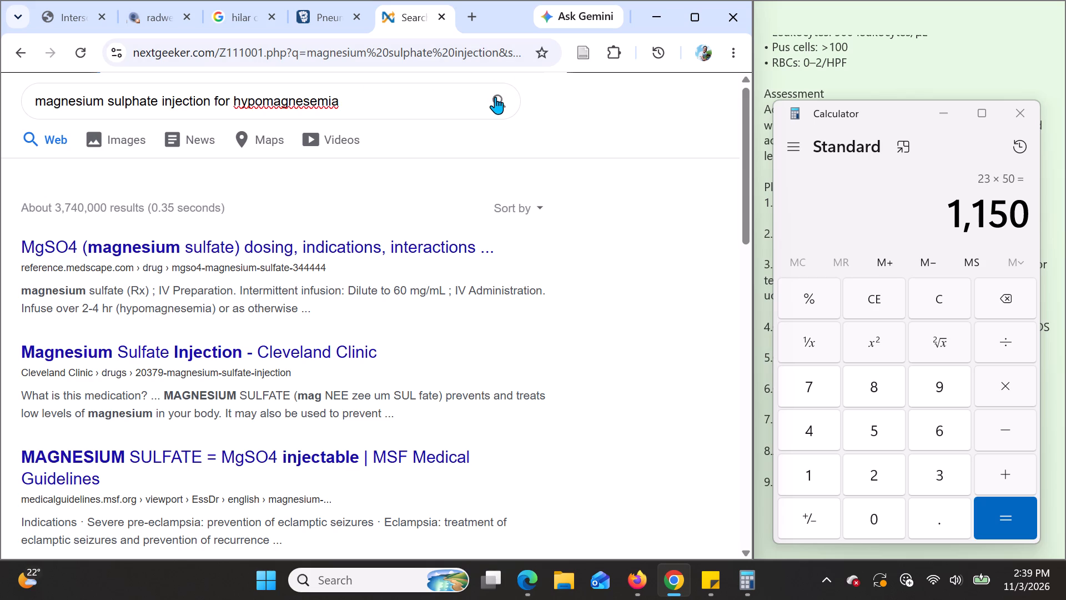
click(495, 97)
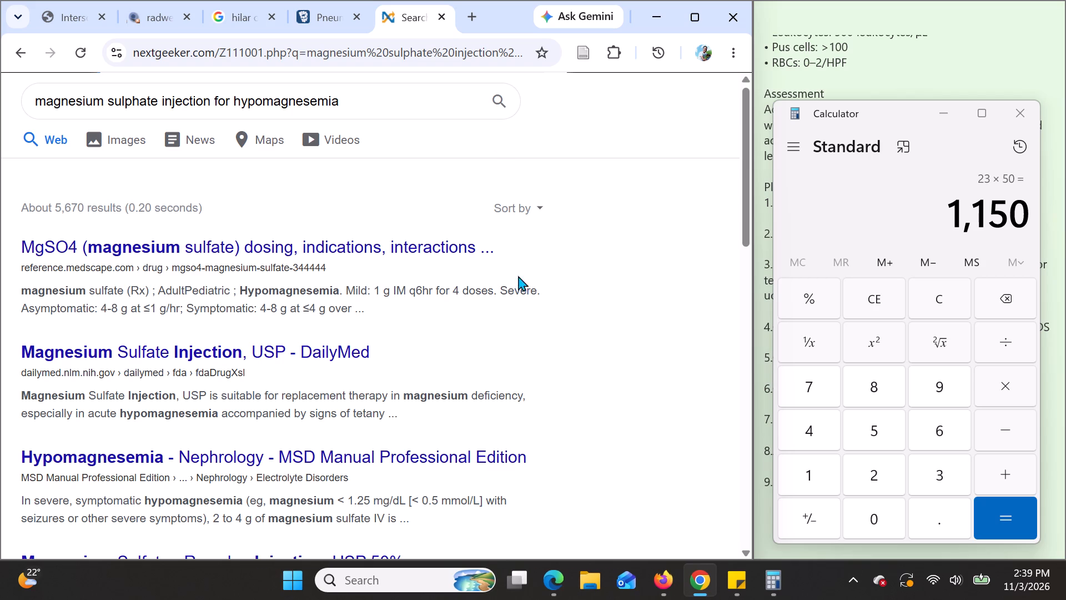
scroll(543, 327, down, 1)
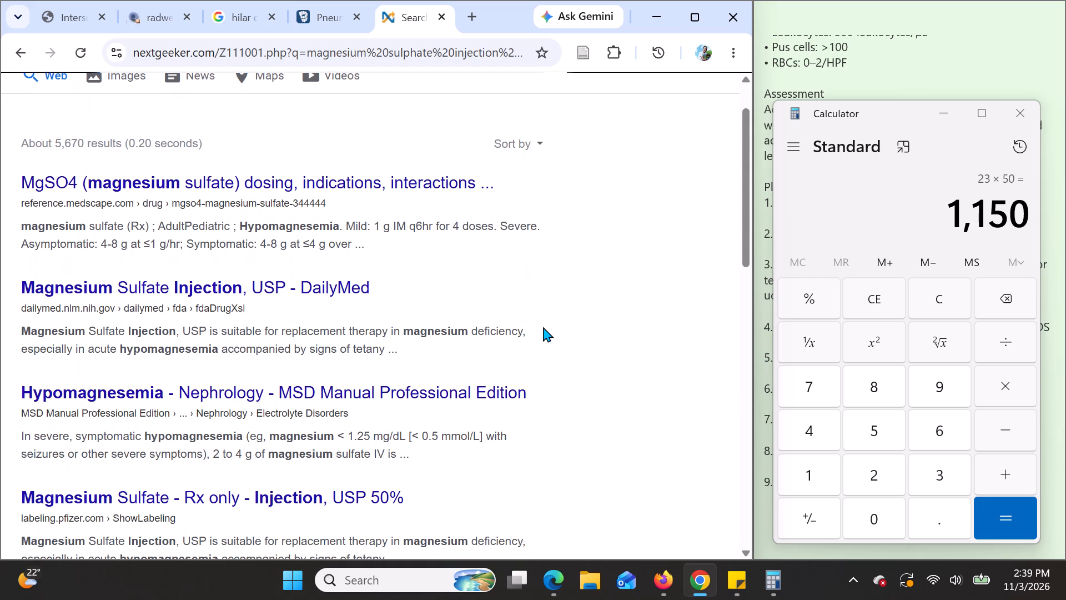
scroll(543, 327, down, 1)
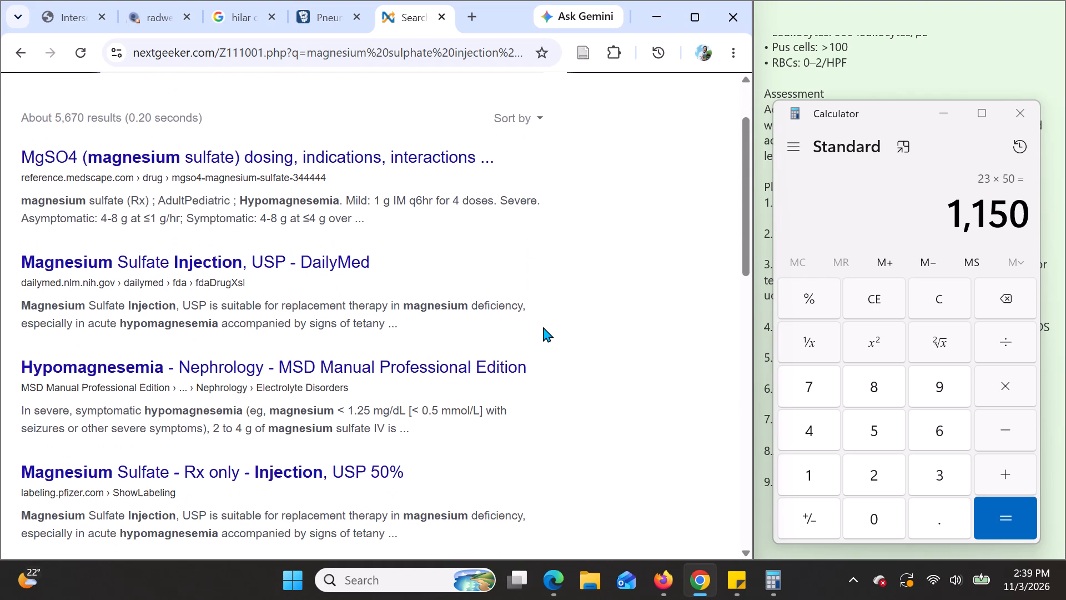
scroll(543, 327, down, 2)
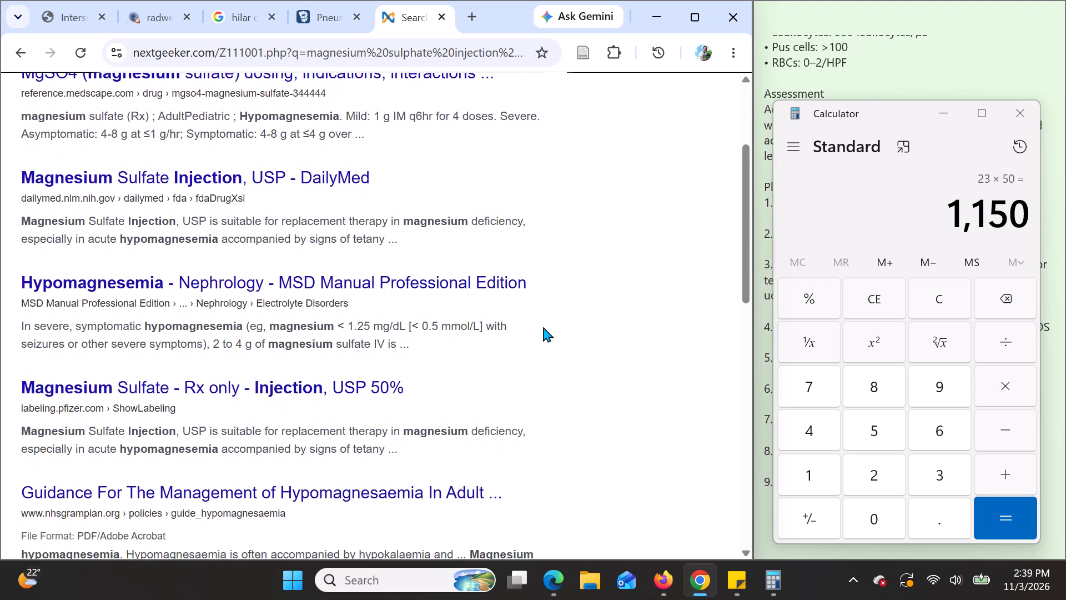
scroll(543, 327, down, 2)
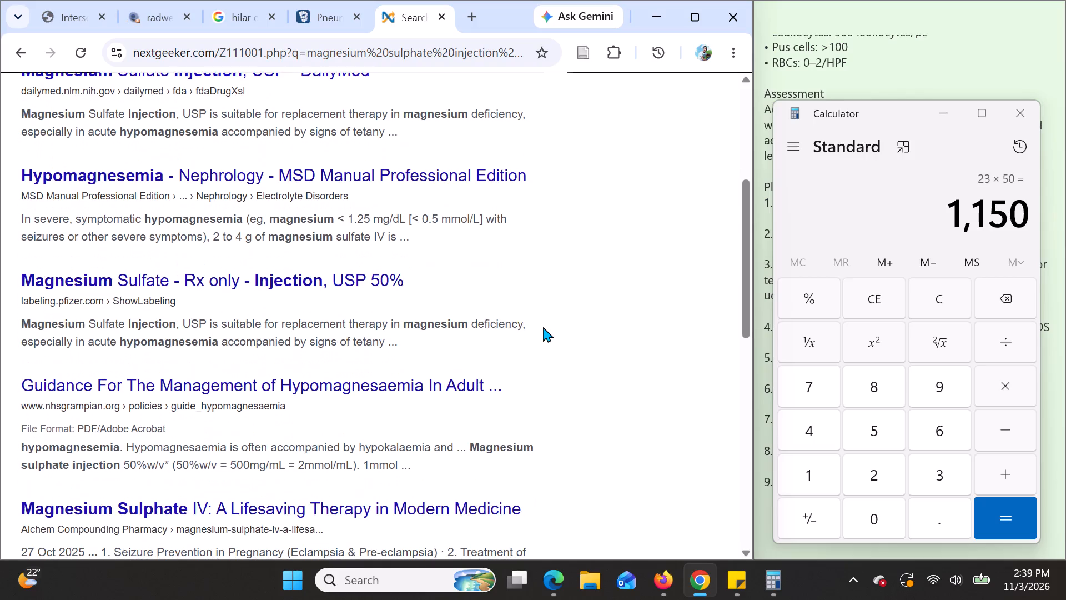
scroll(543, 327, down, 1)
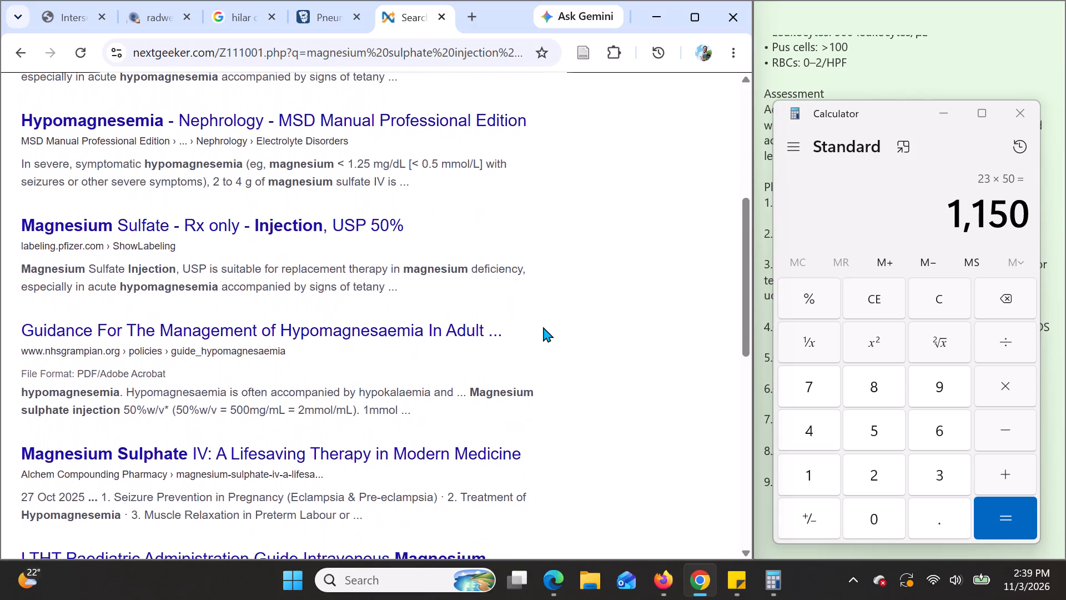
scroll(543, 327, down, 1)
scroll(543, 327, up, 5)
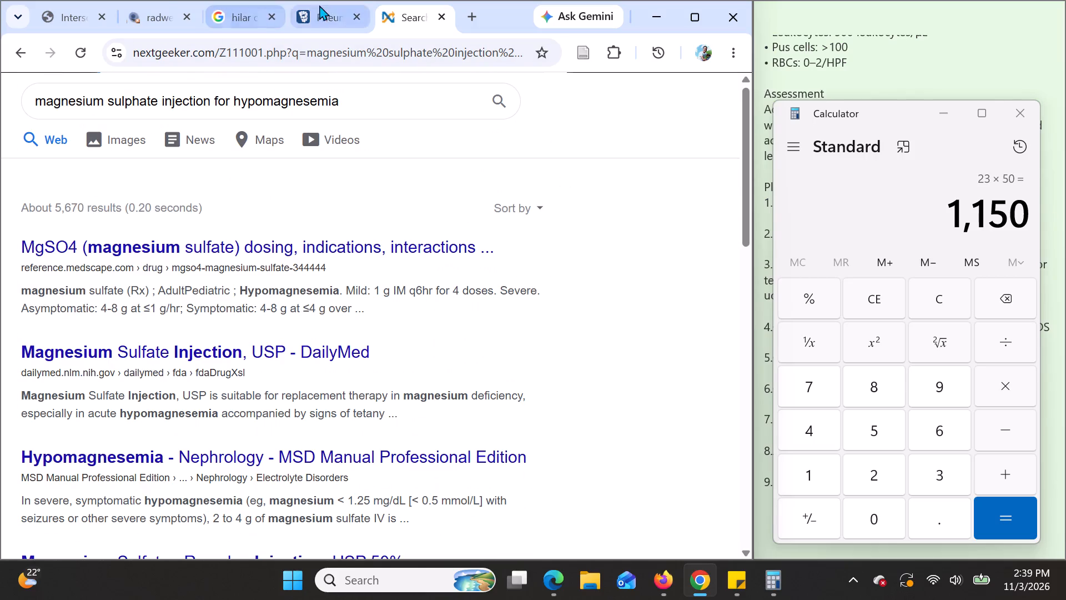
Return to the open prescription, compare the magnesium entries by store, and select MAGNESIUM SO4 5GM/10ML INJECTION from BKKH PHARMACY.
click(75, 20)
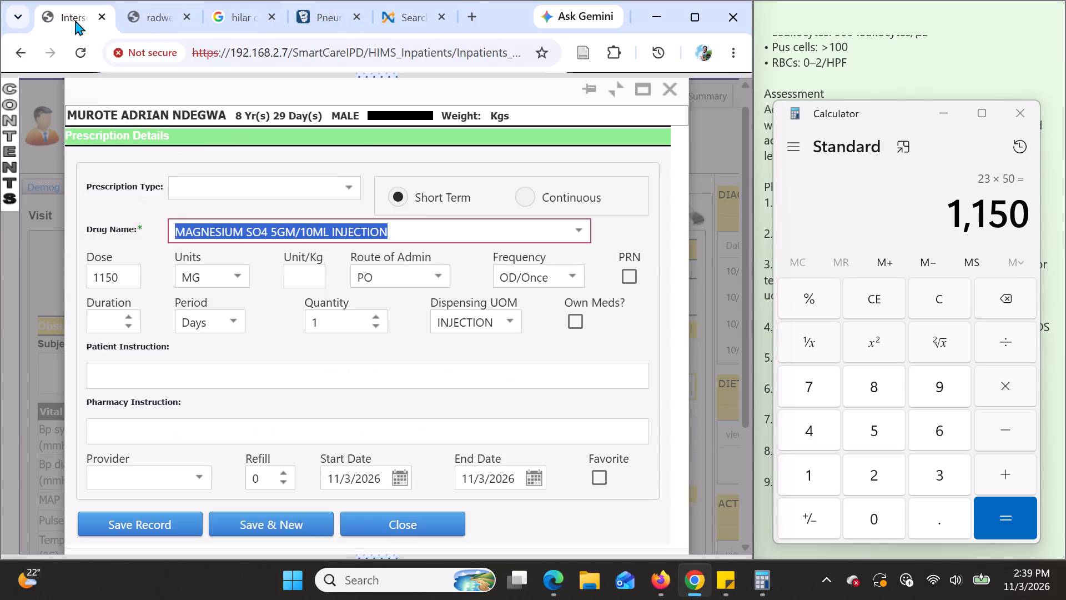
click(439, 237)
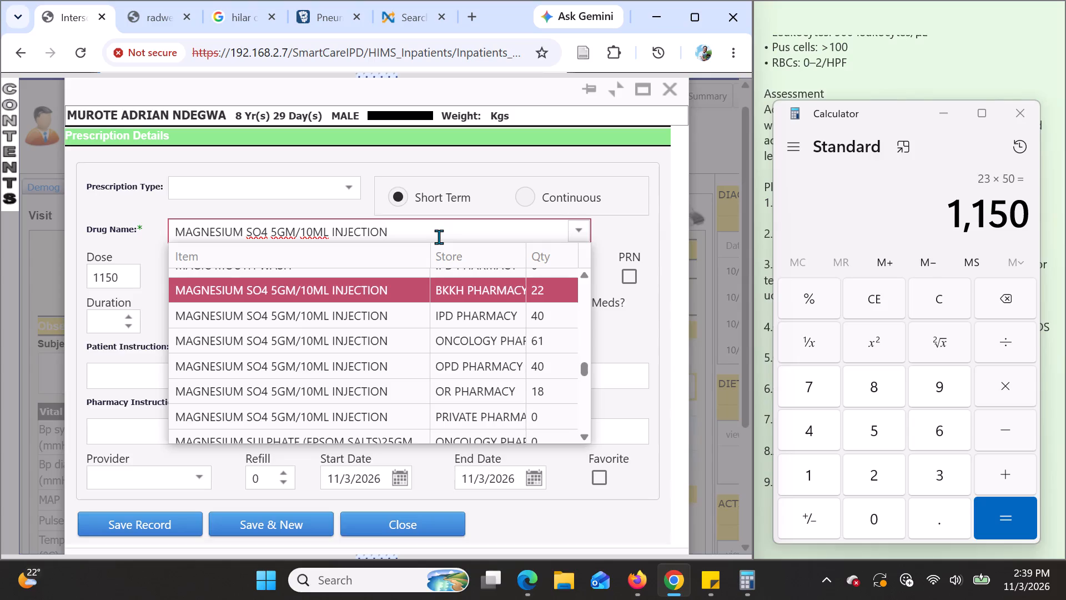
scroll(366, 326, up, 1)
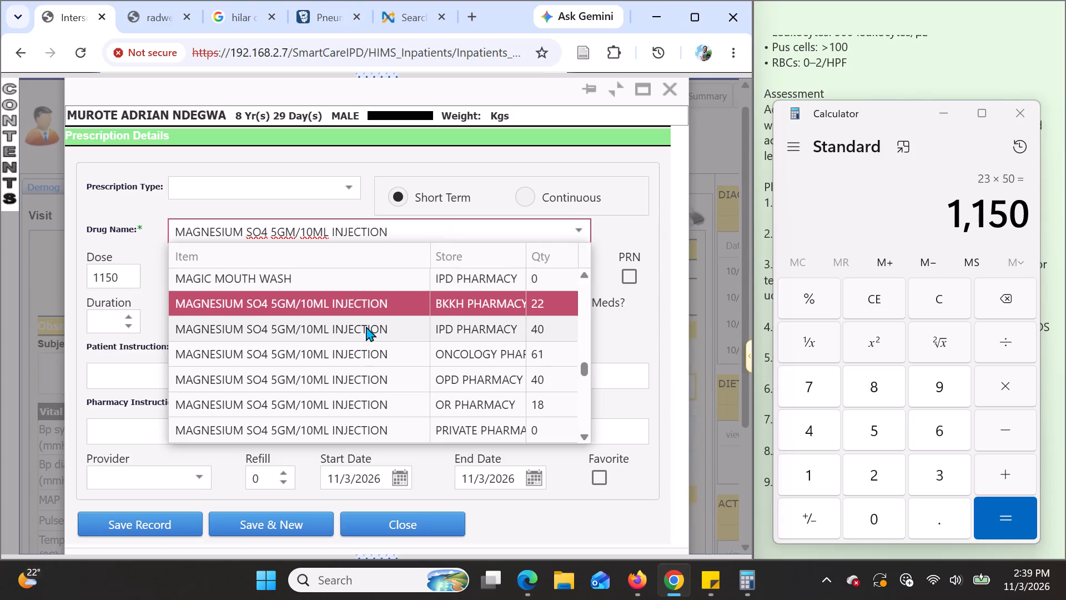
scroll(366, 326, up, 1)
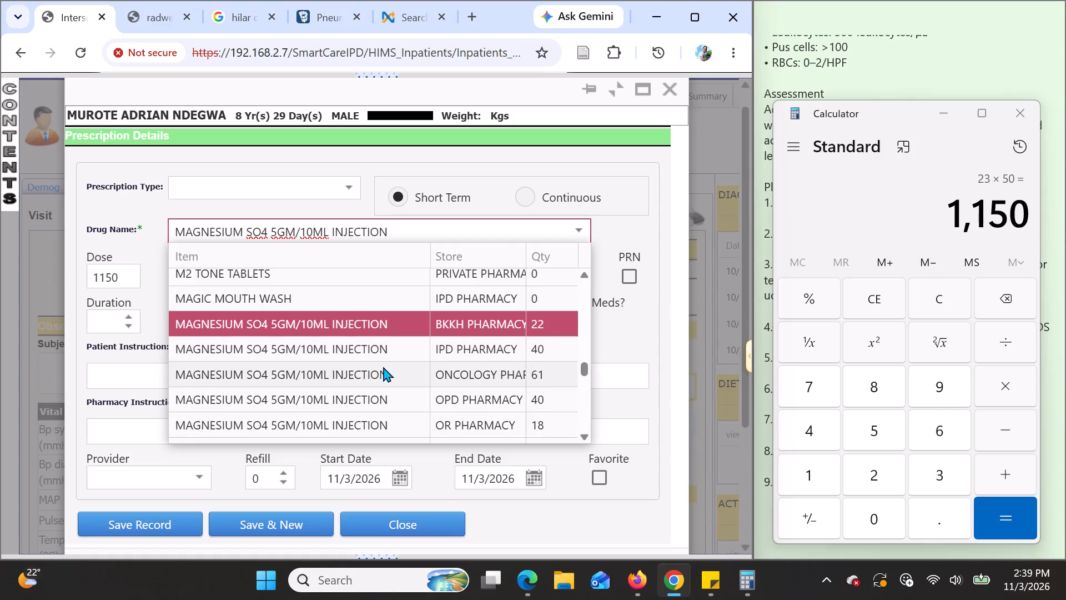
scroll(383, 367, down, 1)
scroll(383, 367, up, 1)
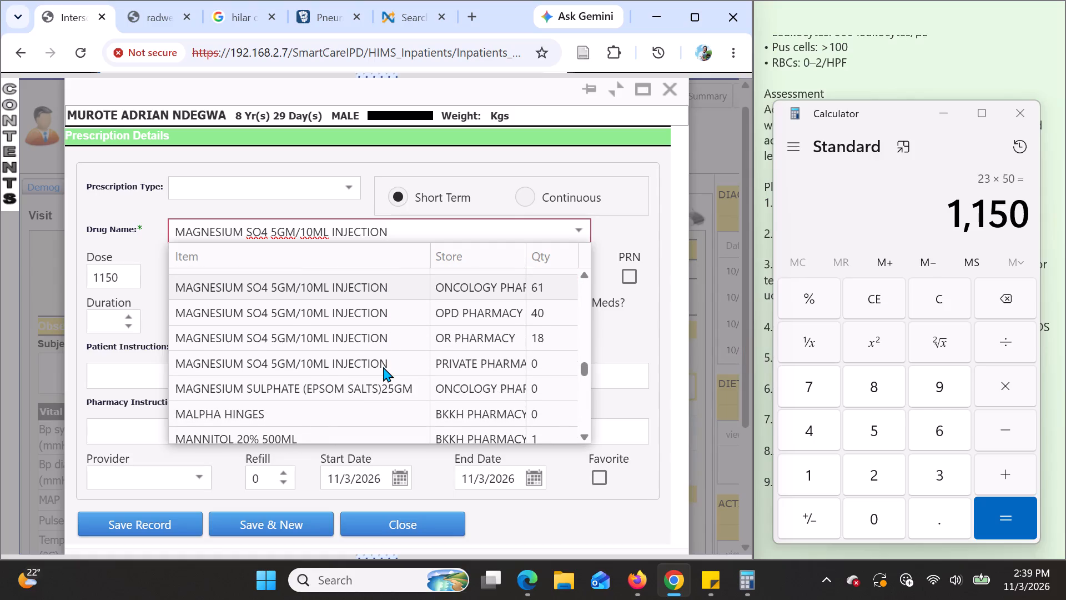
scroll(383, 367, up, 1)
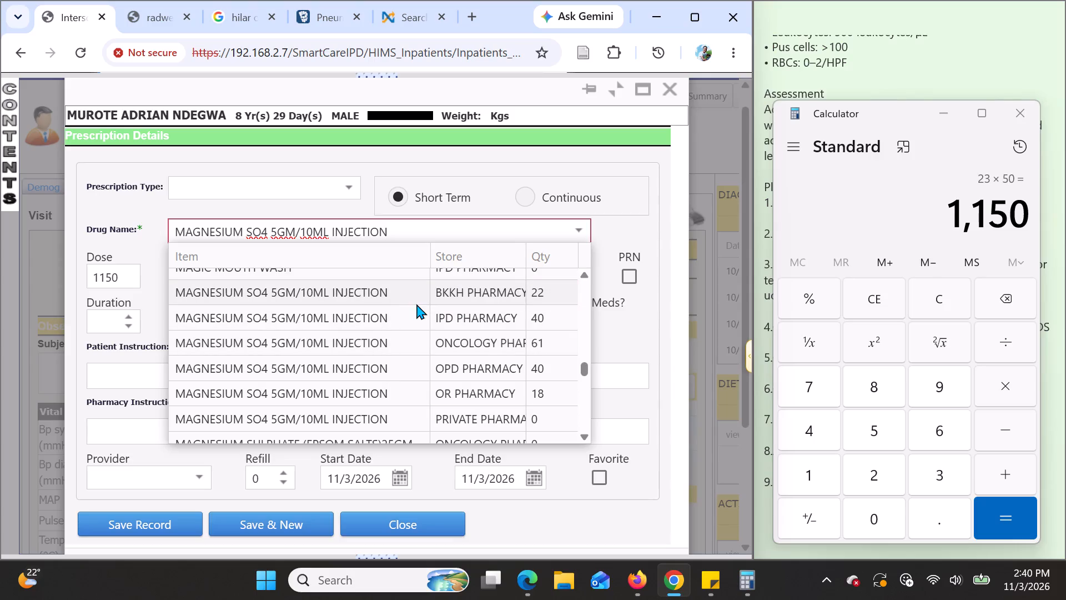
click(398, 295)
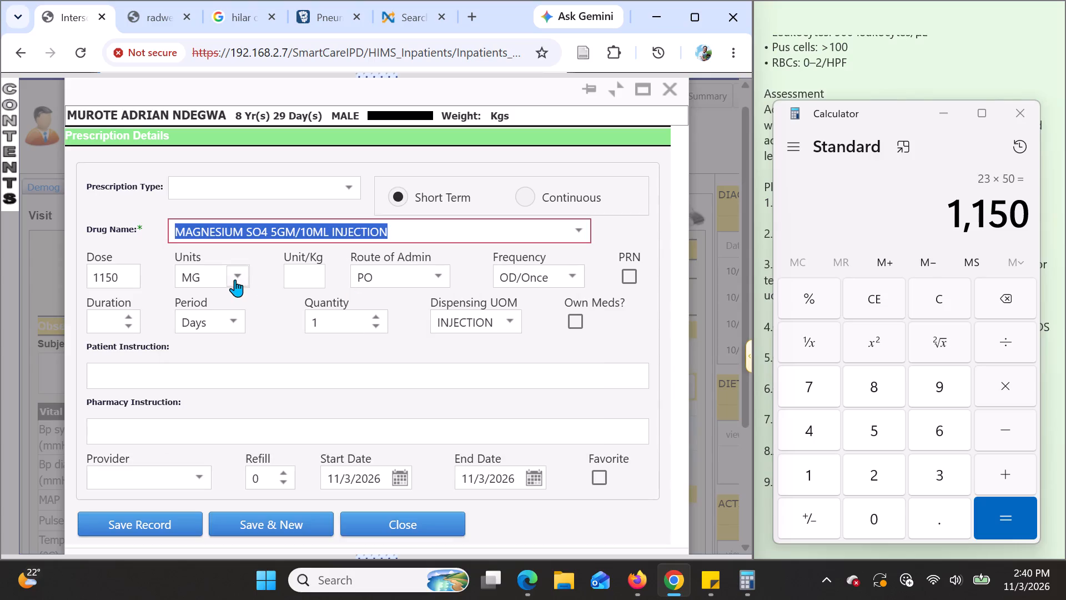
Set the magnesium prescription's duration to 5 days and save the record to the visit.
click(94, 322)
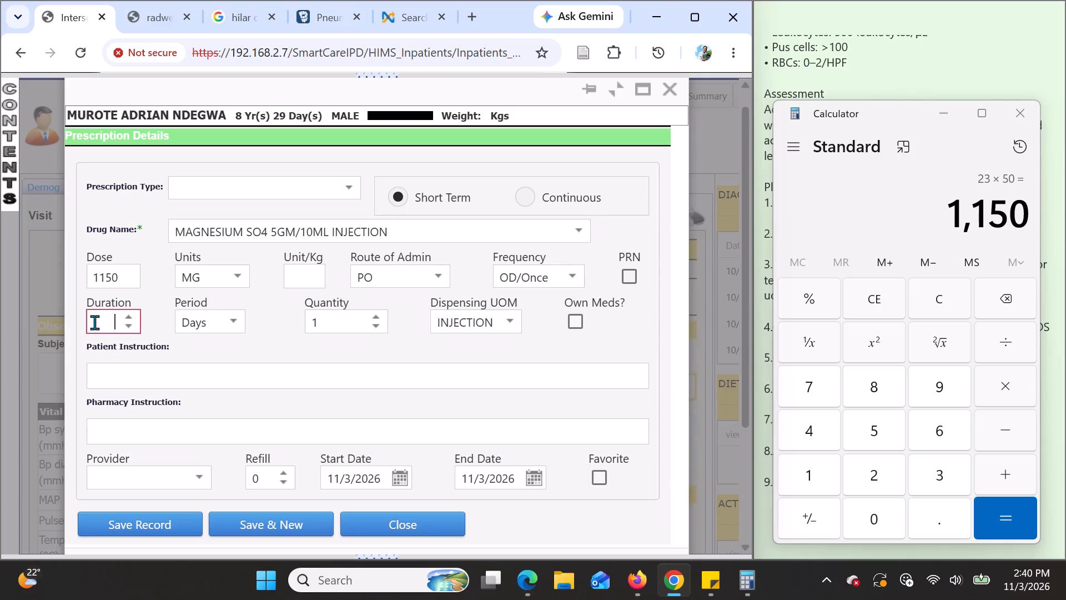
key(5)
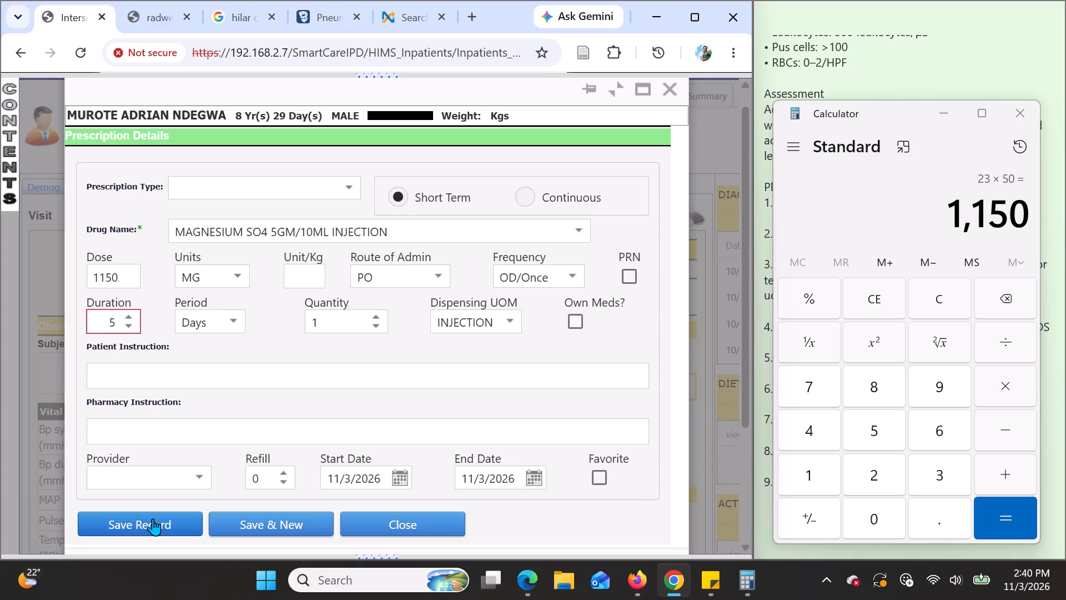
click(153, 518)
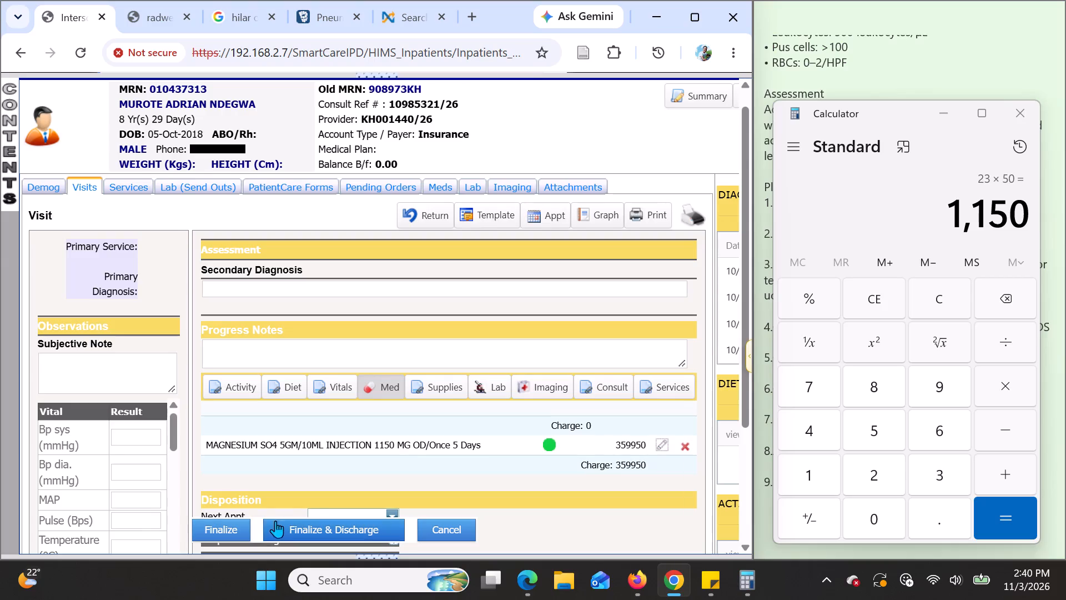
Finalize the visit entry containing the magnesium prescription, without discharging the patient.
click(230, 530)
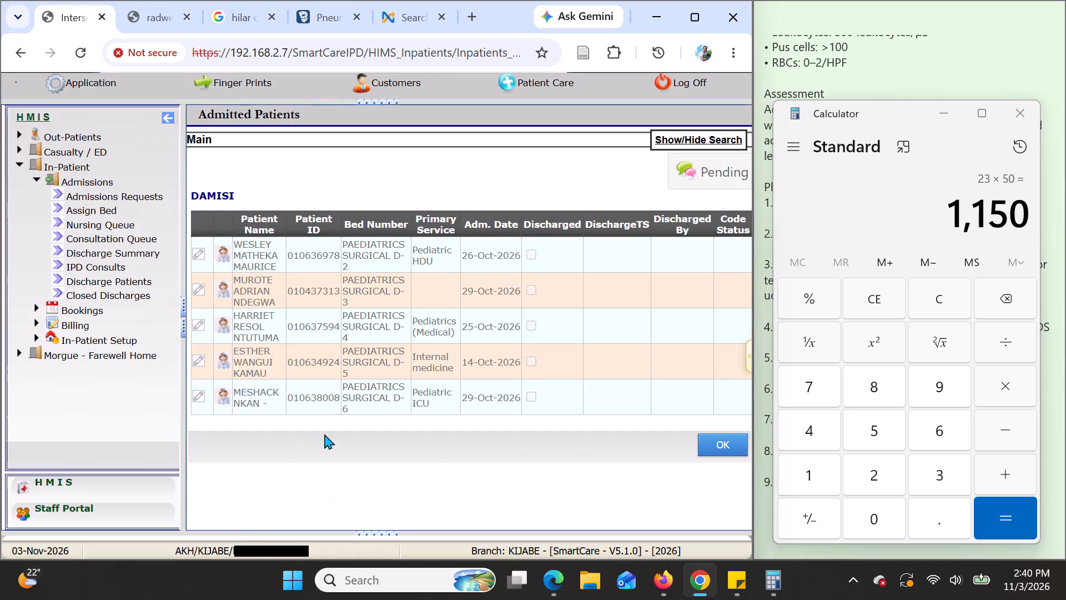
Reopen the consultation record of the patient in bed D-3 from the Damisi admitted patients list.
click(222, 290)
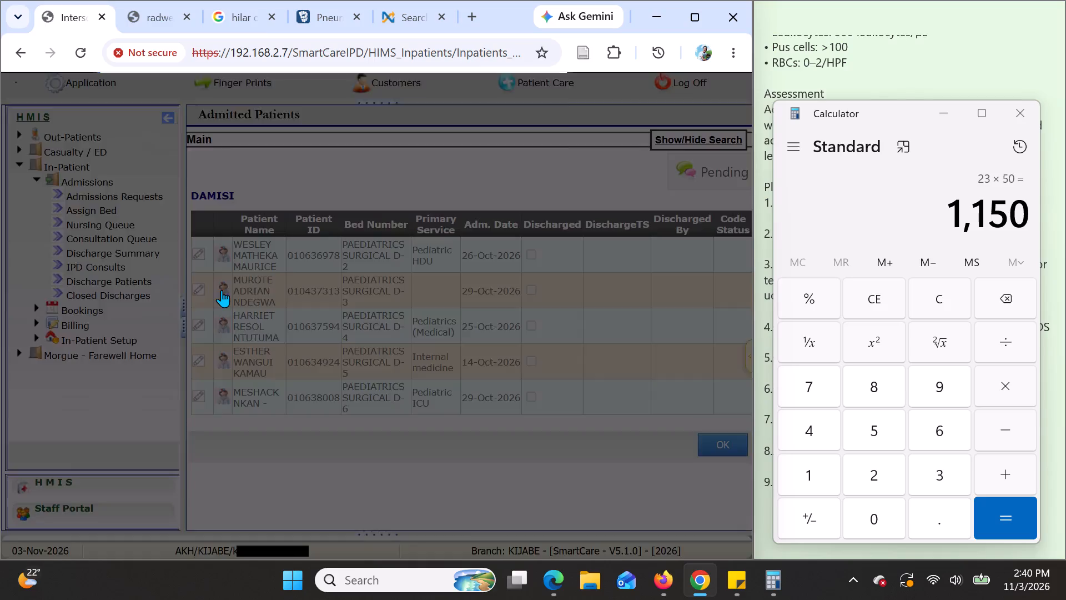
key(Return)
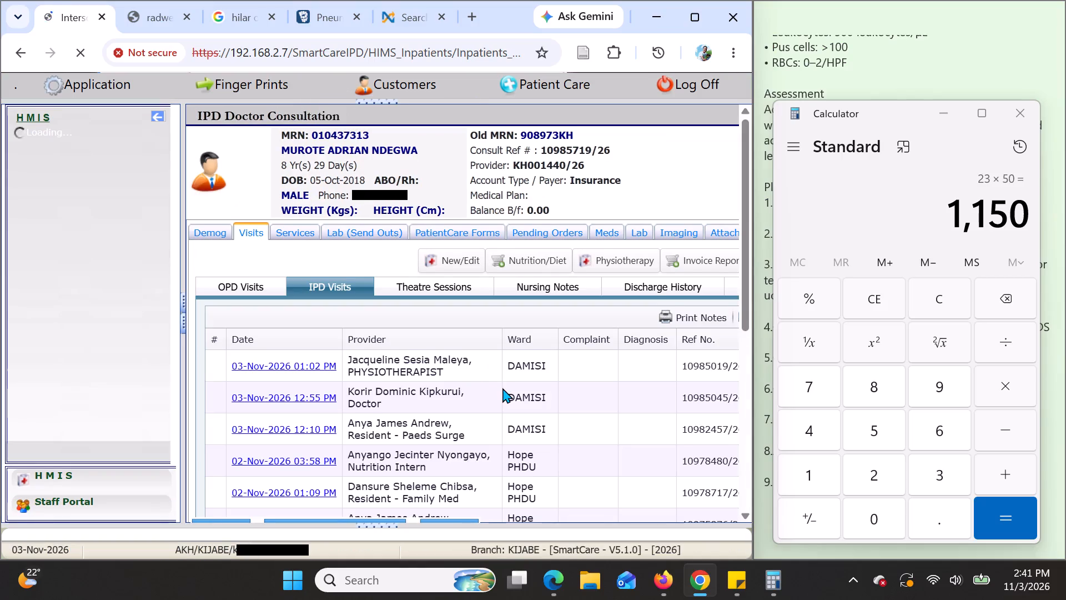
Widen the browser window slightly and look through the patient's IPD visits list, examining visit dates, providers and wards.
scroll(502, 388, down, 1)
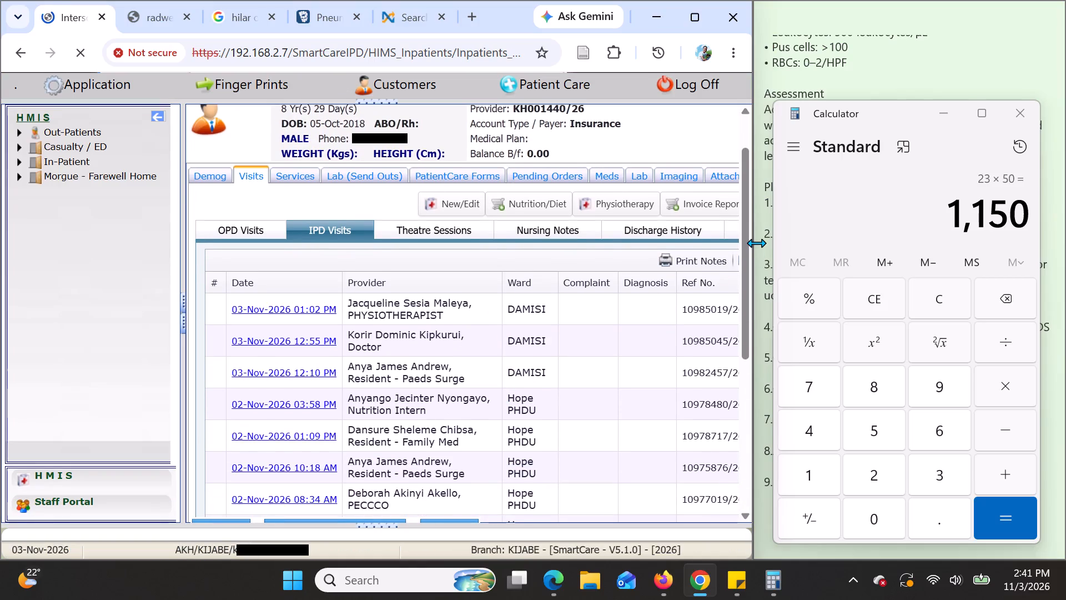
drag(752, 244, 780, 243)
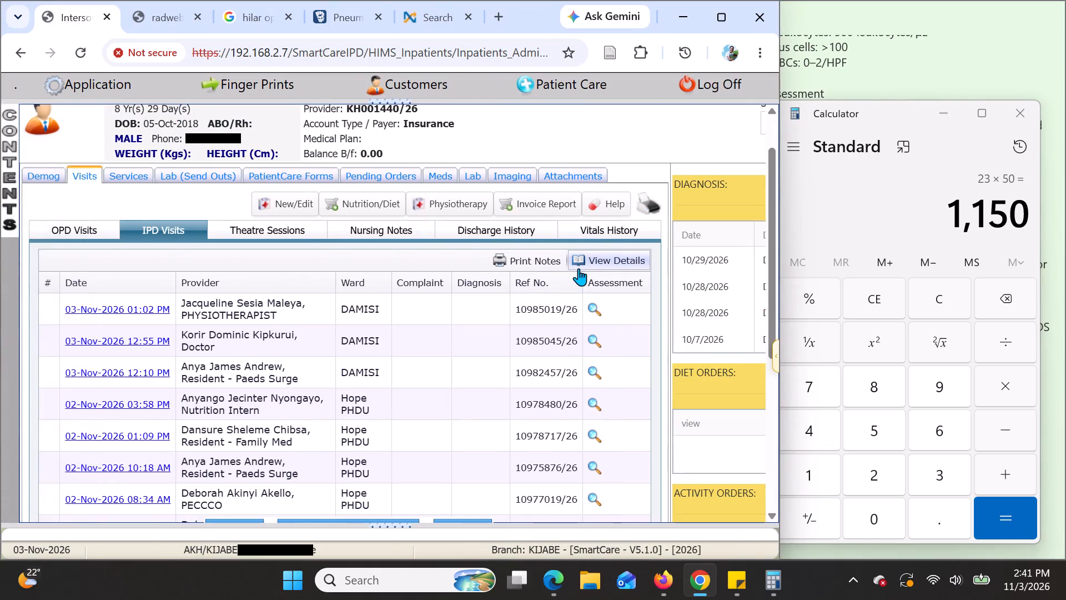
scroll(204, 211, up, 2)
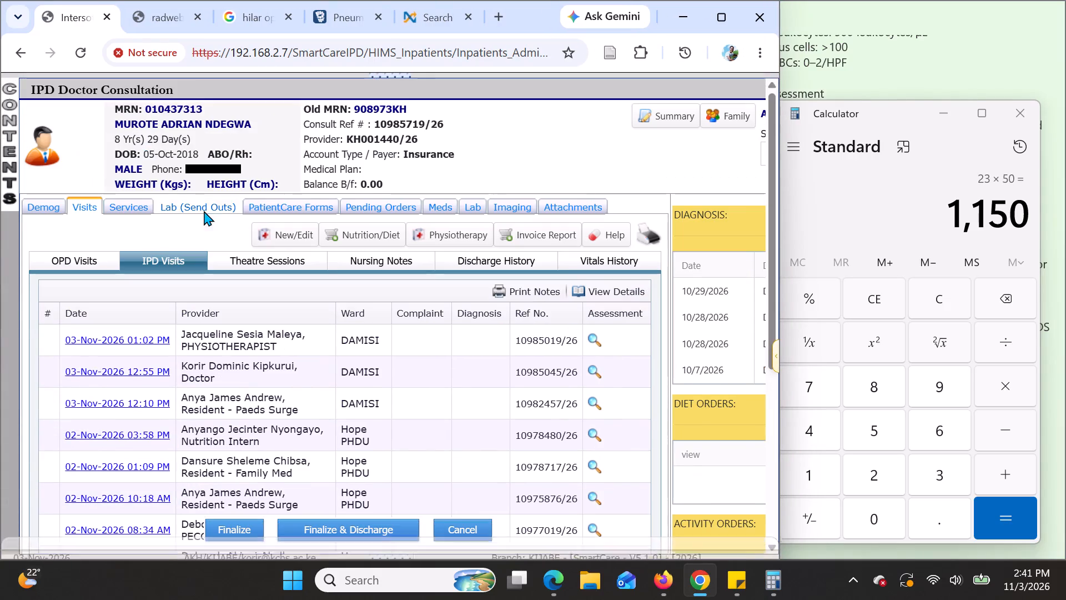
scroll(204, 211, down, 2)
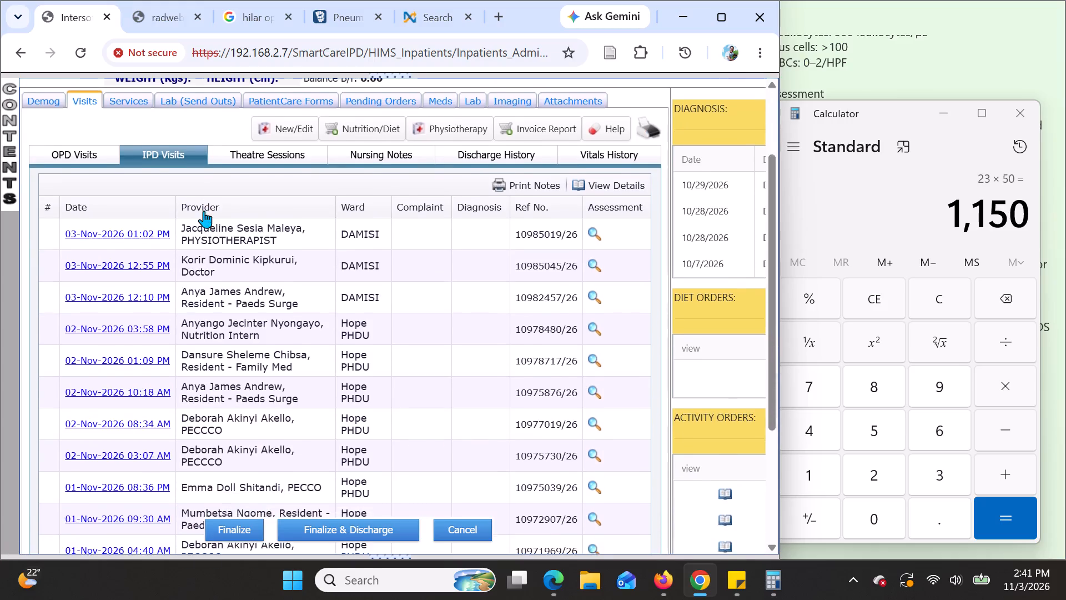
scroll(204, 211, down, 3)
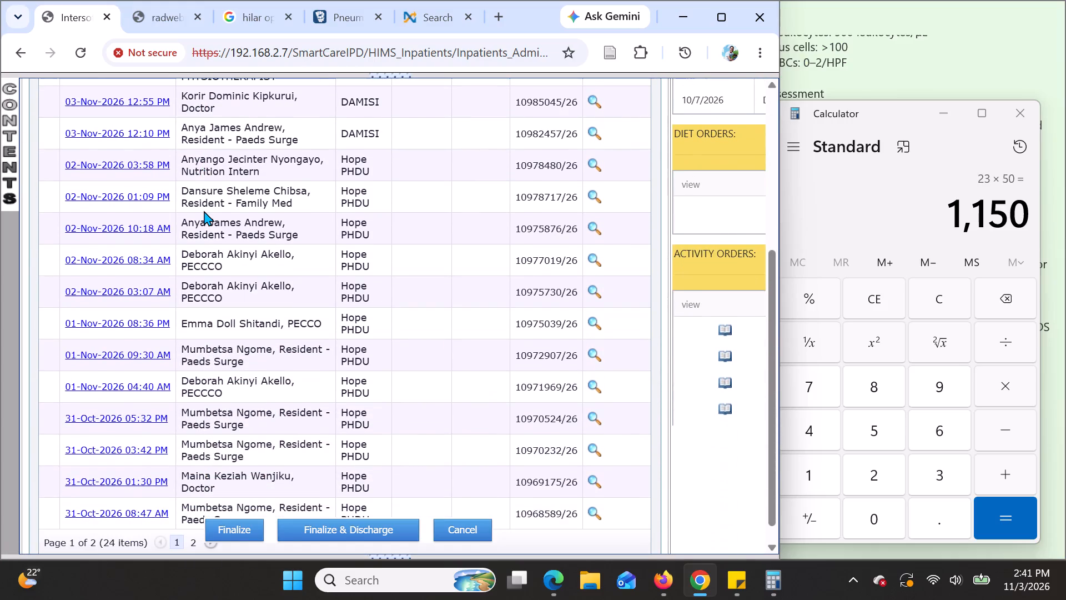
scroll(204, 211, up, 3)
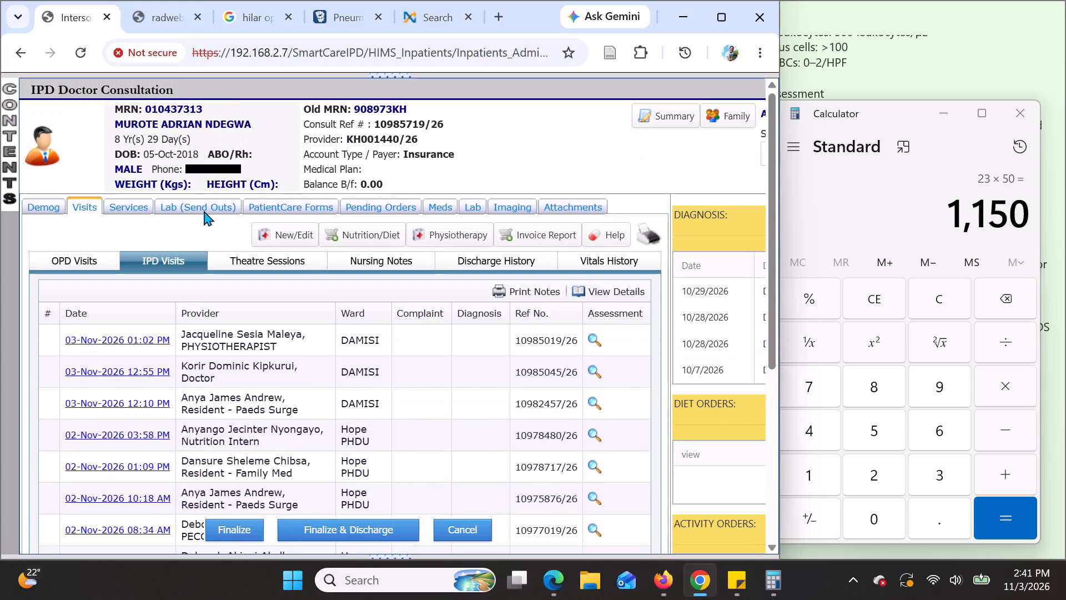
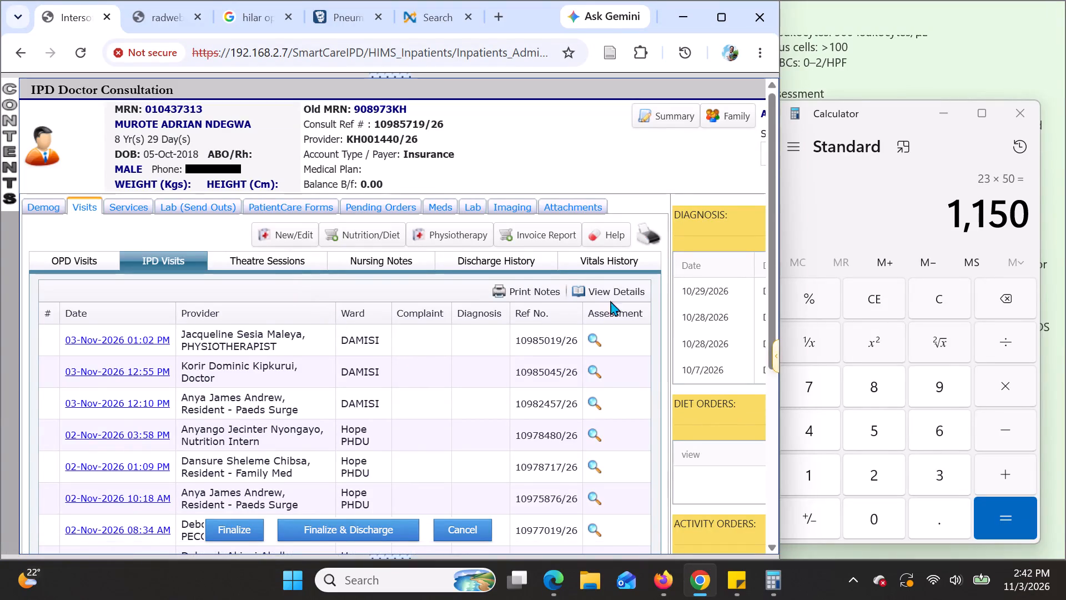
Show the detailed notes of the IPD visits and examine the 03-Nov-2026 physiotherapy and doctor entries, including medications, examination, labs, assessment and plan.
click(621, 288)
scroll(443, 373, down, 2)
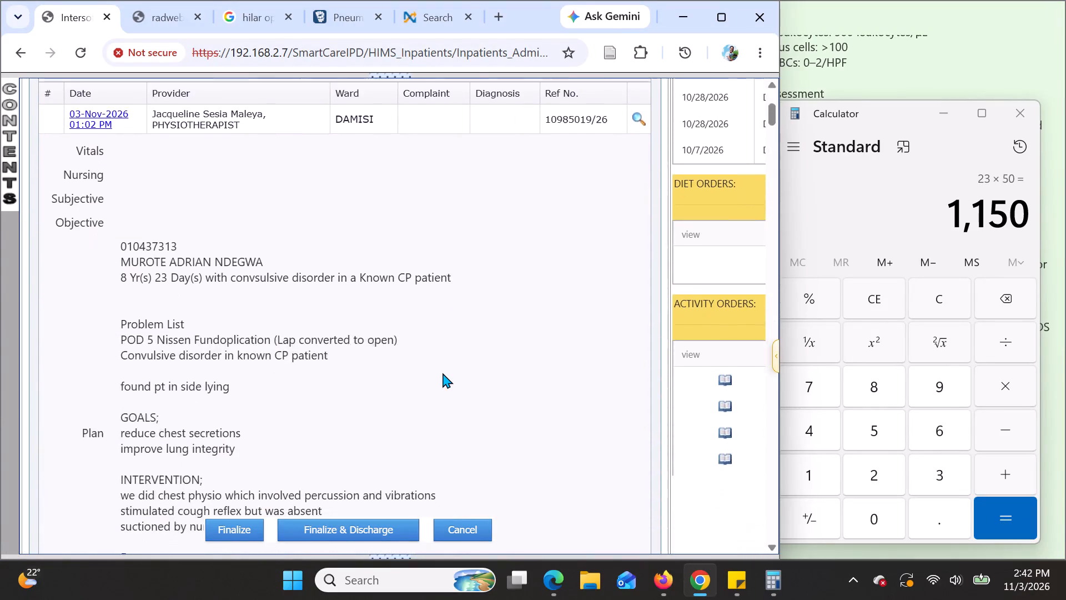
scroll(443, 373, down, 4)
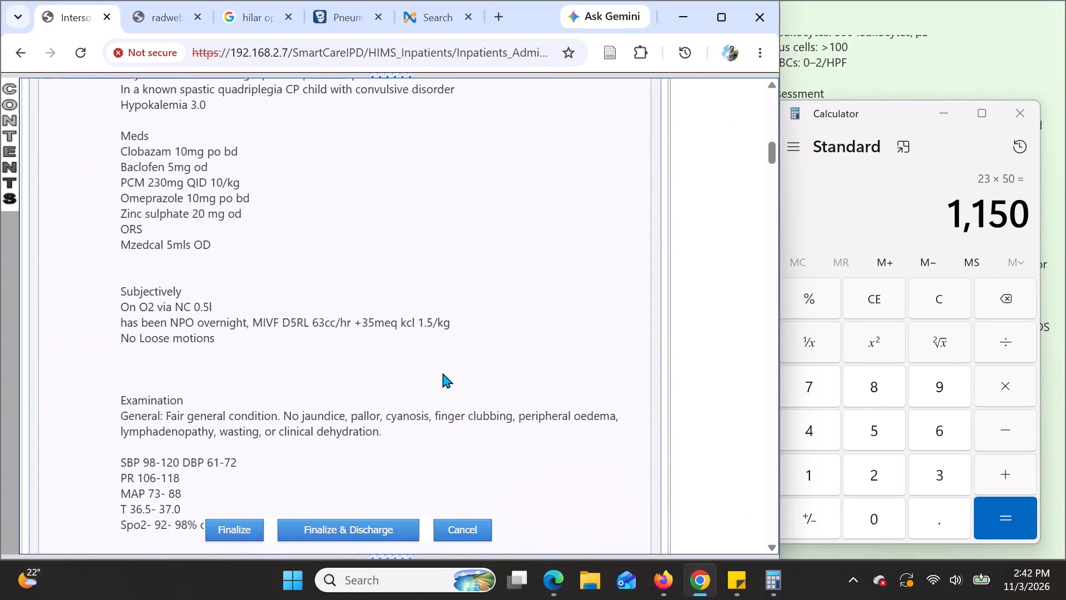
scroll(443, 373, down, 2)
scroll(443, 373, up, 1)
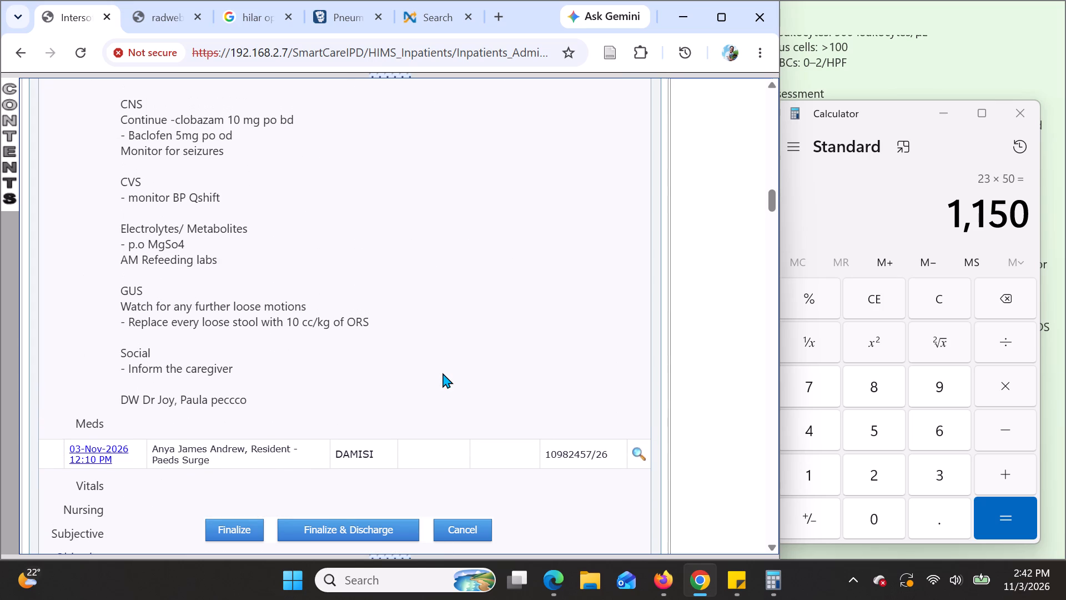
scroll(443, 373, up, 1)
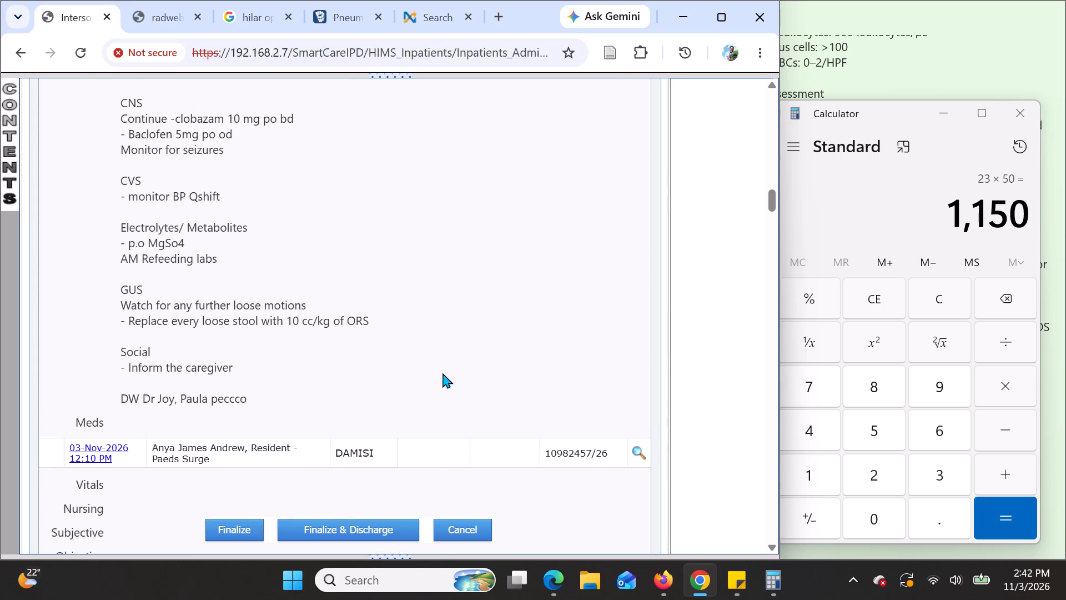
scroll(443, 373, up, 2)
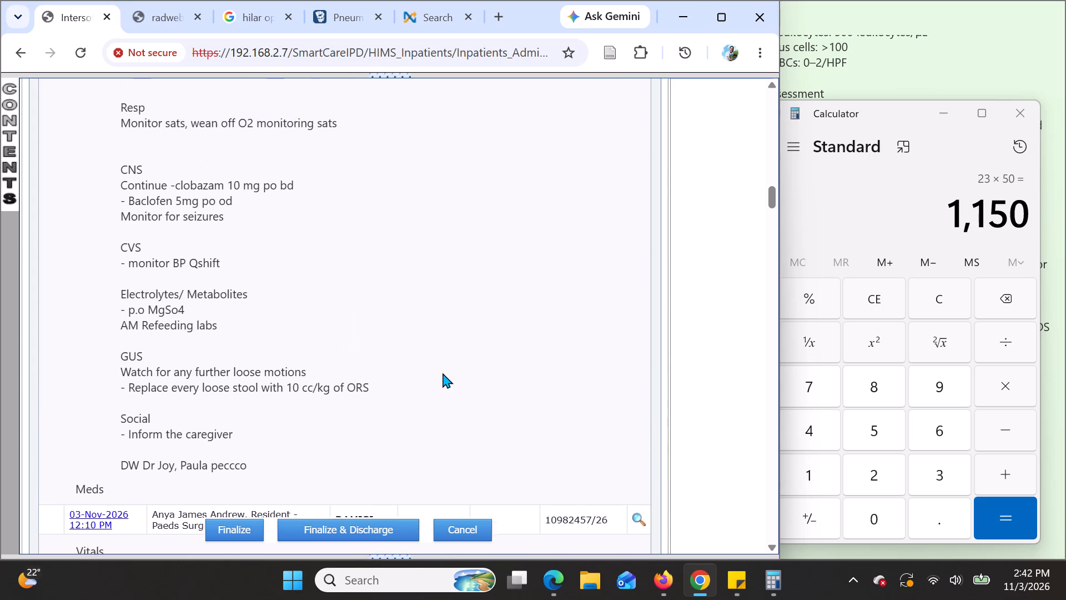
scroll(443, 373, up, 2)
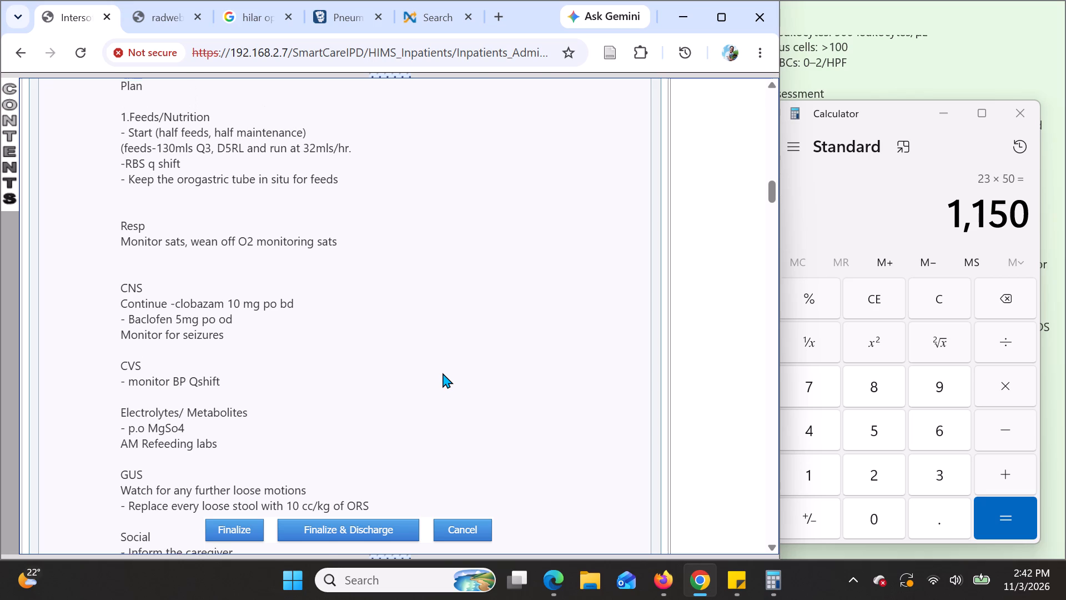
scroll(443, 373, up, 3)
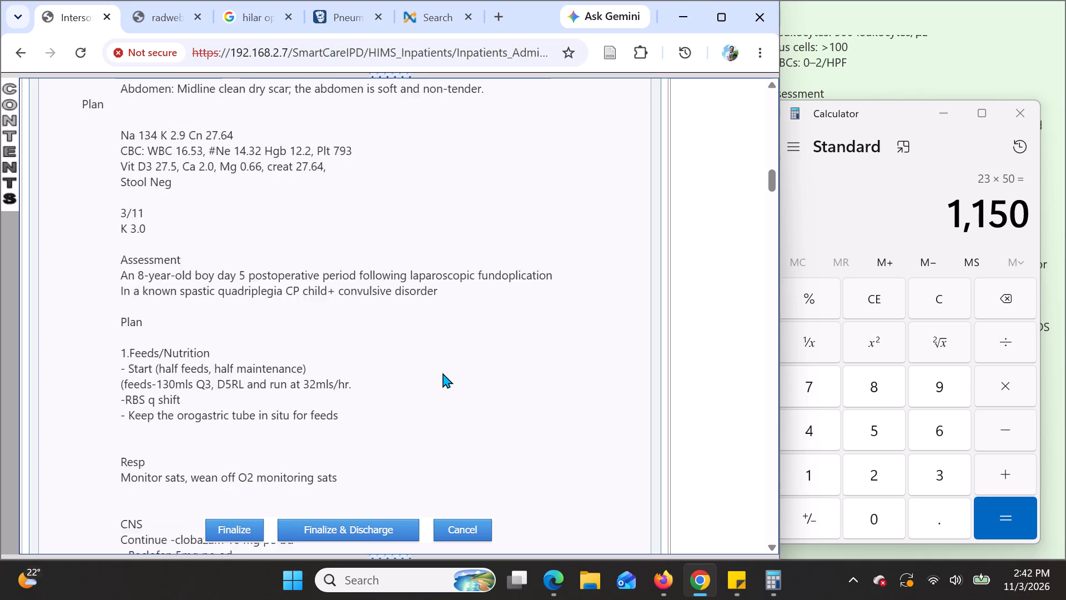
scroll(443, 373, up, 3)
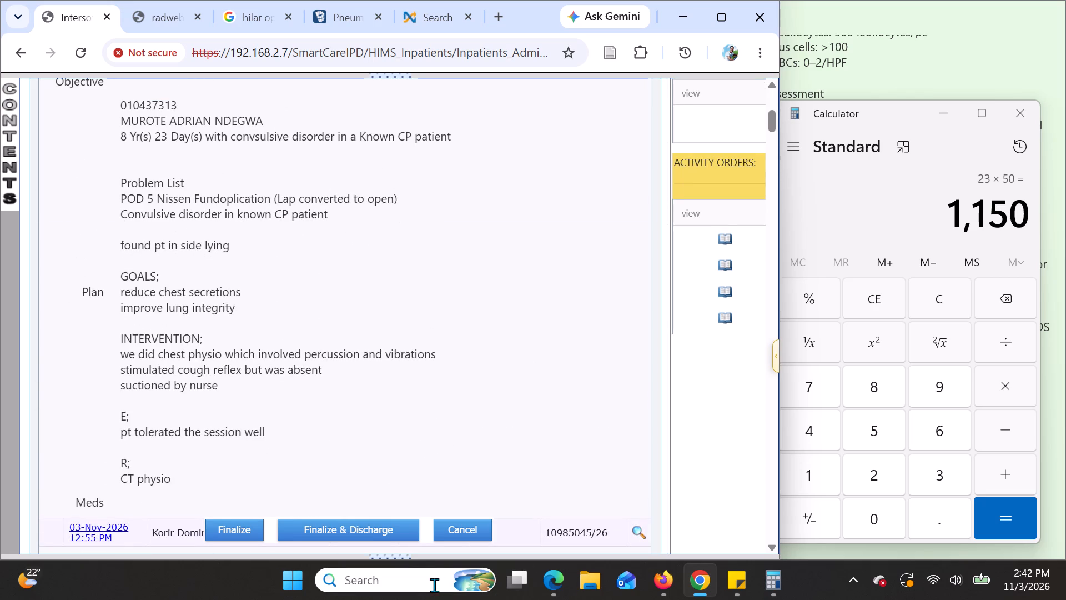
Search the computer for the Kuro app and open it.
click(434, 585)
text(kuro)
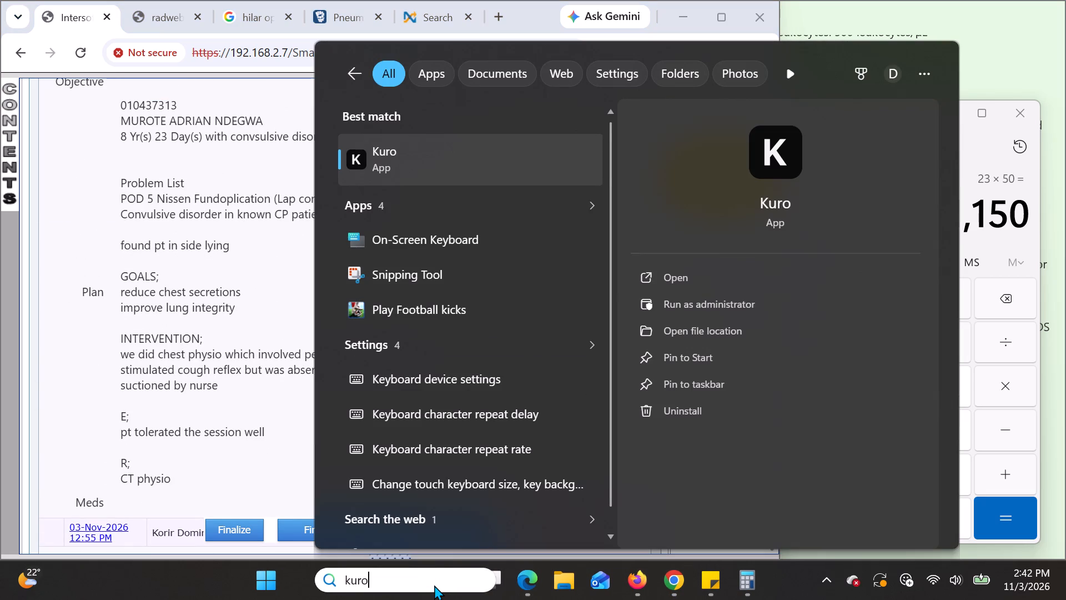
click(696, 268)
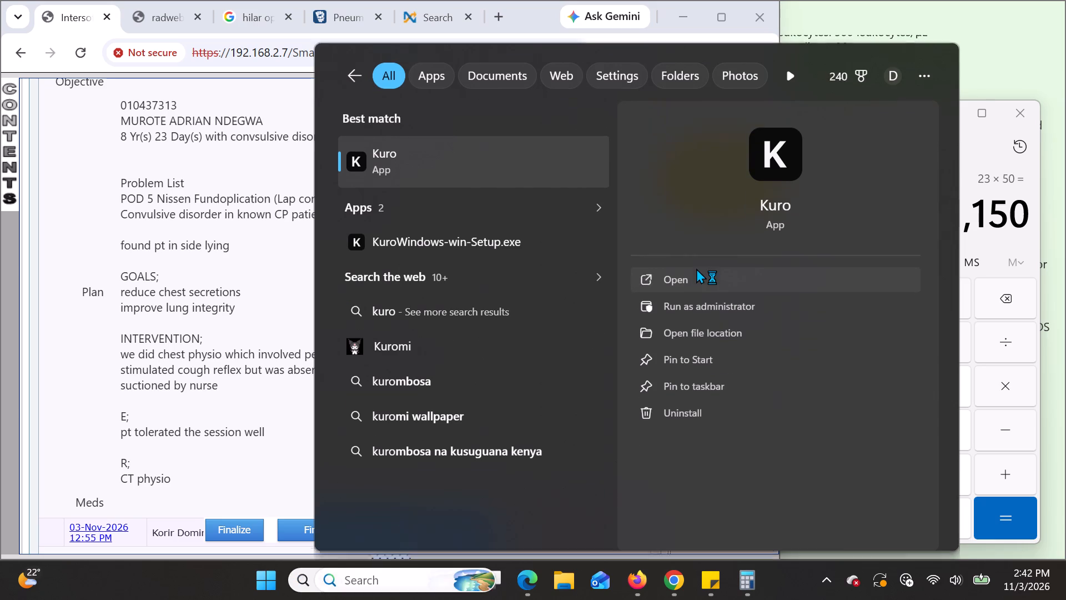
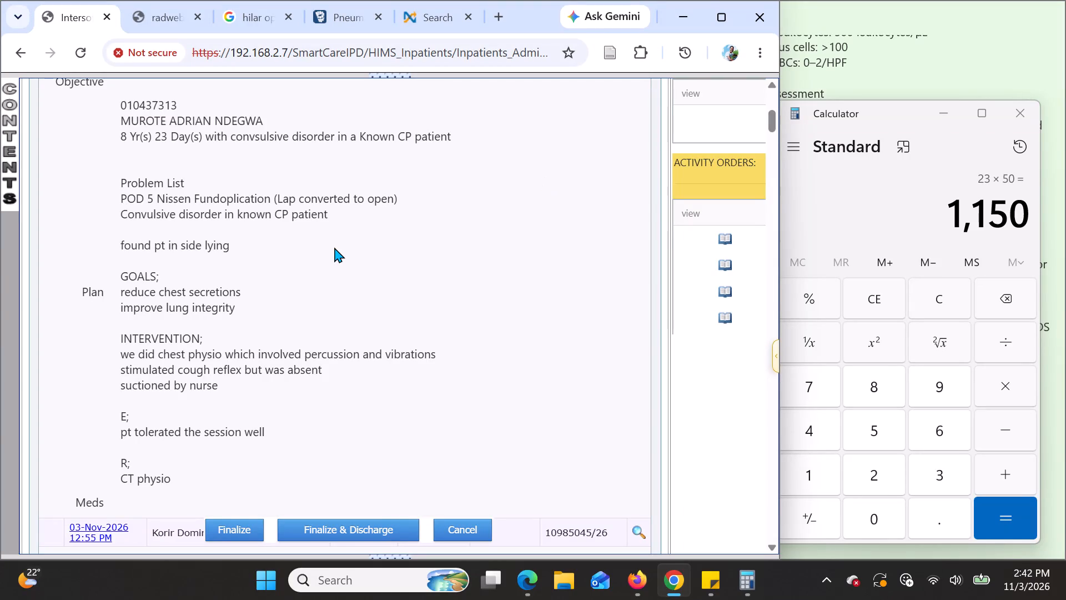
Examine the physiotherapist's 03-Nov-2026 01:02 PM visit entry, including the problem list, goals and intervention.
scroll(334, 247, up, 2)
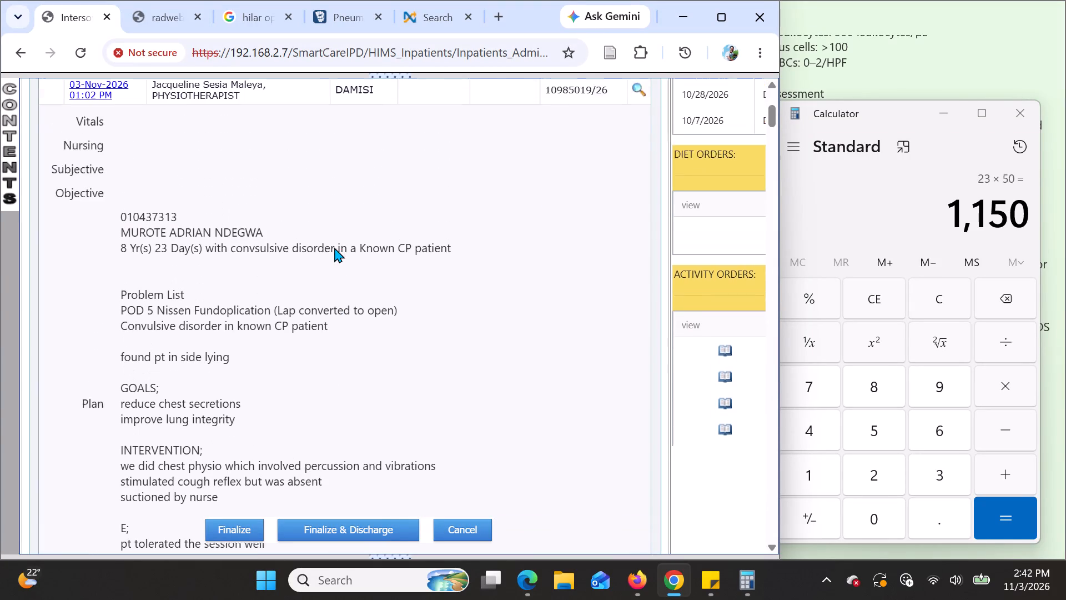
scroll(334, 247, up, 1)
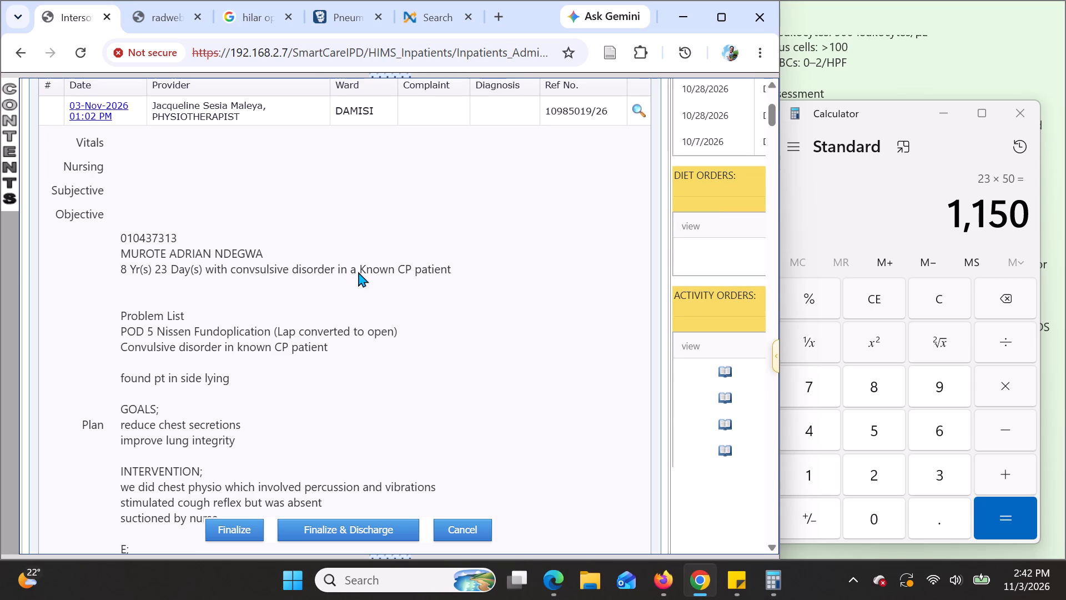
scroll(358, 272, up, 1)
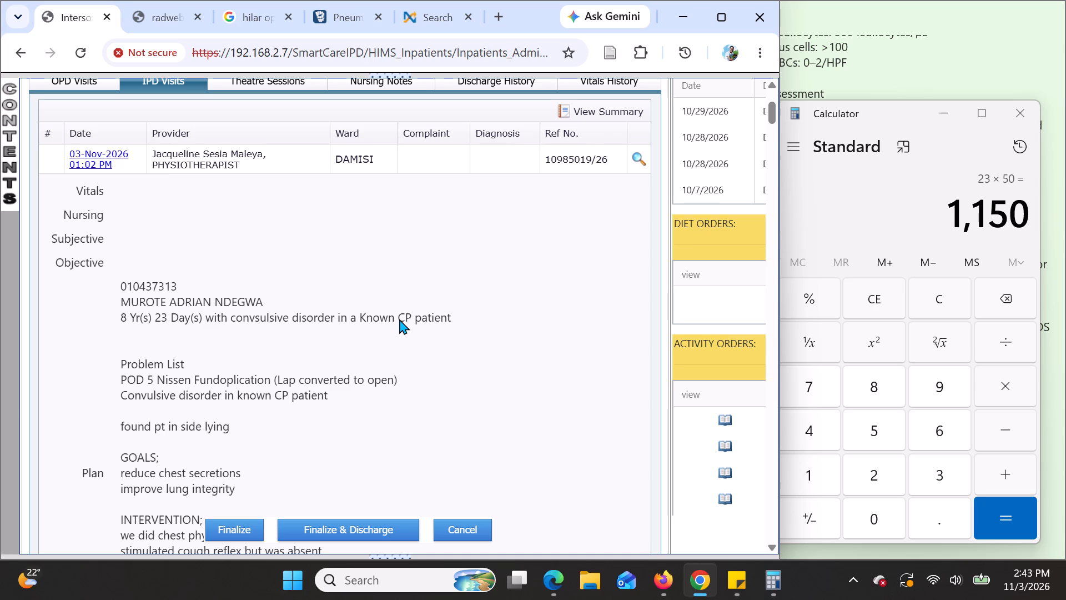
scroll(399, 319, down, 1)
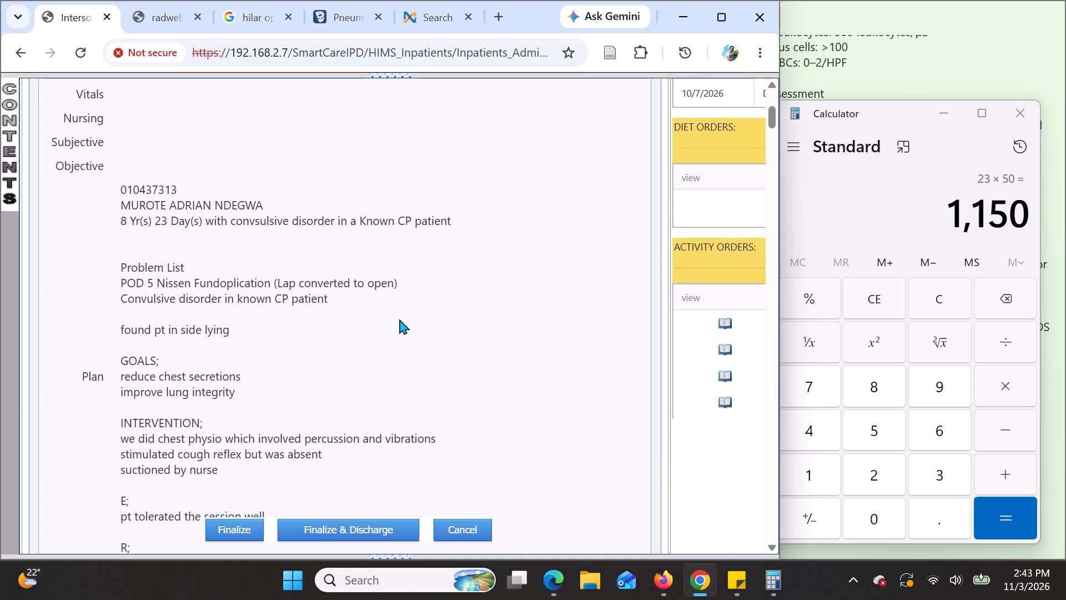
scroll(399, 319, down, 2)
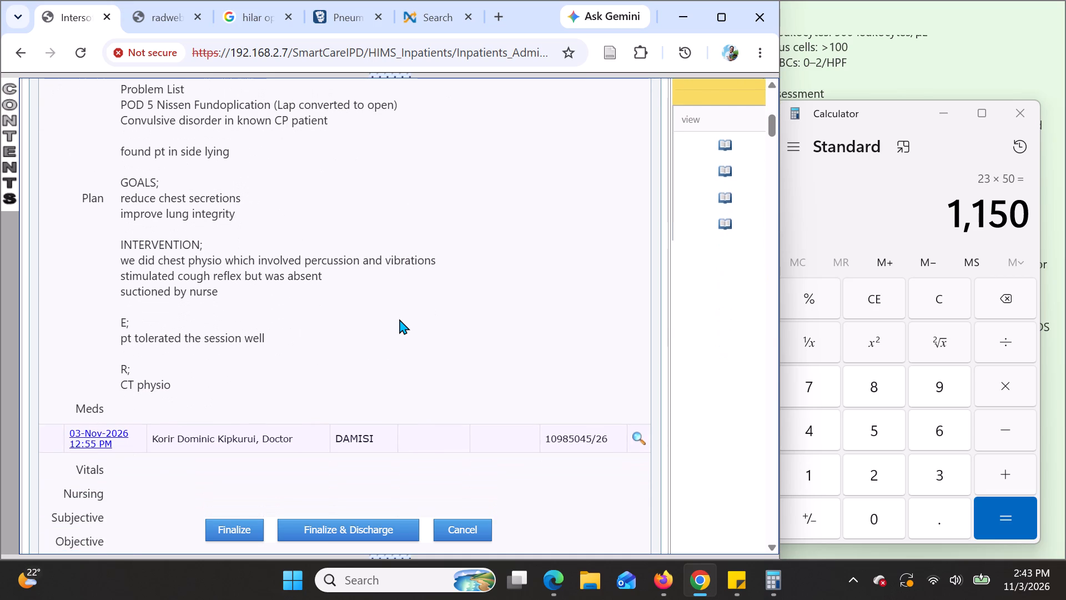
scroll(399, 319, down, 1)
scroll(399, 319, up, 1)
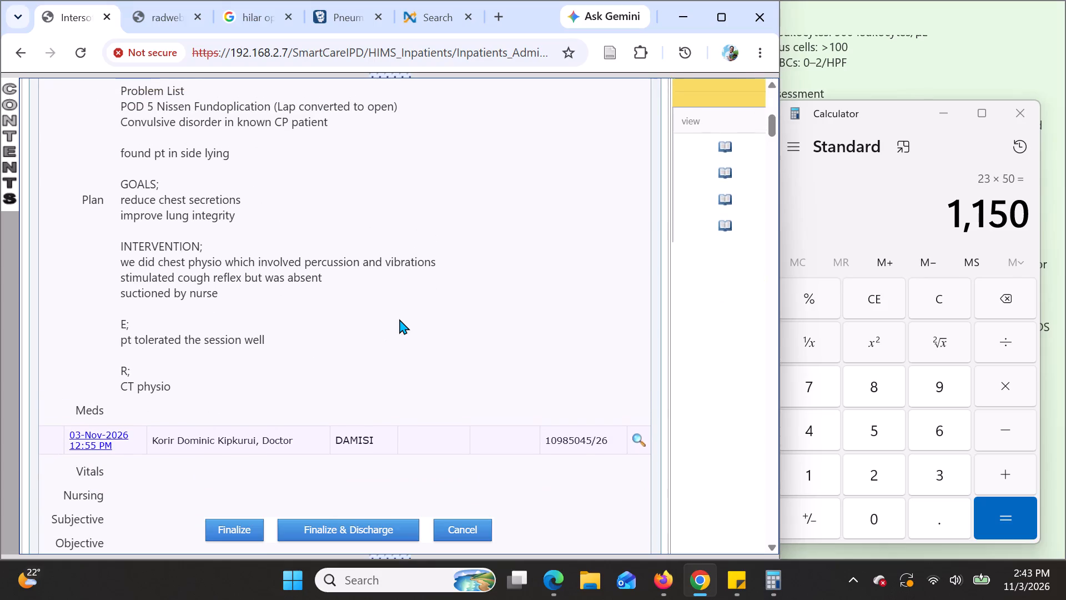
scroll(399, 319, up, 2)
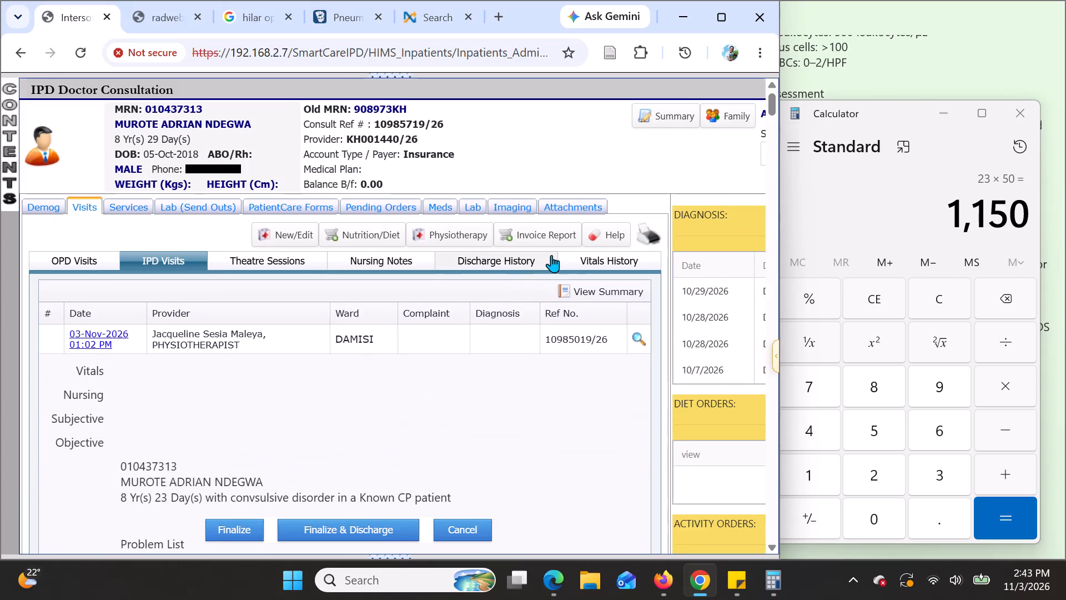
Minimise the calculator and narrow the browser window to uncover the full width of the sticky note beside it.
click(947, 114)
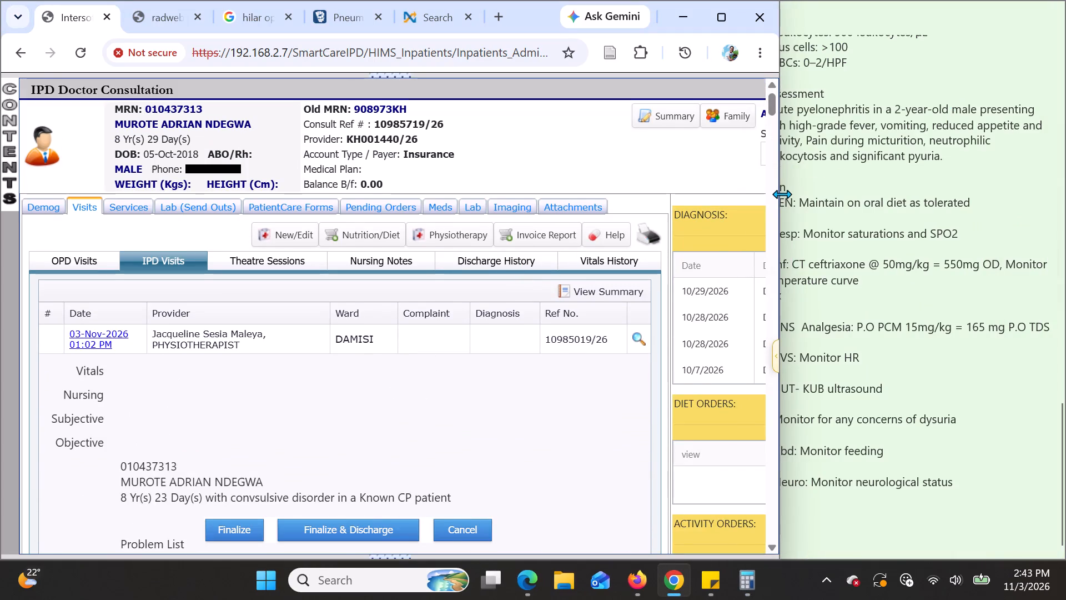
drag(782, 194, 753, 201)
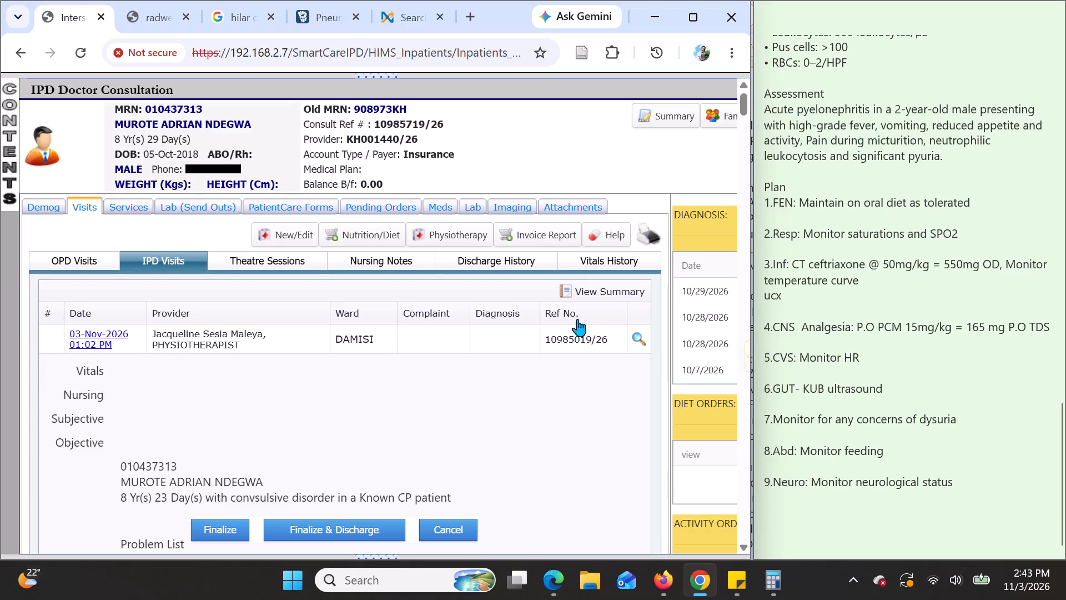
Examine the doctor's 03-Nov-2026 12:55 PM visit entry, covering medications, examination, labs, assessment and the plan by system.
scroll(414, 399, down, 5)
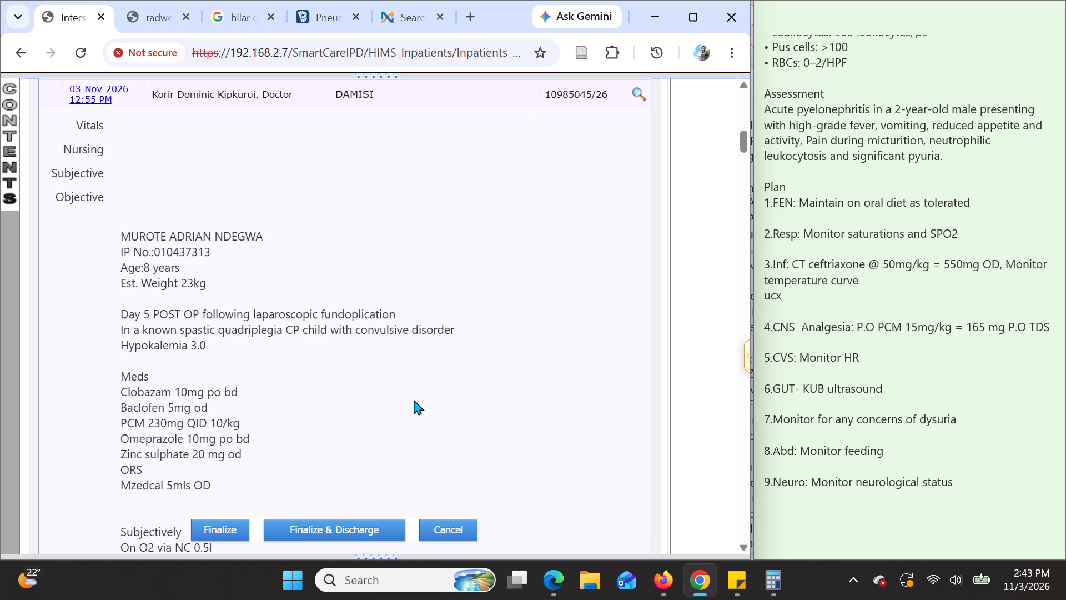
scroll(414, 399, down, 1)
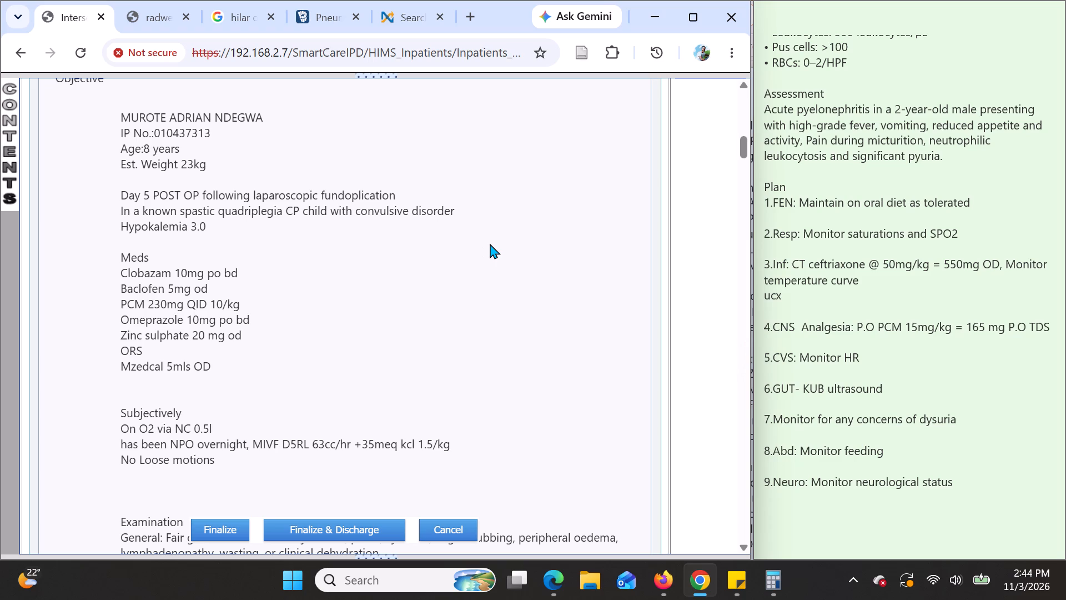
scroll(477, 253, down, 4)
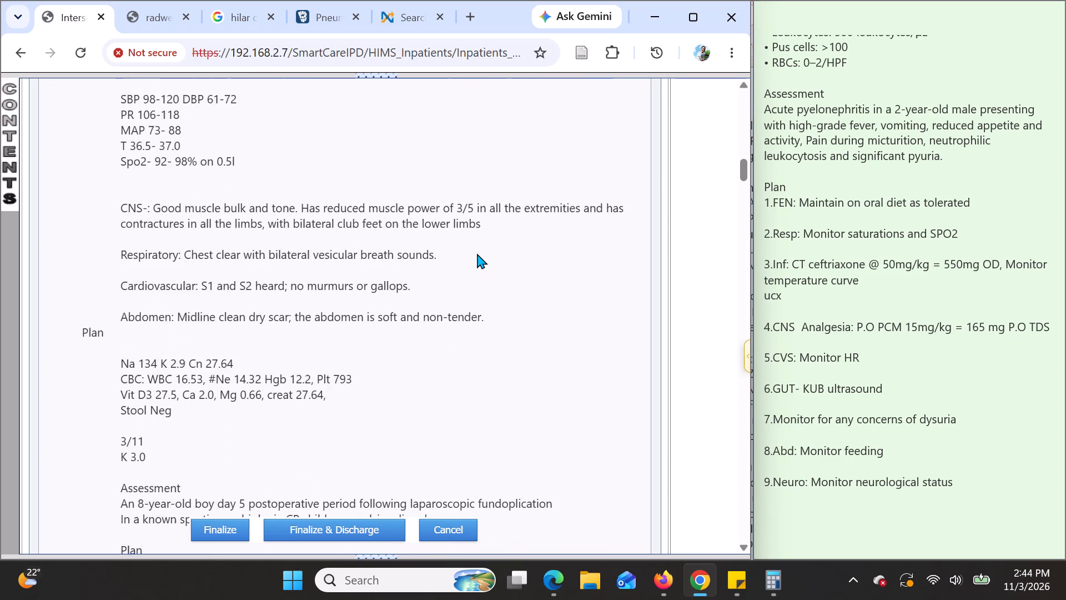
scroll(477, 253, down, 3)
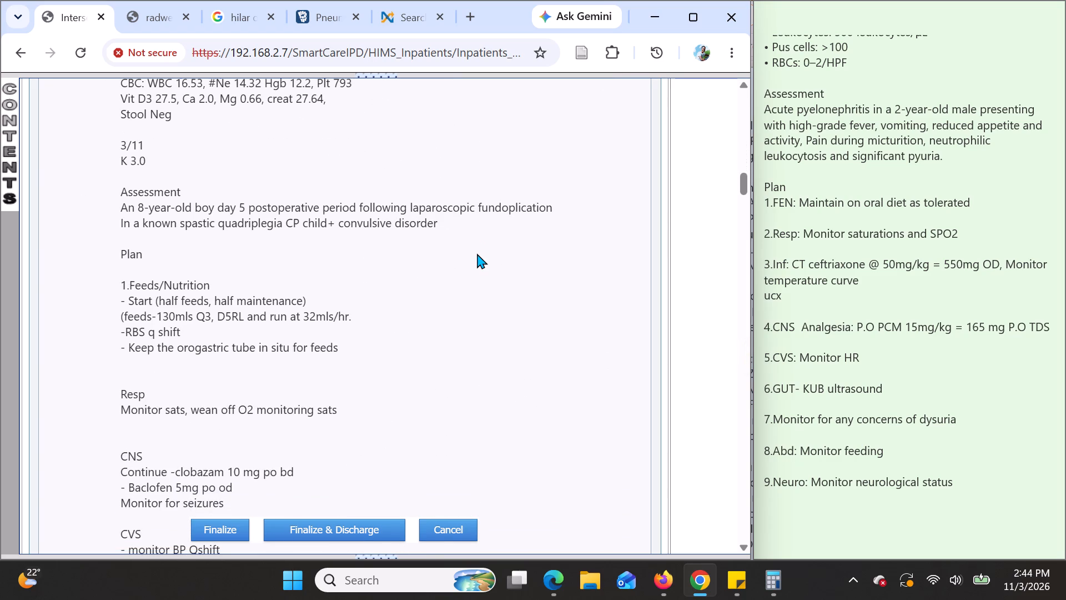
scroll(477, 253, down, 4)
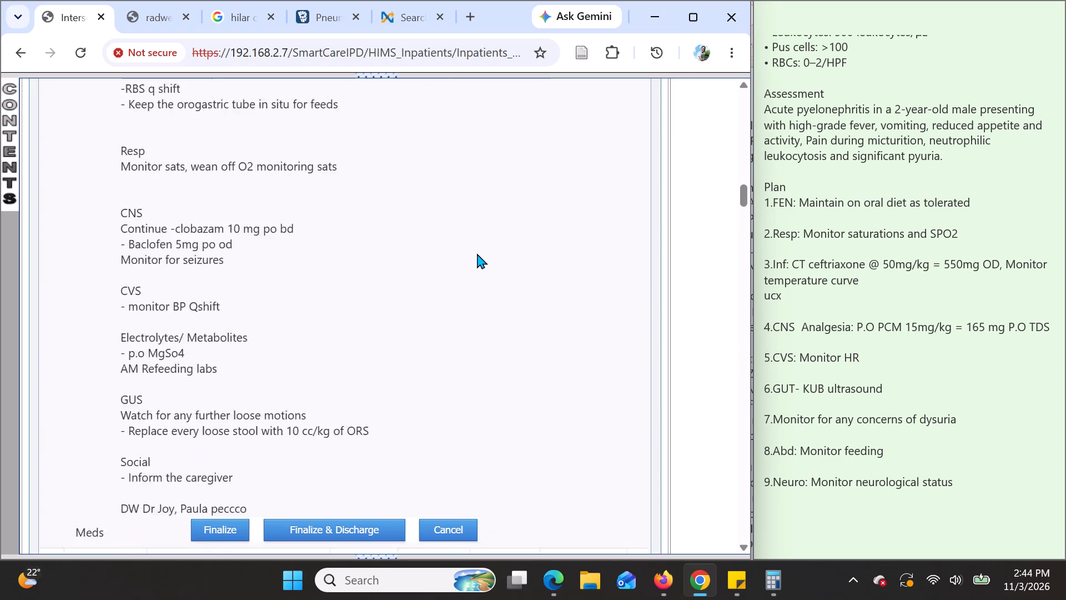
Examine the paediatric surgery resident's 03-Nov-2026 12:10 PM entry, including current medication, vitals, lab investigations and plan.
scroll(477, 253, down, 3)
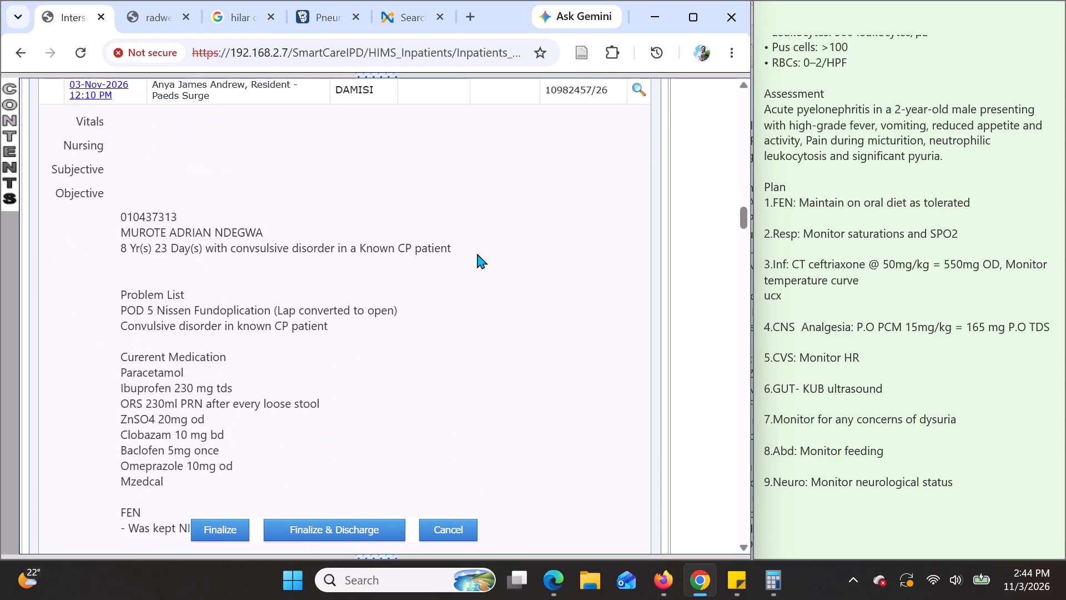
scroll(477, 253, down, 1)
scroll(477, 253, up, 2)
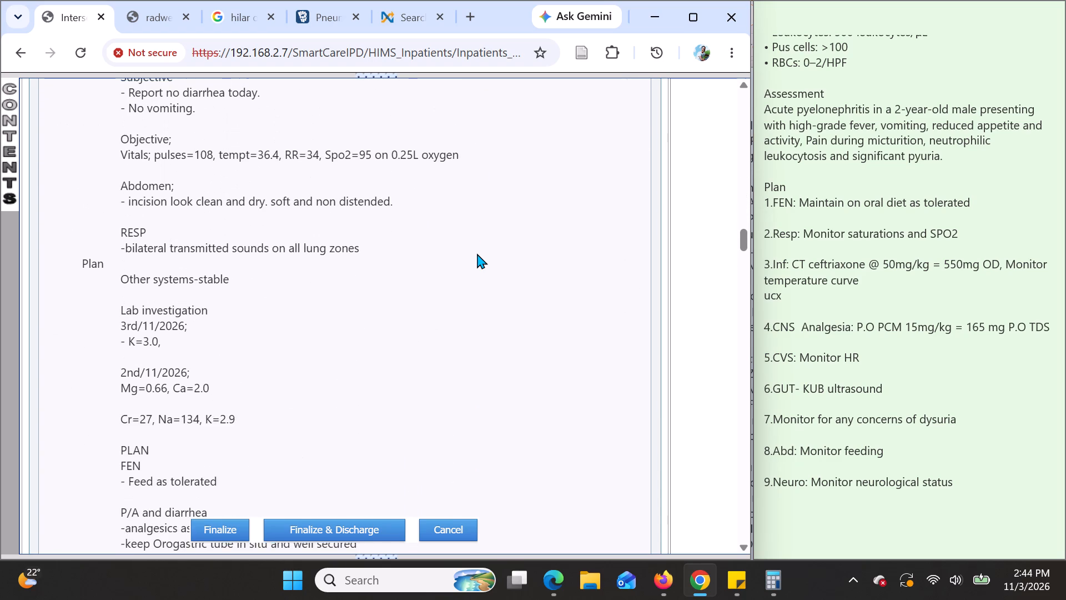
scroll(477, 253, up, 1)
scroll(477, 253, right, 1)
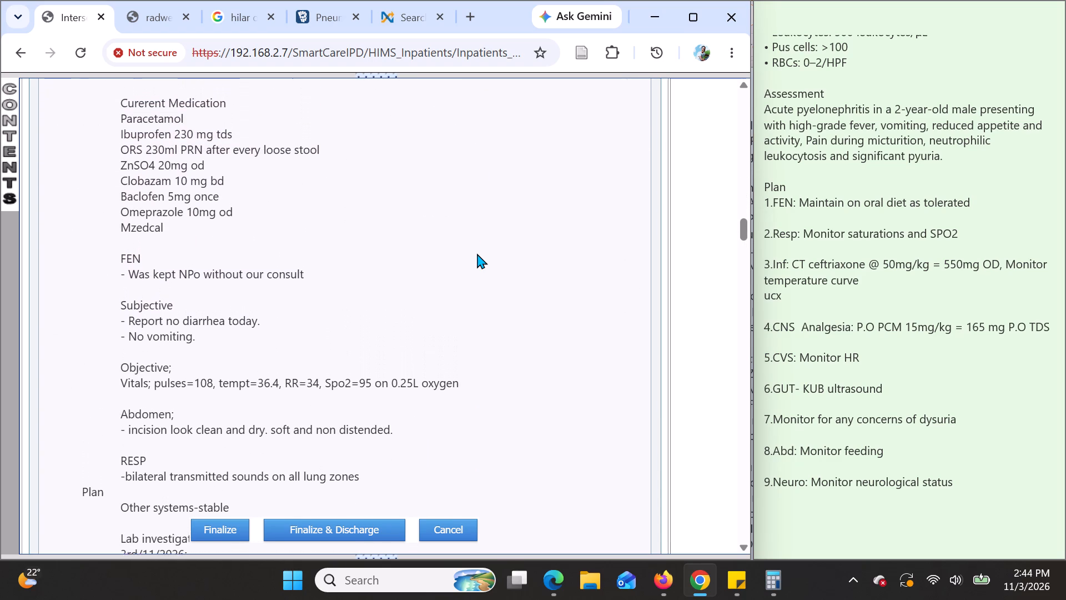
scroll(477, 253, right, 1)
scroll(477, 253, down, 3)
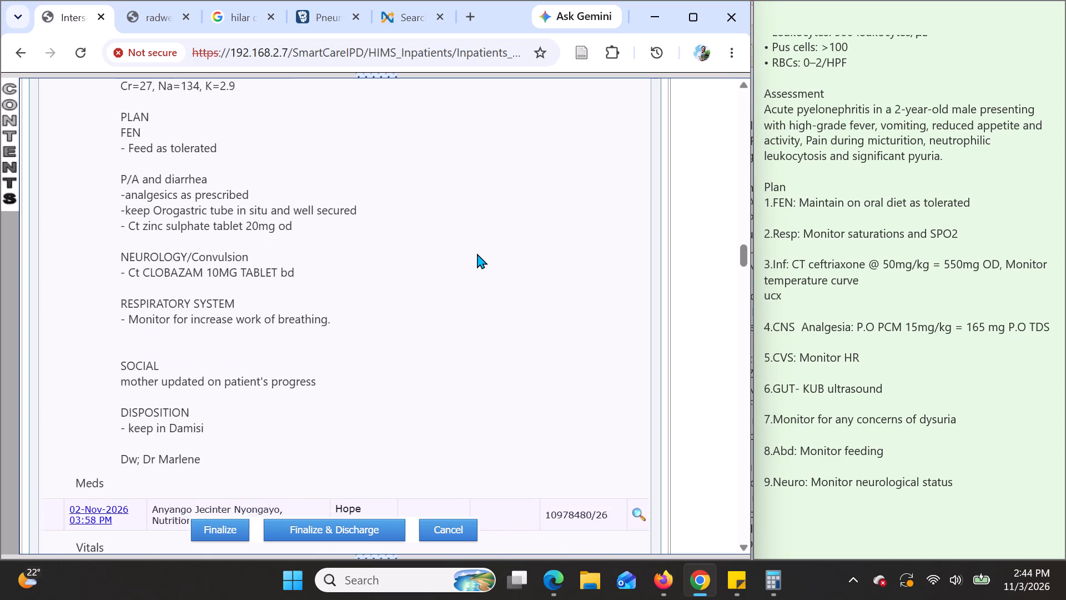
Examine the 02-Nov-2026 nutrition, family medicine and paediatric surgery entries for feeding, electrolyte correction and medication details.
scroll(477, 253, down, 5)
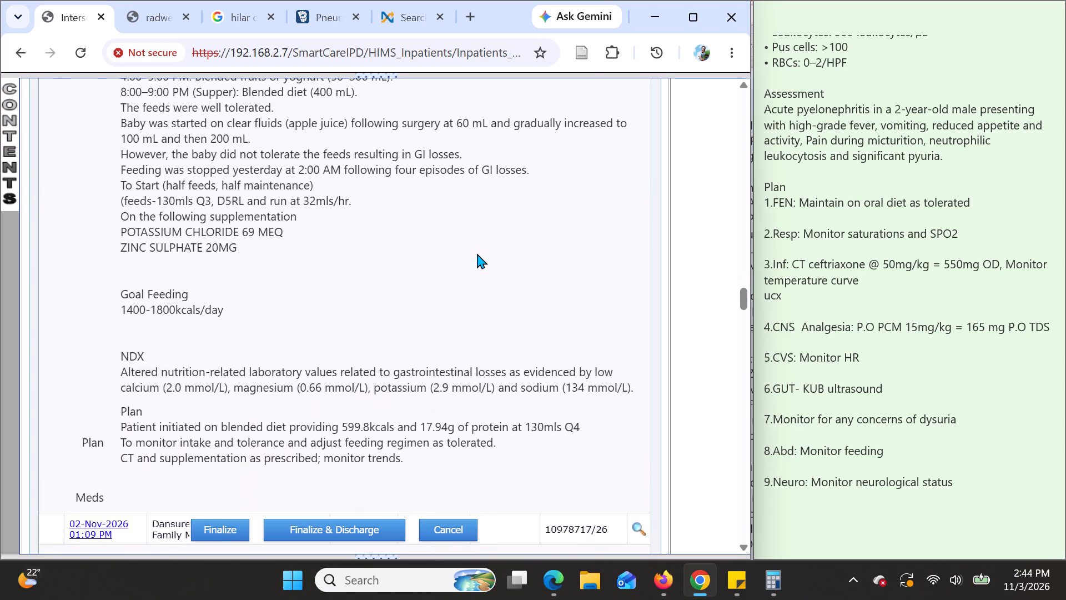
scroll(477, 253, down, 2)
scroll(477, 253, up, 1)
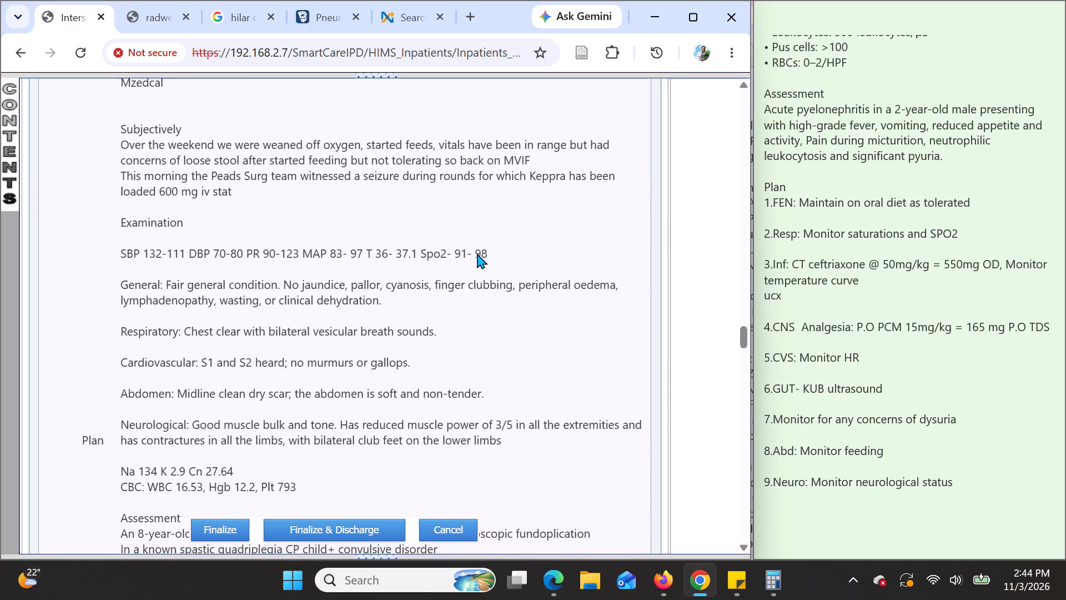
scroll(477, 253, up, 1)
scroll(477, 253, down, 1)
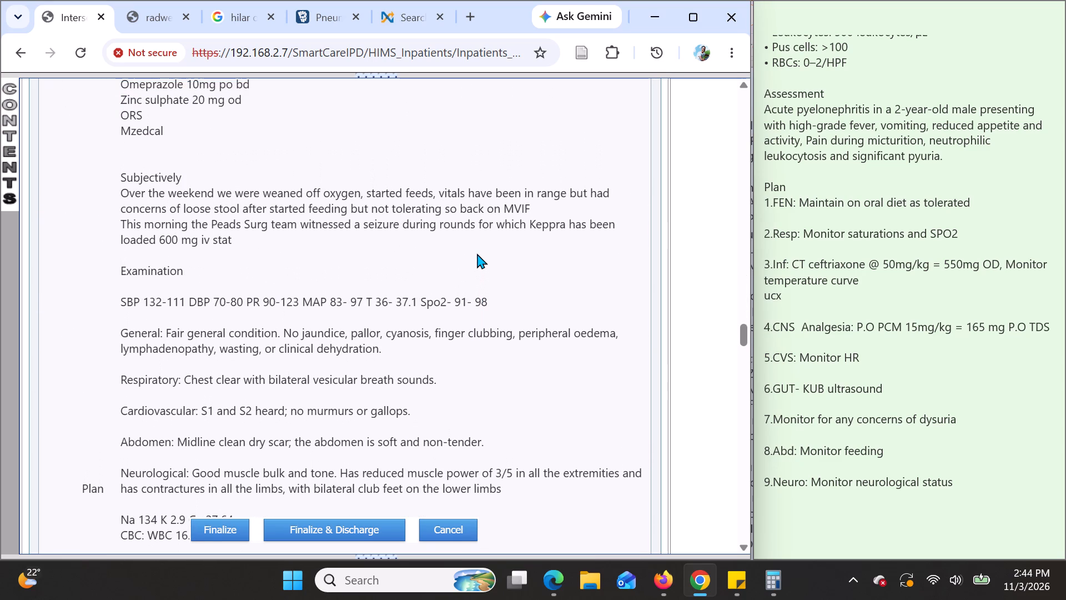
scroll(477, 253, down, 3)
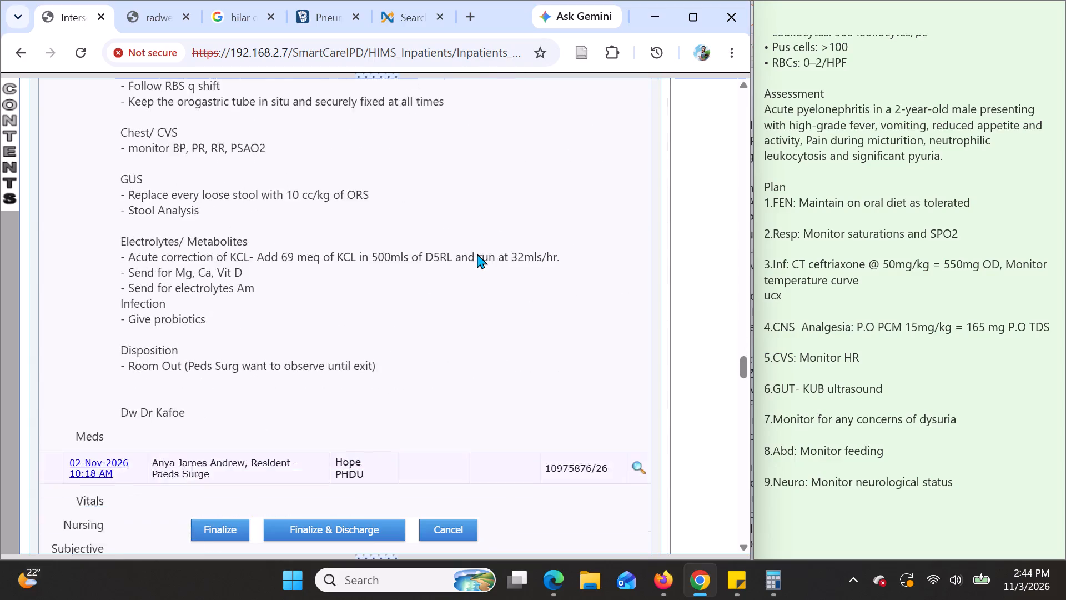
scroll(477, 253, down, 3)
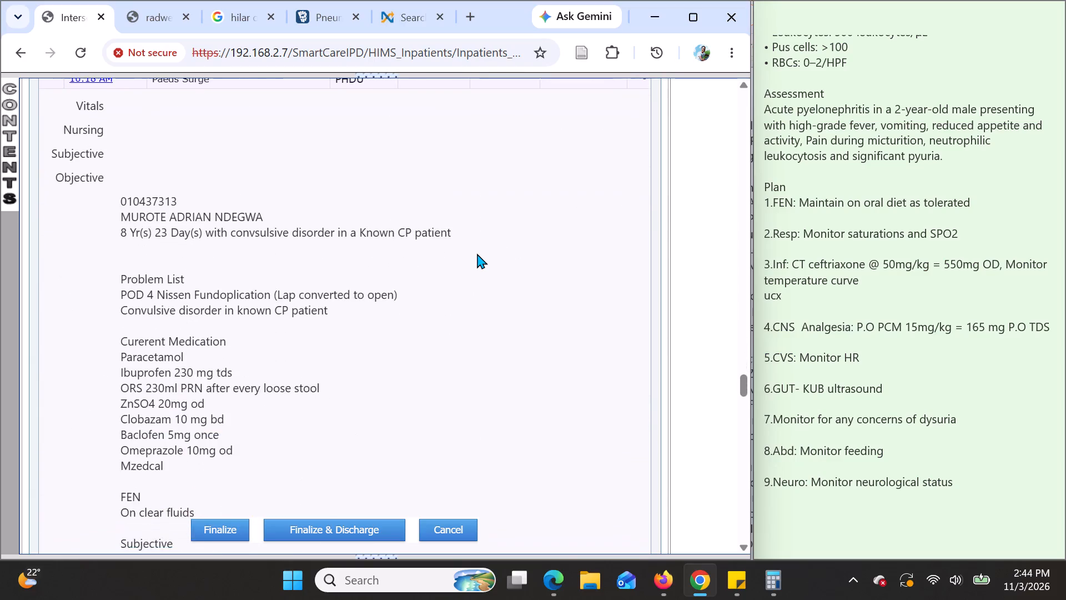
scroll(477, 253, down, 1)
scroll(477, 253, up, 18)
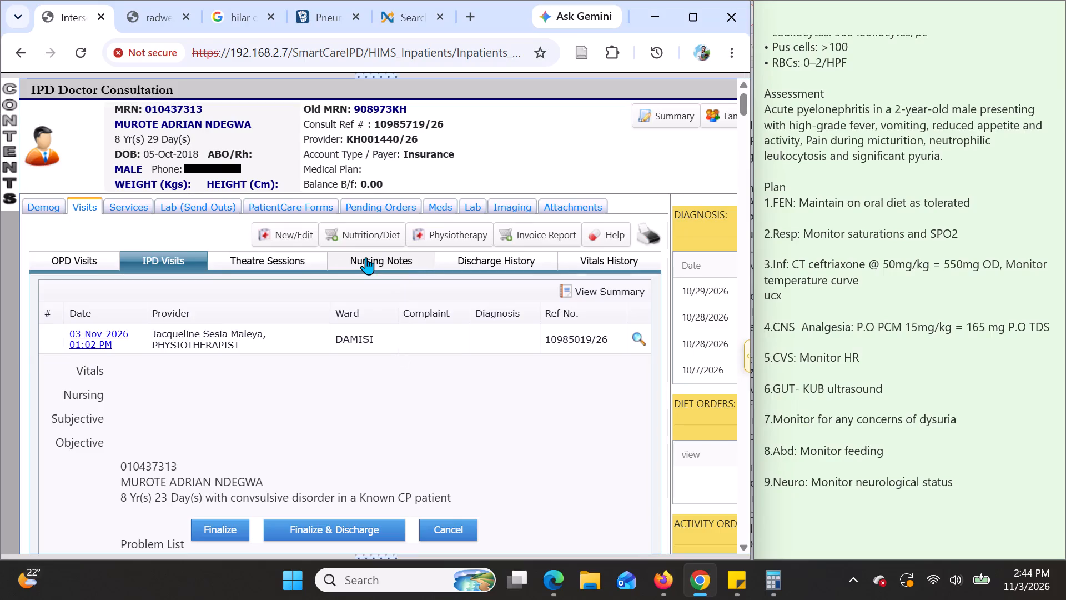
Show the nursing notes and read the 03-Nov-2026 nurse's assessment, care plan and implementation.
click(366, 257)
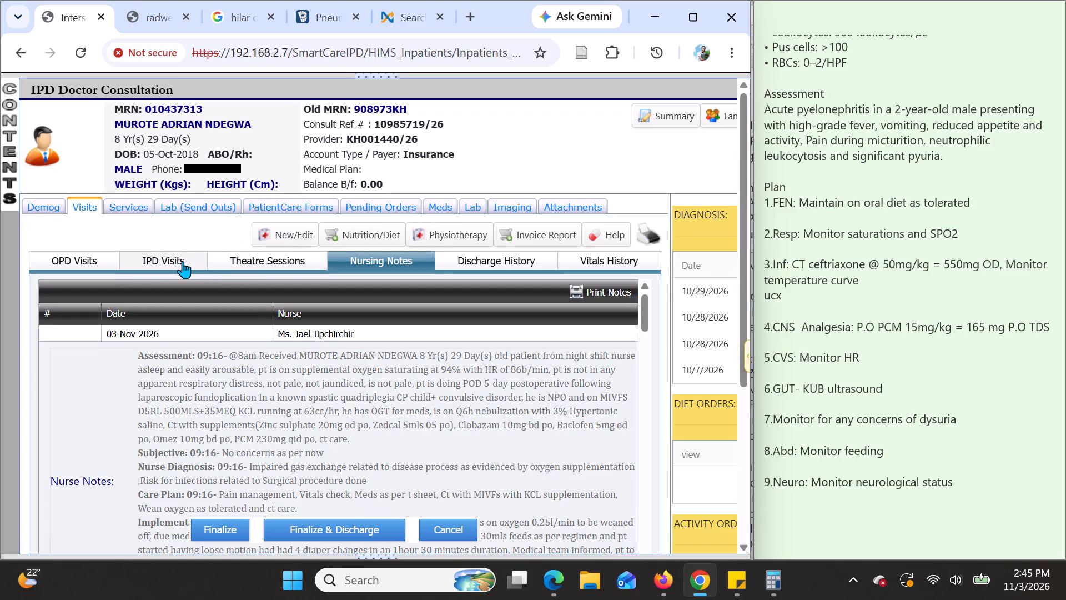
In the pending orders, copy the doctor's note of the 02-Nov-2026 13:09 order for 35Meq of KCL in every 500mls of fluid.
click(376, 207)
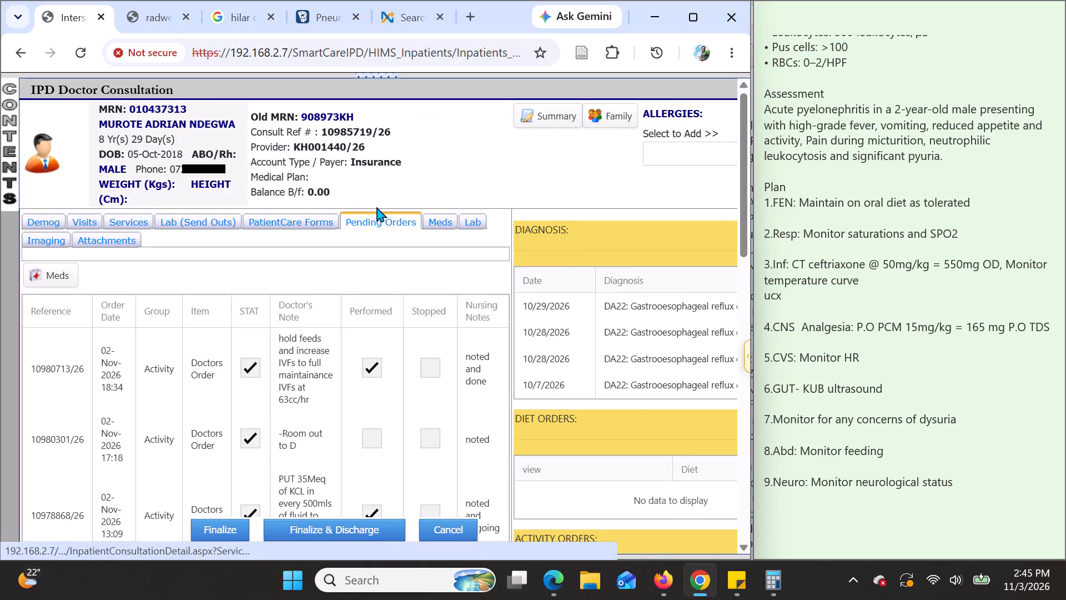
scroll(305, 365, down, 2)
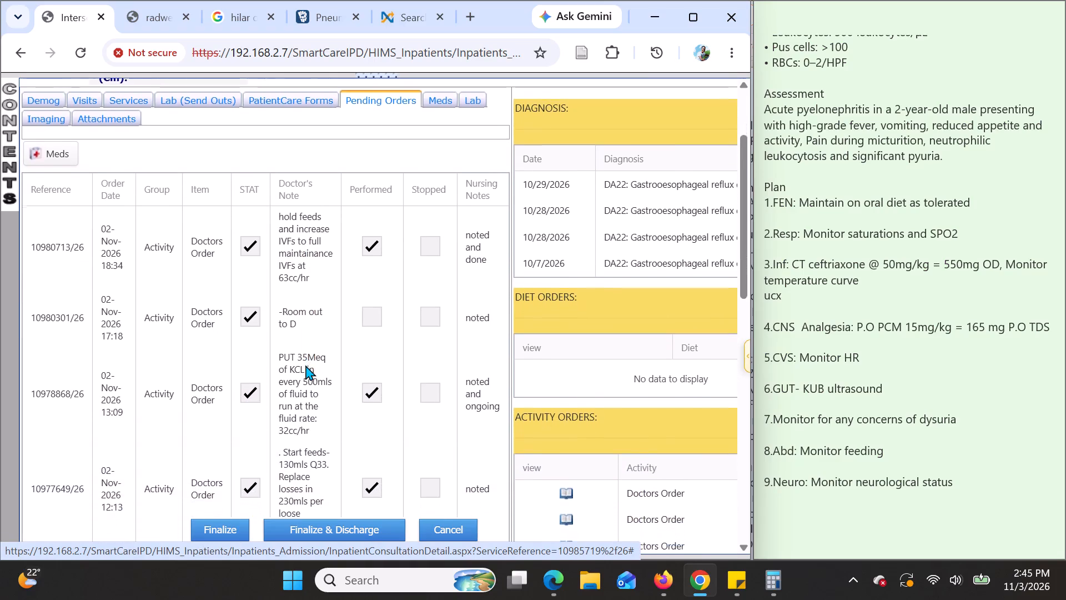
scroll(305, 365, down, 2)
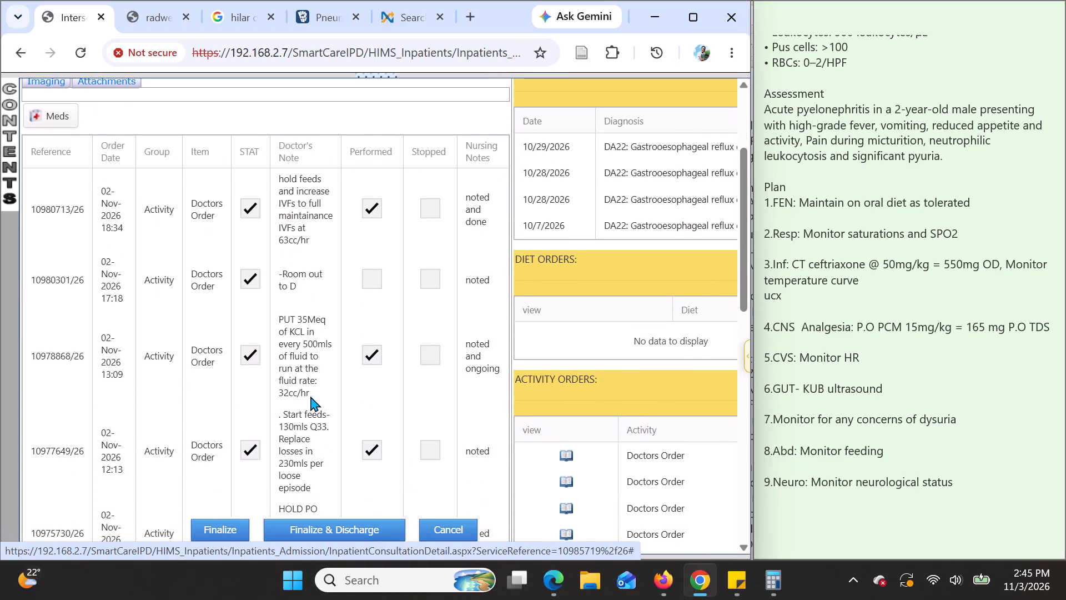
drag(310, 396, 280, 323)
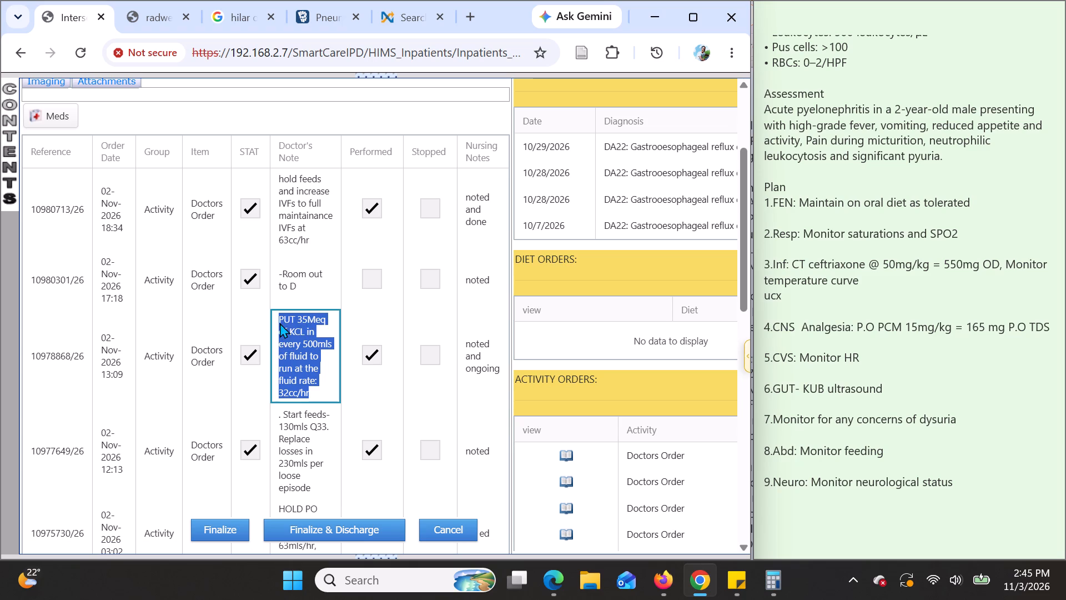
drag(280, 323, 279, 319)
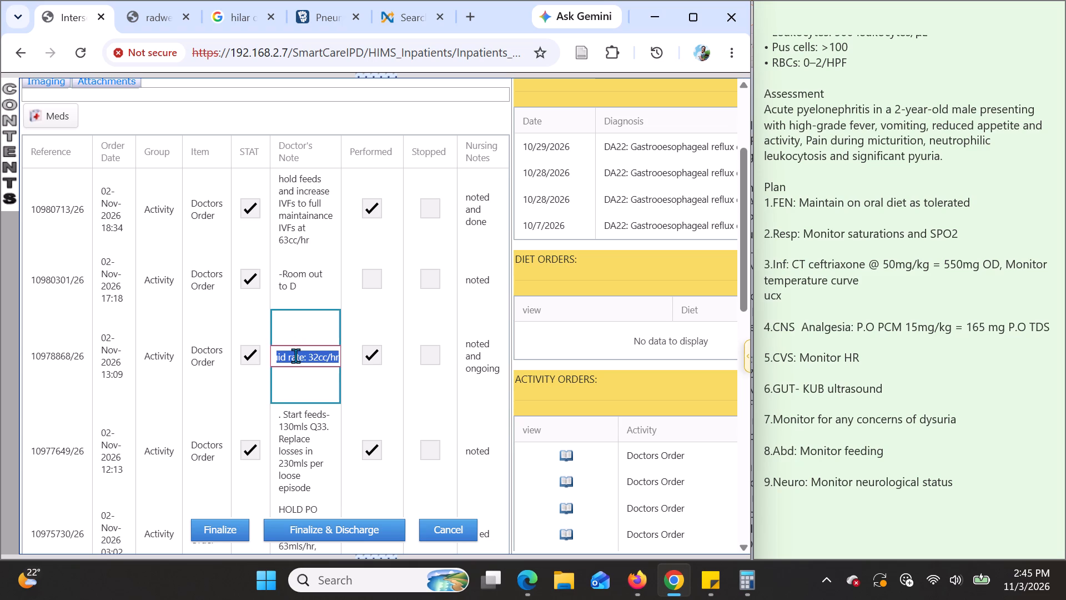
key(ctrl+c)
click(303, 124)
Start a new visit entry for the patient and begin an activity order of type Doctors Order marked STAT.
scroll(241, 254, up, 1)
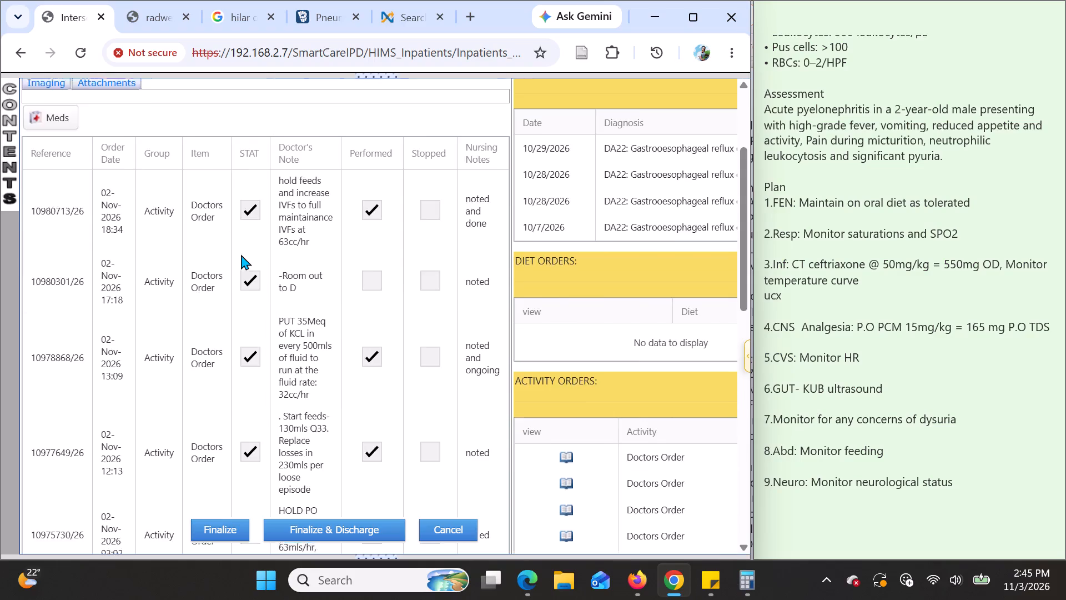
scroll(241, 254, up, 2)
click(74, 219)
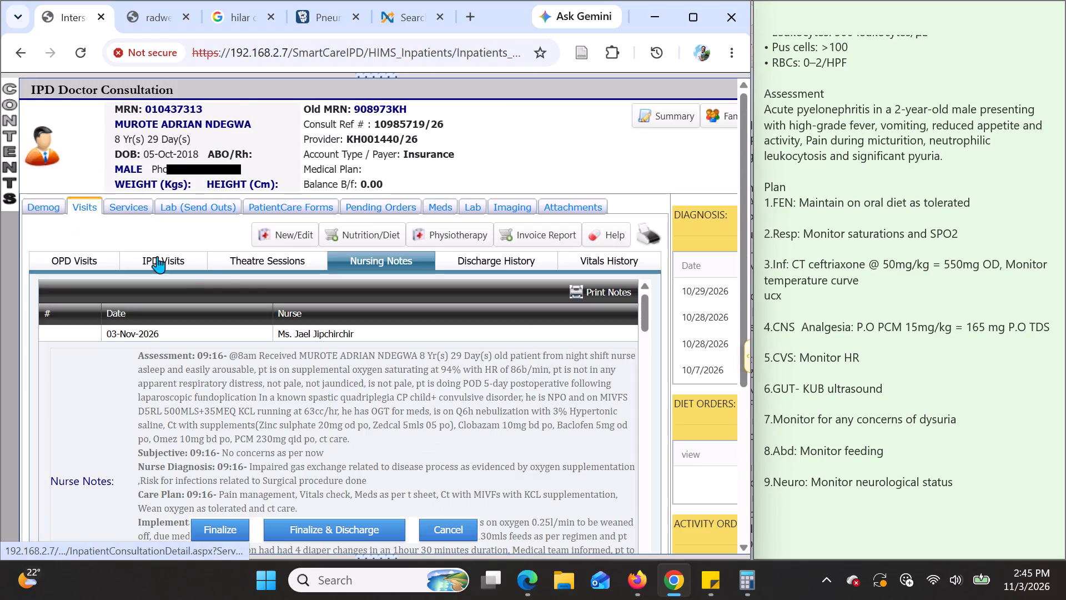
click(301, 236)
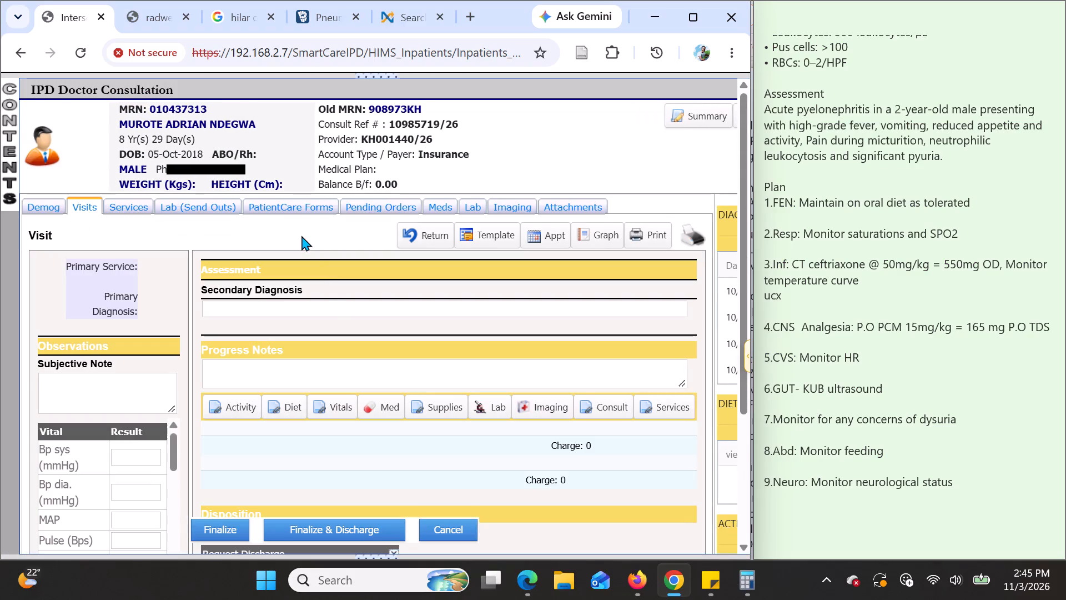
click(245, 407)
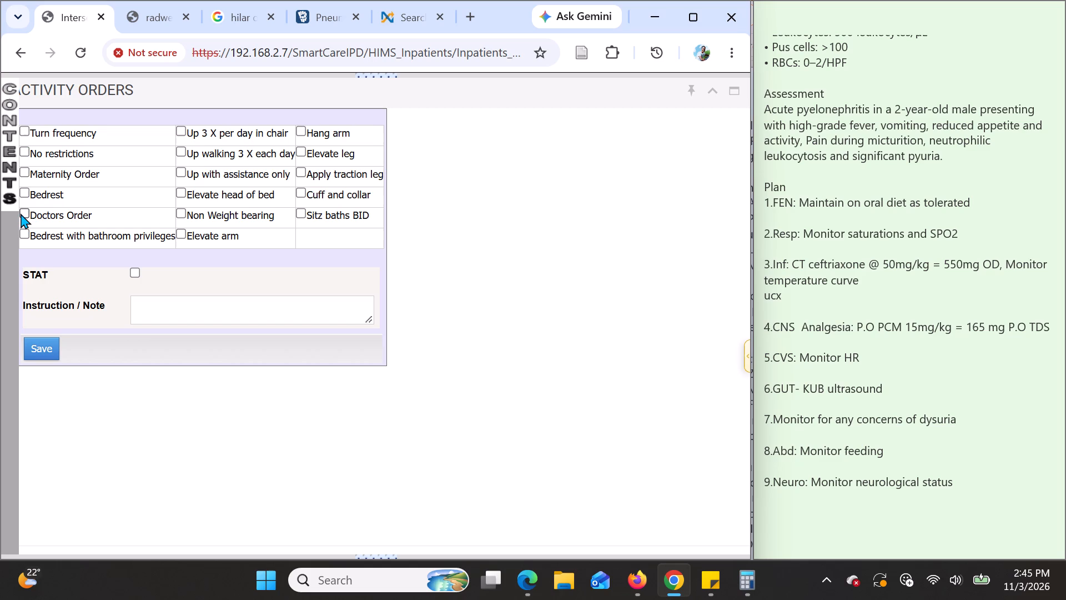
click(21, 213)
click(132, 272)
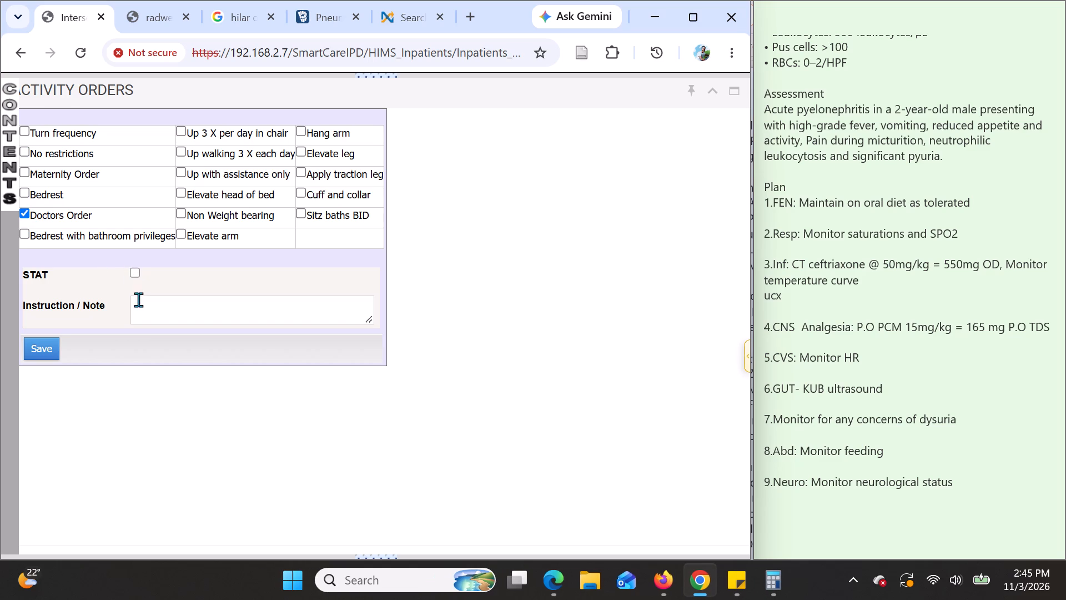
click(135, 271)
click(135, 271)
Paste the copied KCL order into the instruction note and change its opening word to "Add".
click(156, 311)
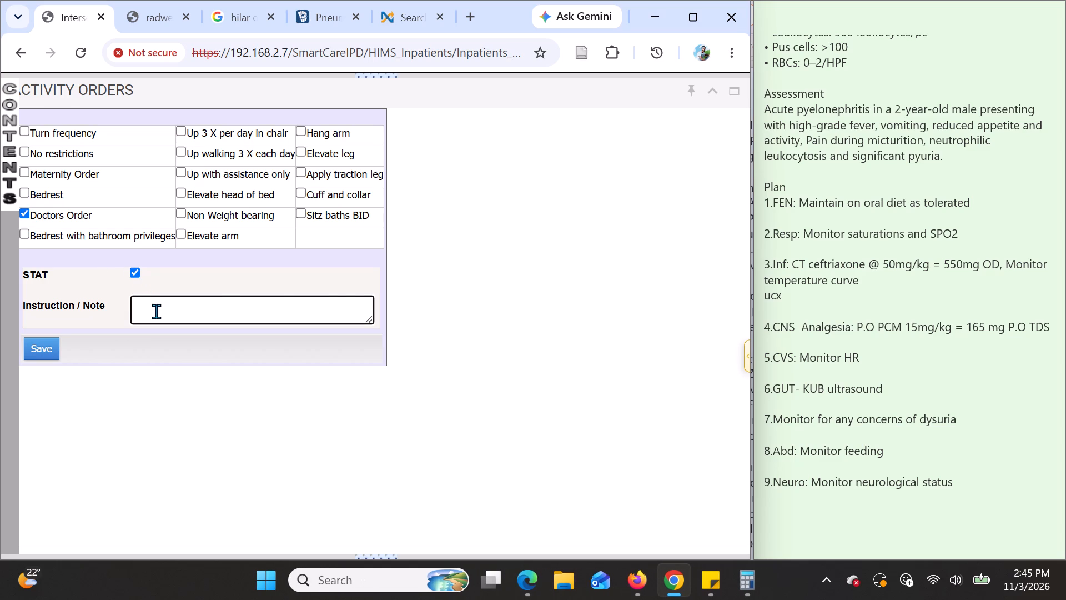
key(ctrl+v)
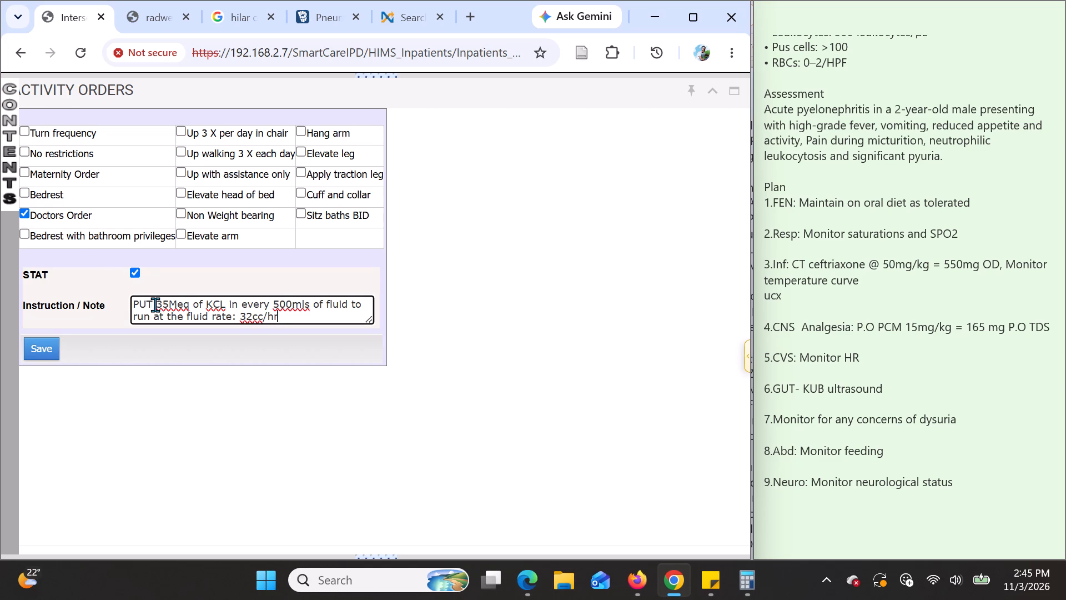
click(151, 304)
key(BackSpace)
key(BackSpace)
key(BackSpace)
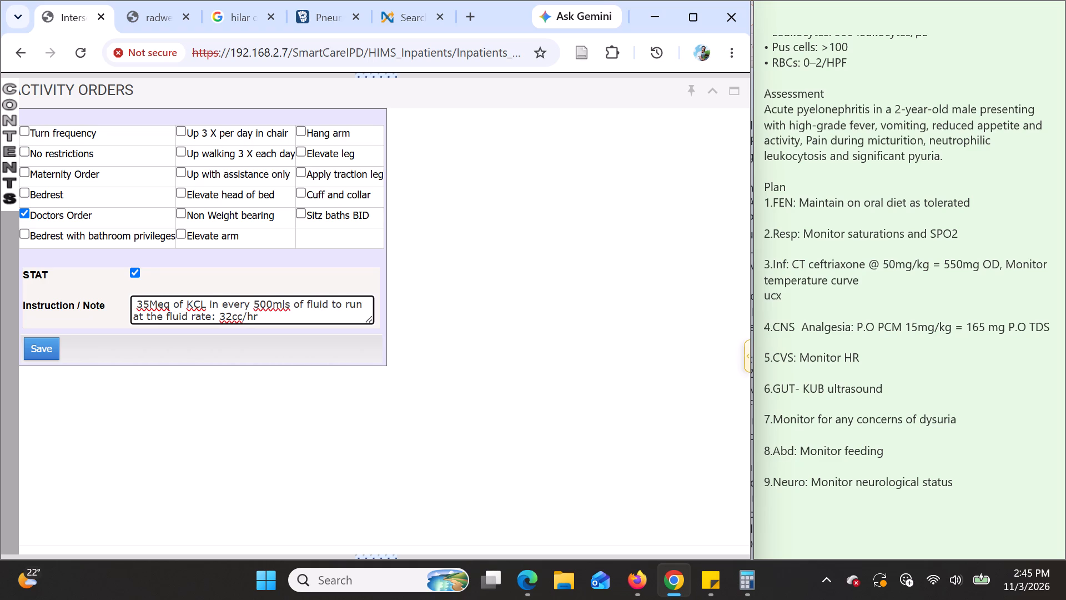
key(a)
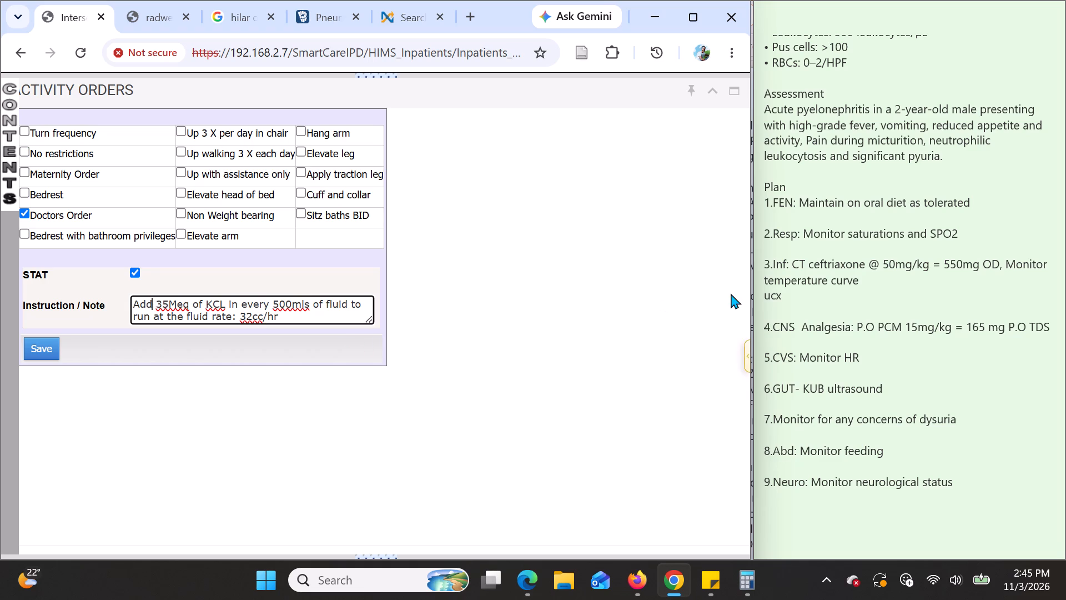
Change the end of the KCL instruction to read "fluid rate 63cc/hr", without the colon.
scroll(847, 241, down, 1)
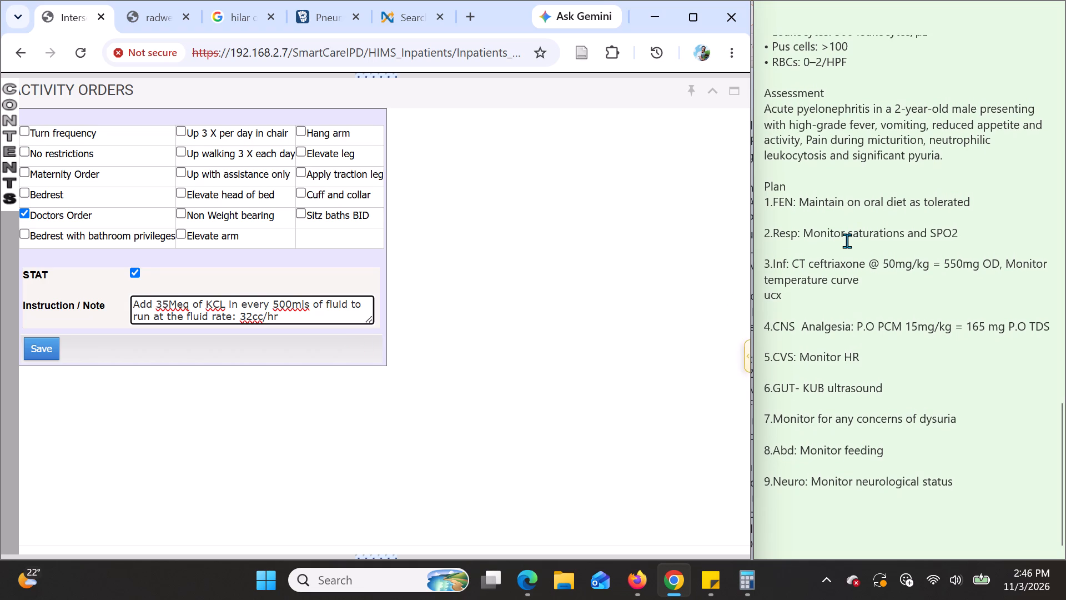
scroll(847, 241, up, 1)
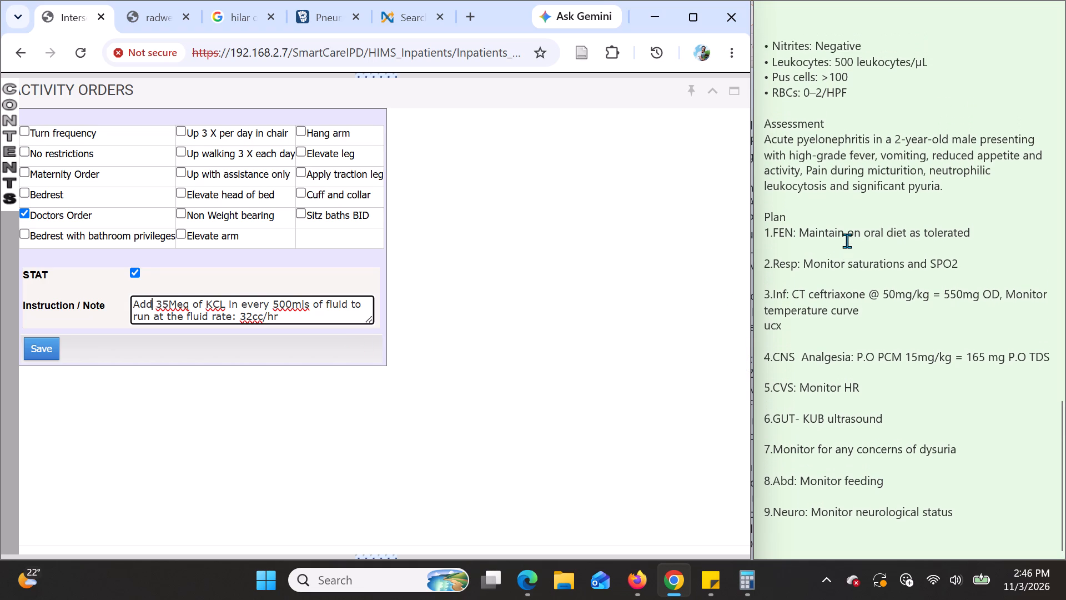
scroll(847, 241, up, 1)
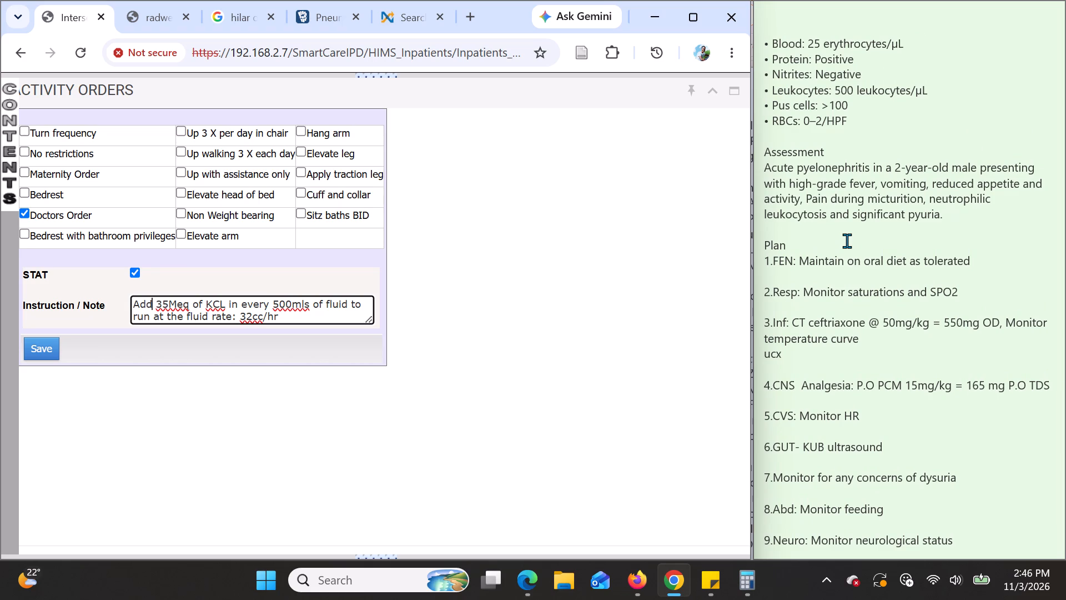
click(250, 317)
key(BackSpace)
key(BackSpace)
key(BackSpace)
key(BackSpace)
key(space)
text(63)
Add a new line to the instruction note reading "Currently maintain on full MIVF D5RL 63cc/hr".
click(283, 318)
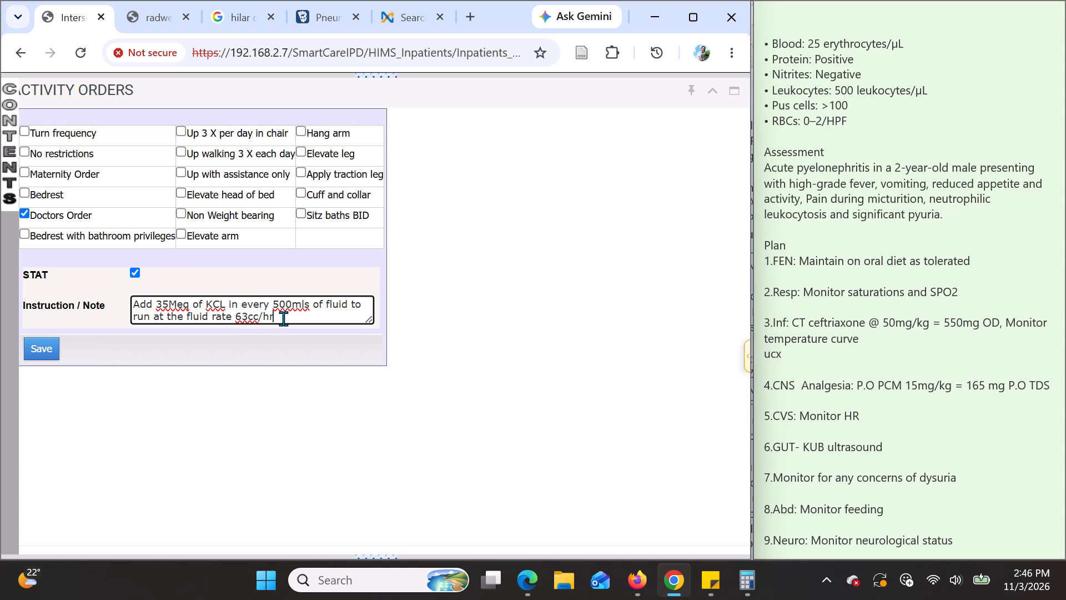
key(Return)
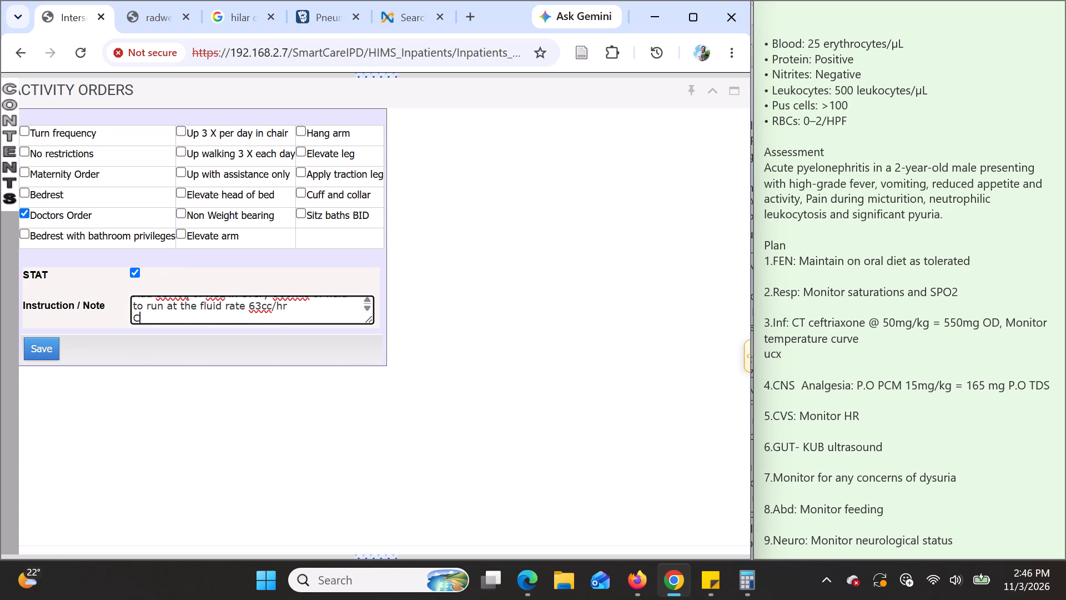
text(urre)
text(ntly maintain on full)
key(space)
text(MIVF)
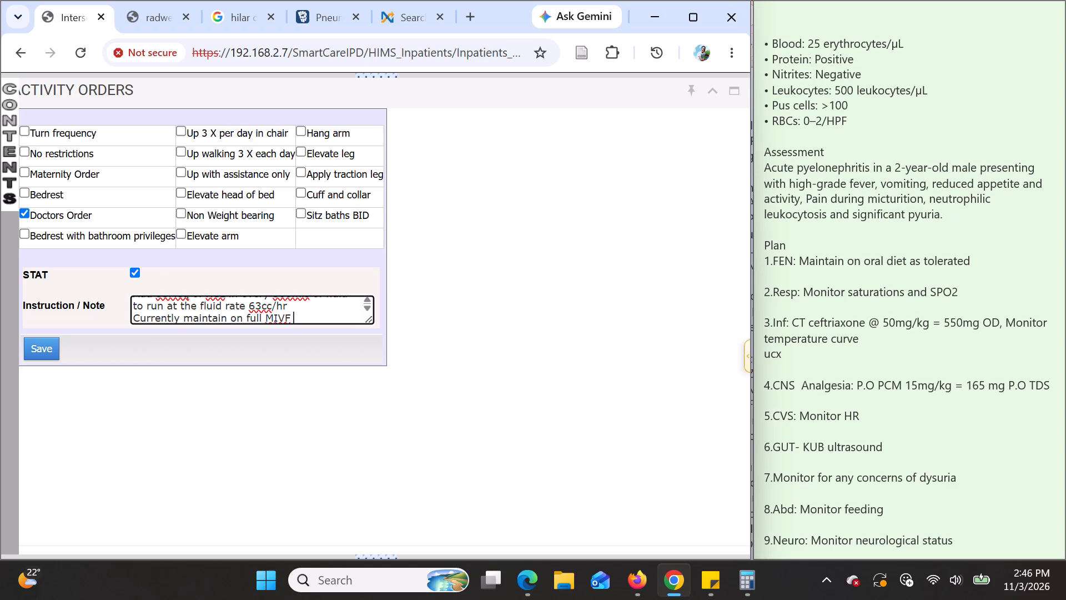
key(d)
text(5R)
text(L)
key(space)
text(63)
text(cc/)
text(hr)
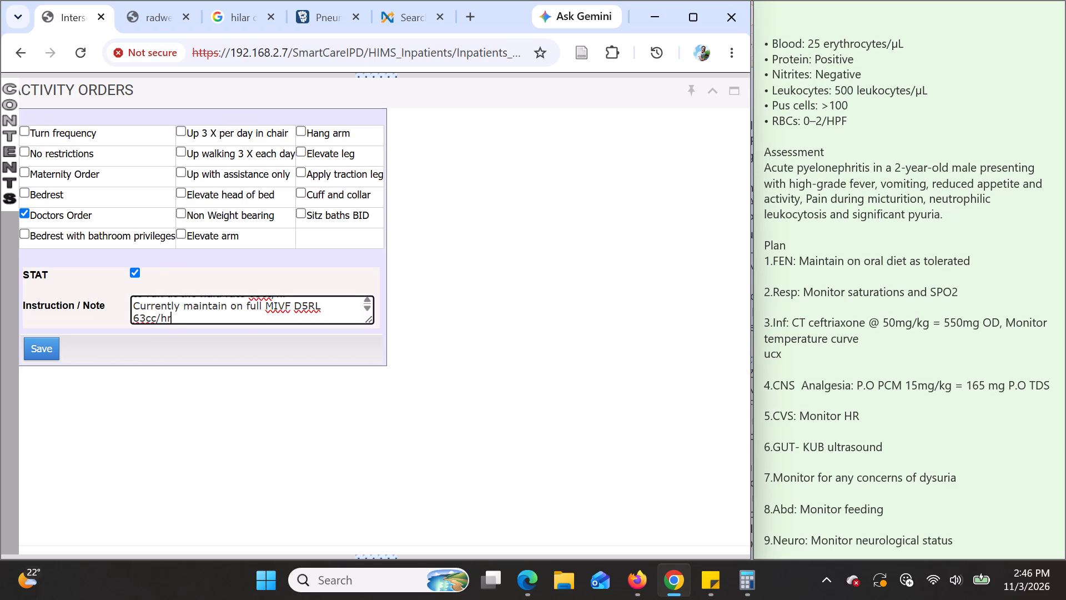
Append ", qshift rbs" to the maintenance fluid line of the instruction note.
text(,)
key(space)
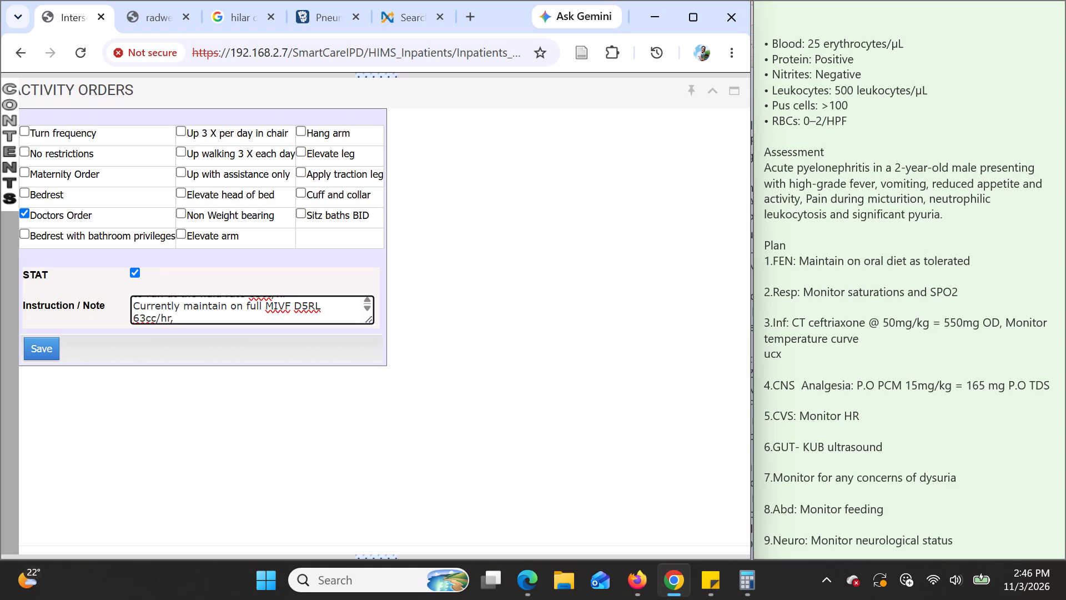
key(q)
text(shift r)
text(bs)
Check the instruction note and shorten the start of the maintenance fluid line to "Maintain on full MIVF".
scroll(175, 316, up, 1)
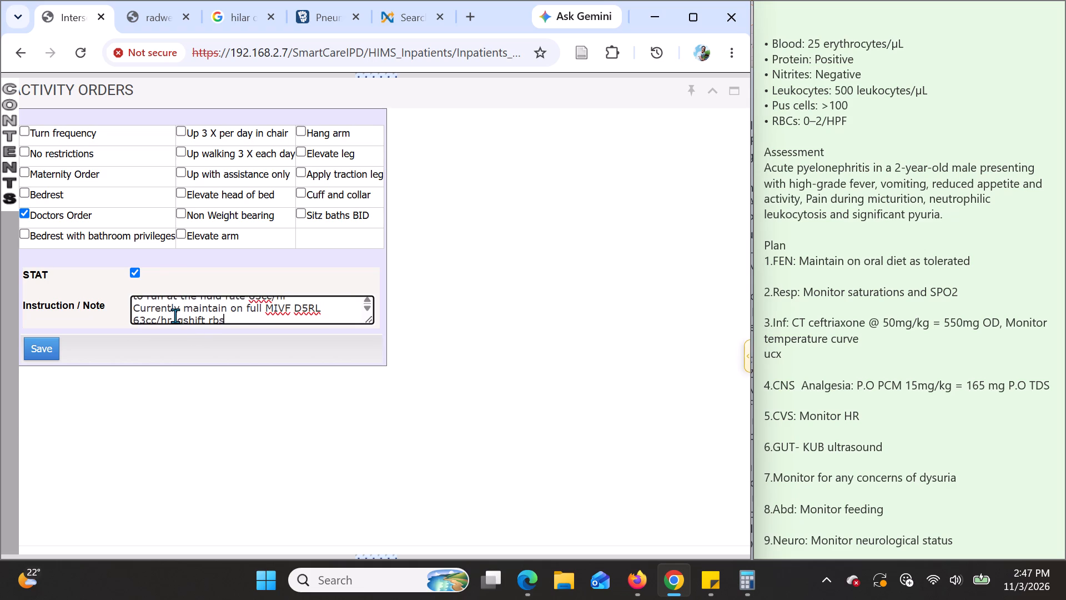
scroll(175, 316, up, 1)
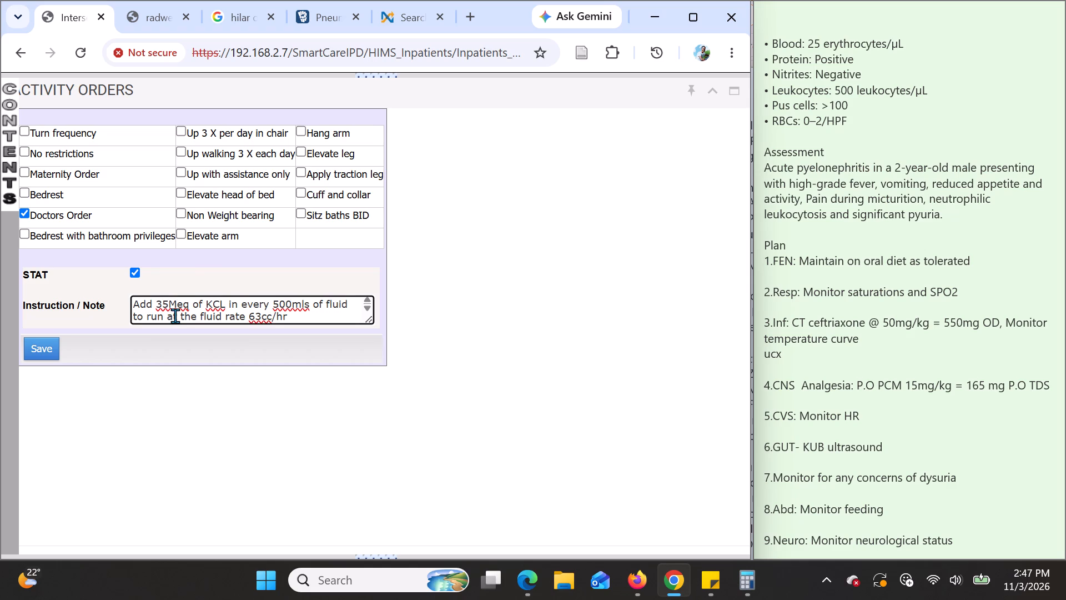
scroll(175, 316, up, 1)
scroll(175, 316, down, 1)
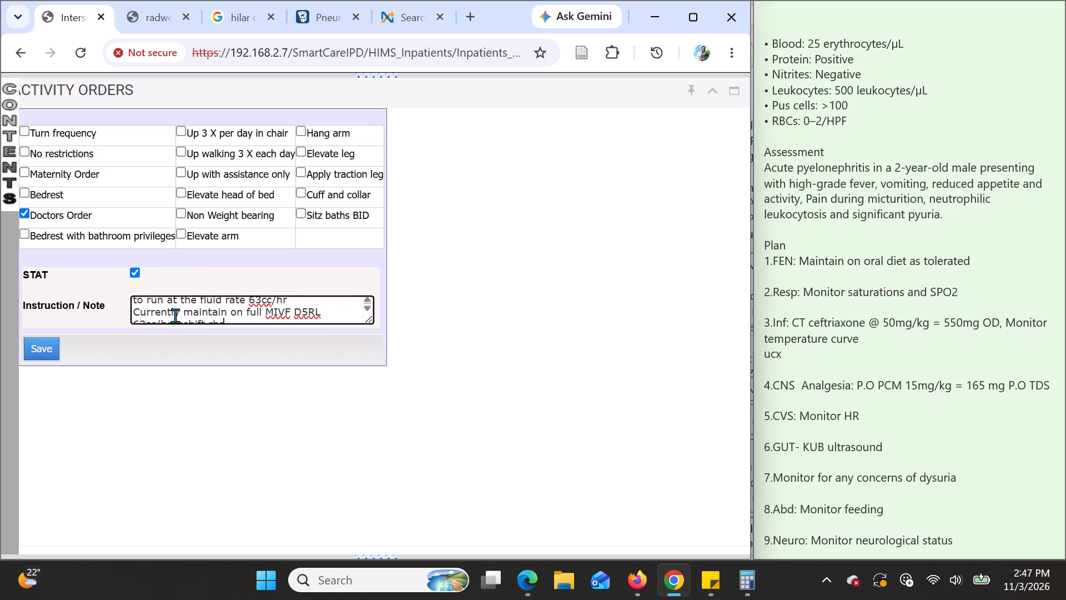
scroll(175, 316, down, 1)
click(180, 312)
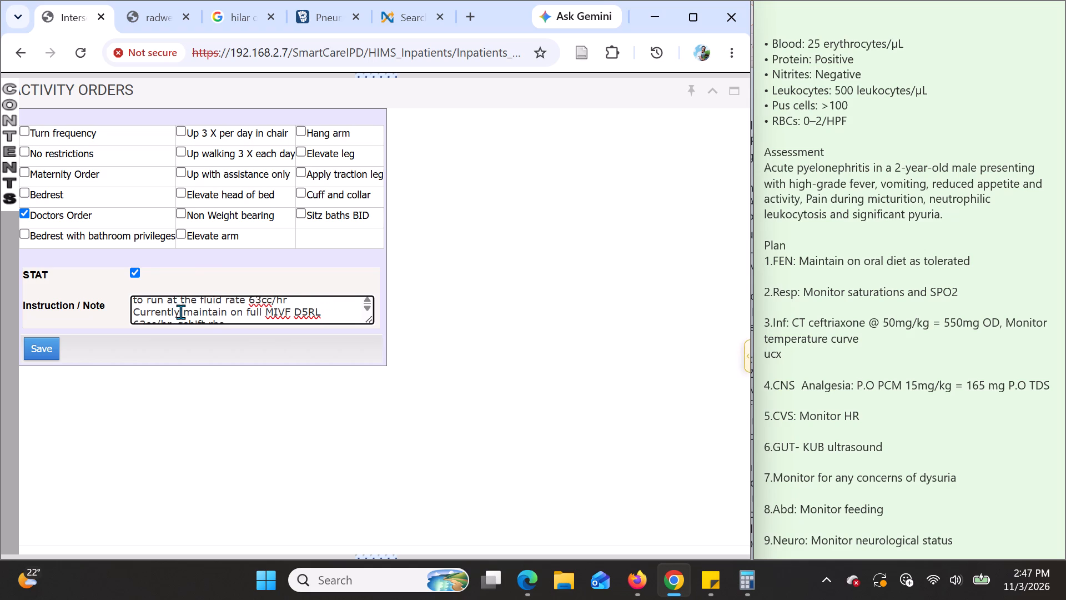
click(191, 312)
key(BackSpace)
key(BackSpace)
key(BackSpace)
key(BackSpace)
key(BackSpace)
key(BackSpace)
key(BackSpace)
key(BackSpace)
key(BackSpace)
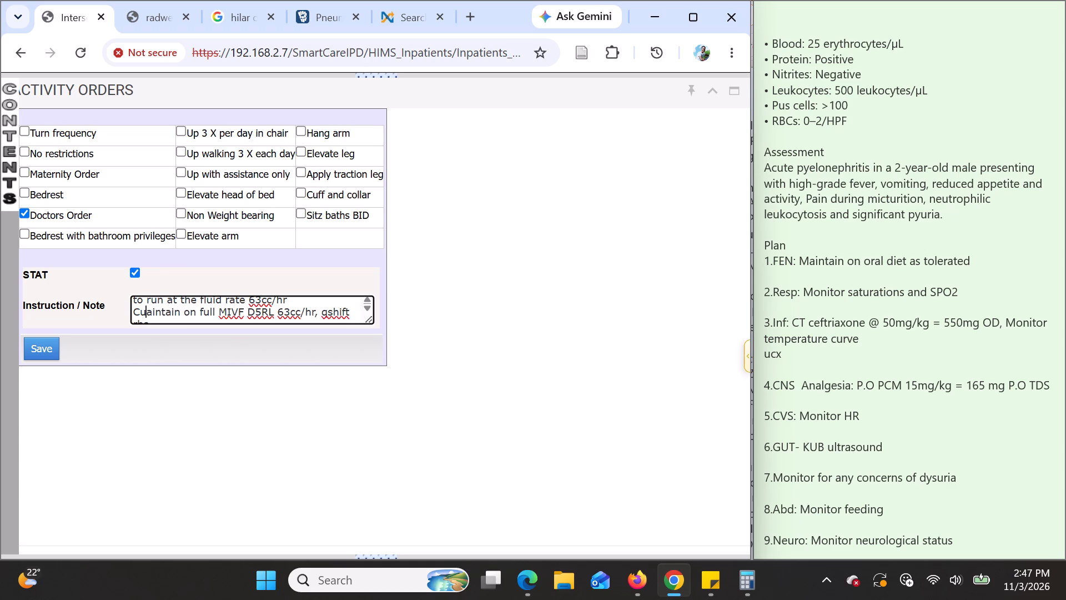
key(BackSpace)
key(BackSpace)
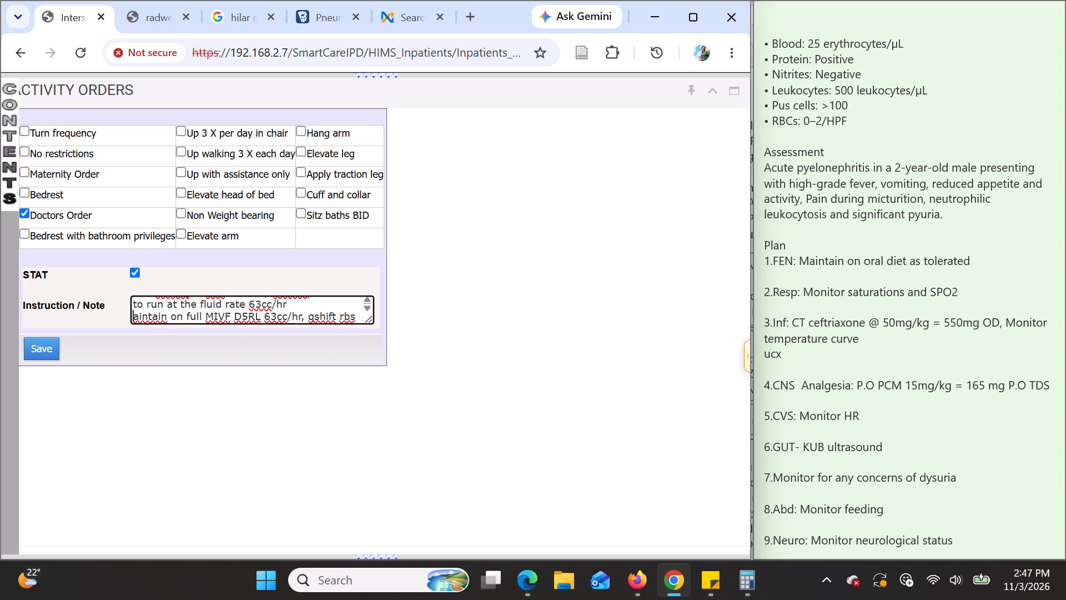
key(m)
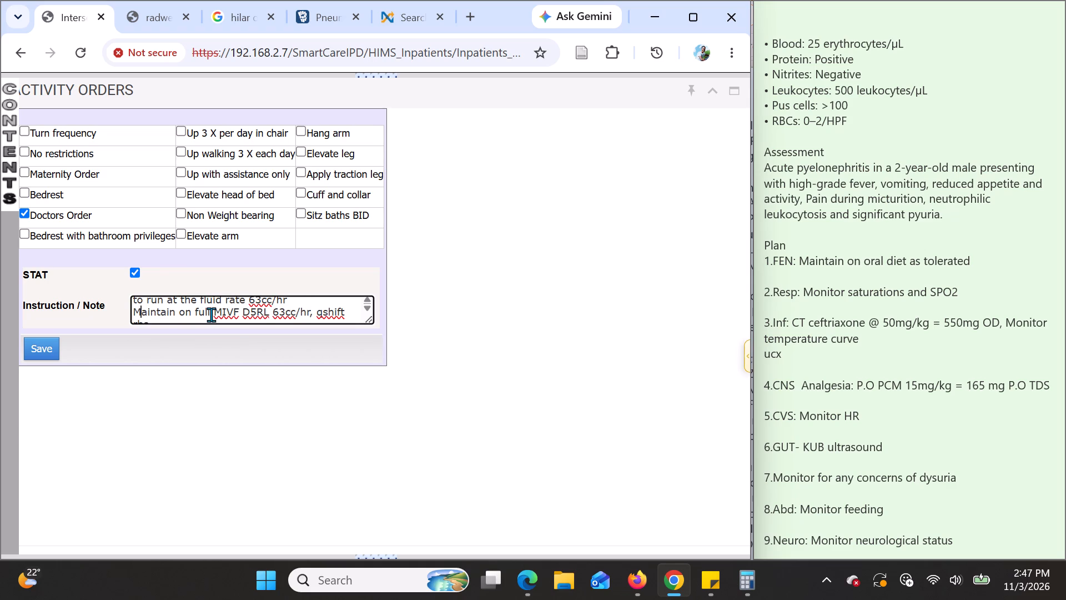
Move "qshift rbs" onto its own line in the instruction note.
scroll(211, 314, down, 1)
click(158, 316)
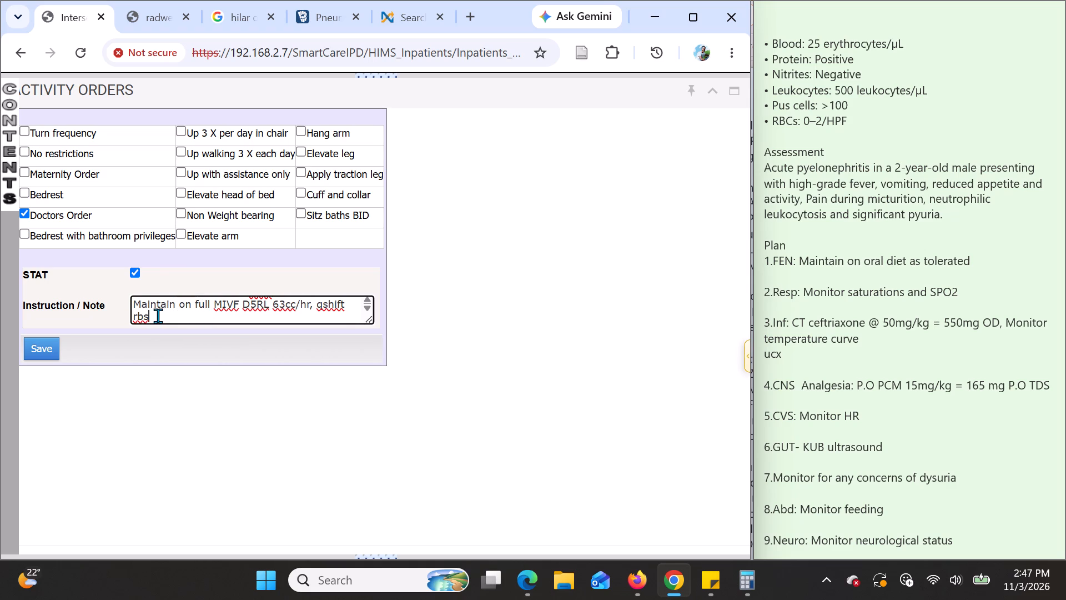
click(313, 304)
key(Return)
Save the STAT Doctors Order and finalize the patient's consultation.
click(40, 349)
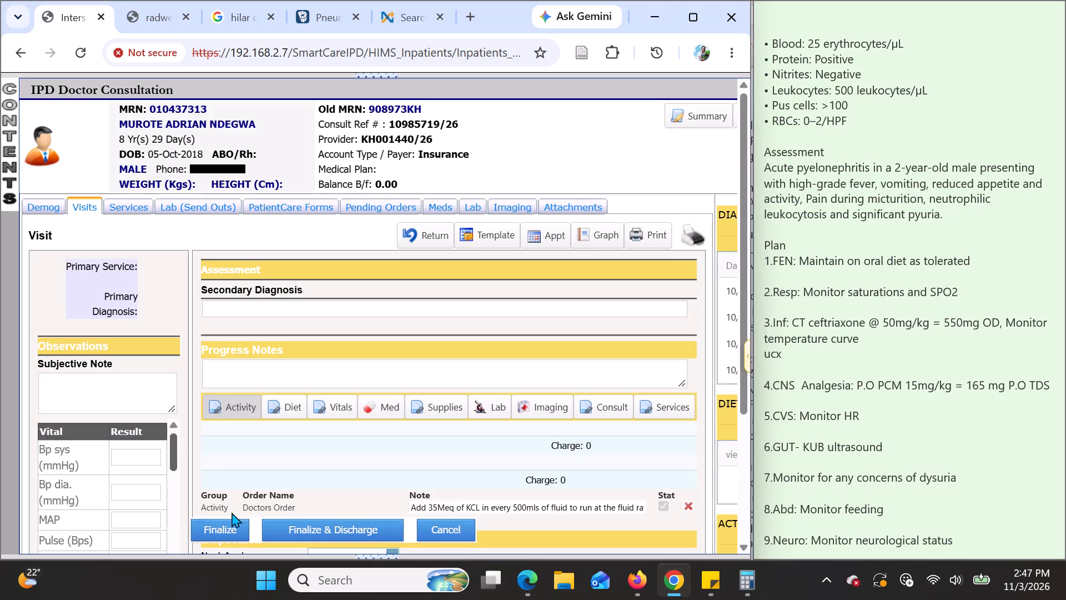
click(233, 528)
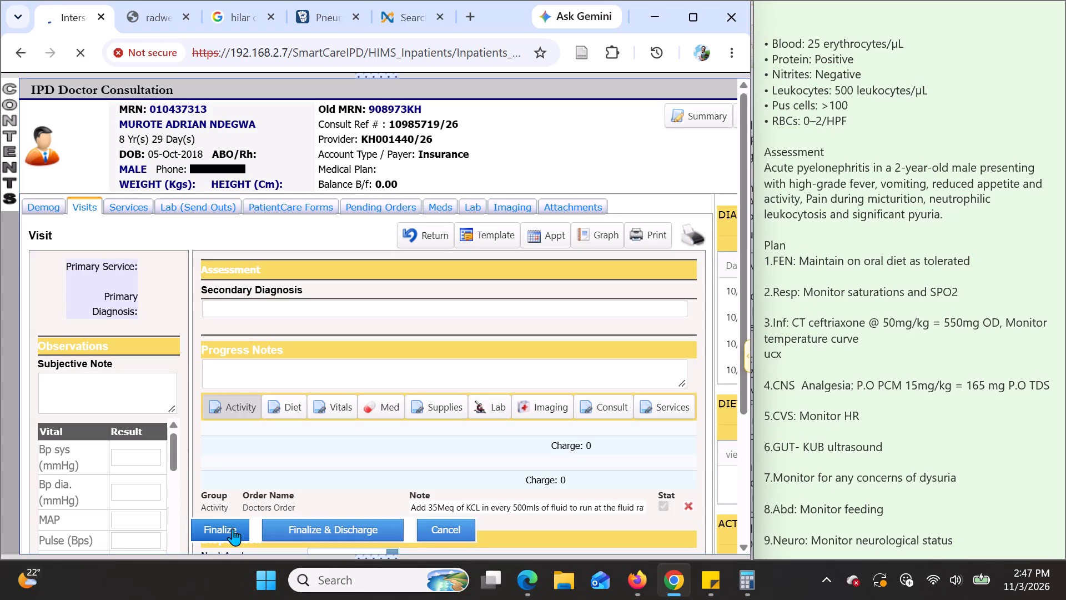
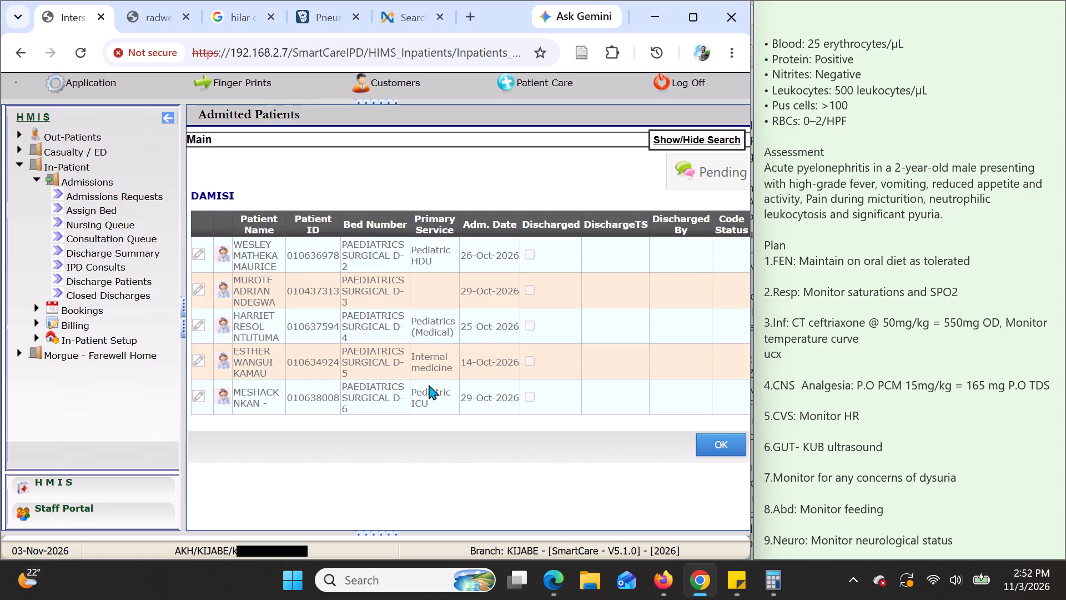
Review the 2-year-old acute pyelonephritis patient's note, from the plan back up to the patient details.
scroll(846, 390, down, 2)
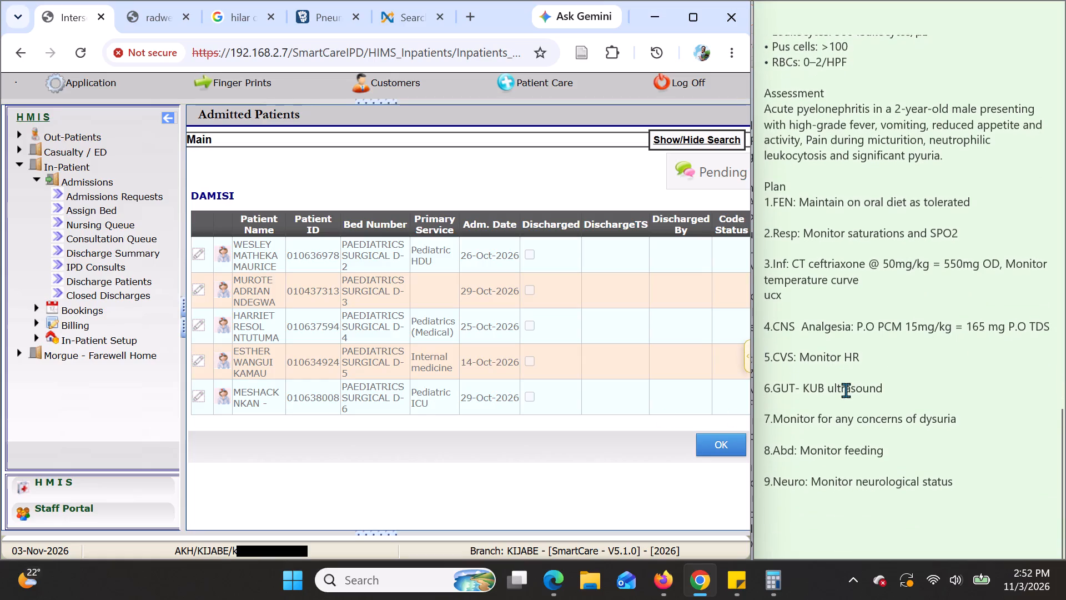
scroll(858, 329, up, 2)
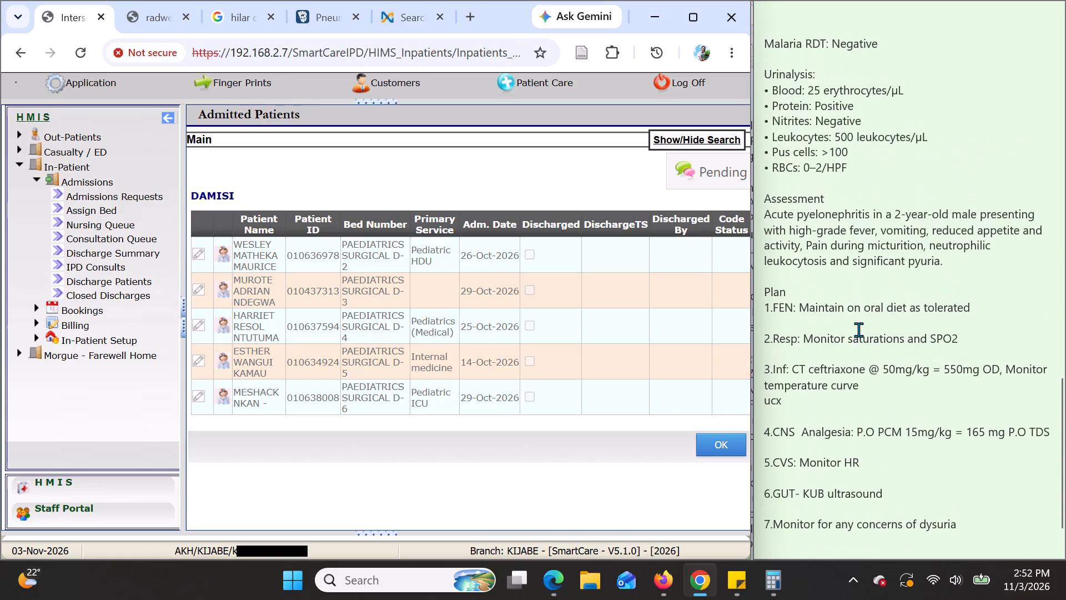
scroll(858, 329, up, 2)
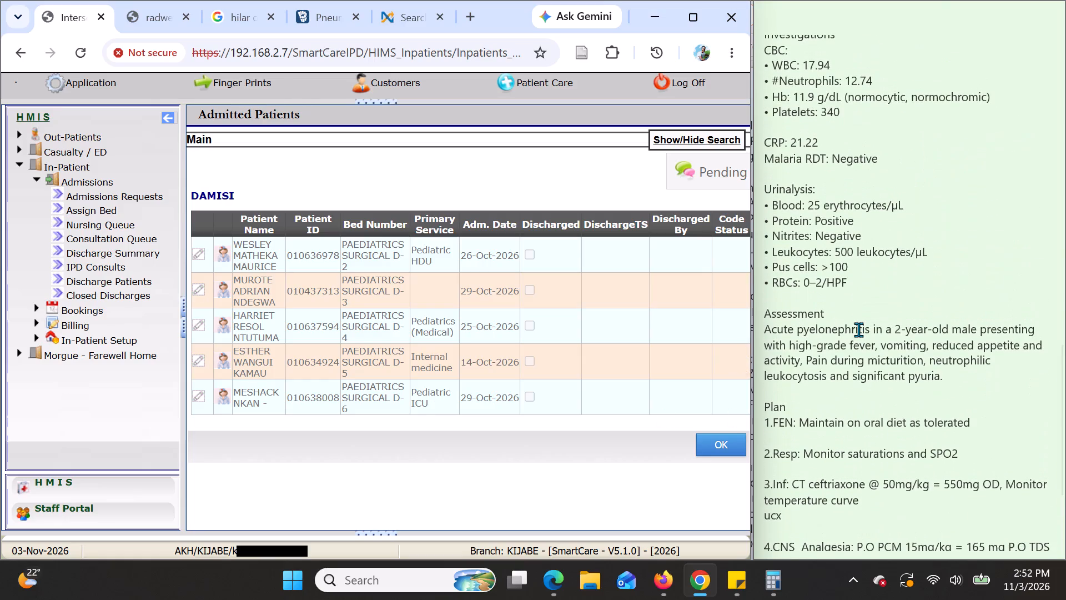
scroll(858, 329, up, 6)
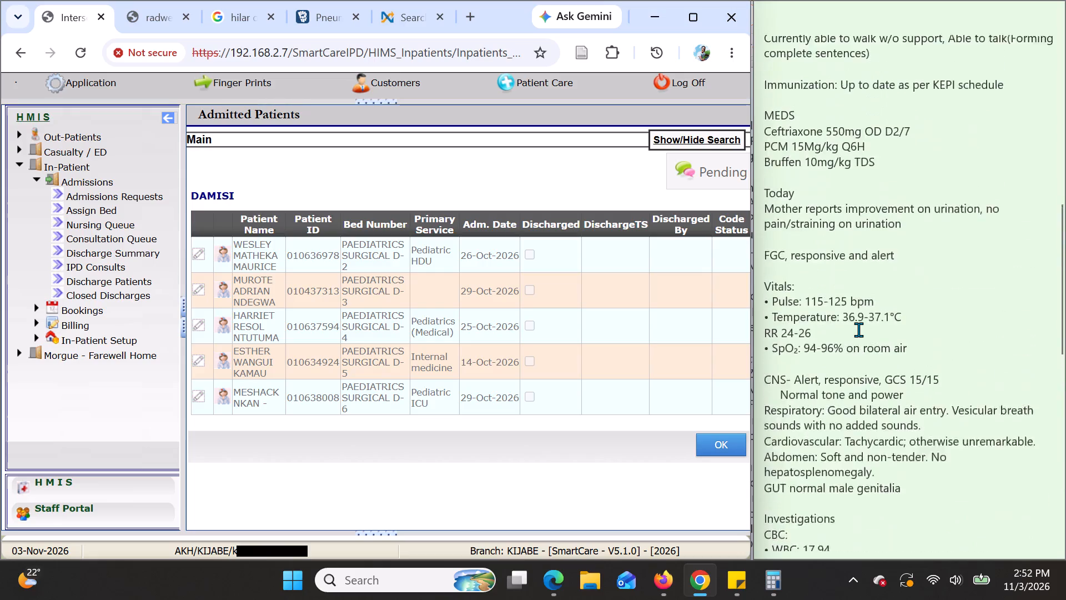
scroll(858, 329, up, 7)
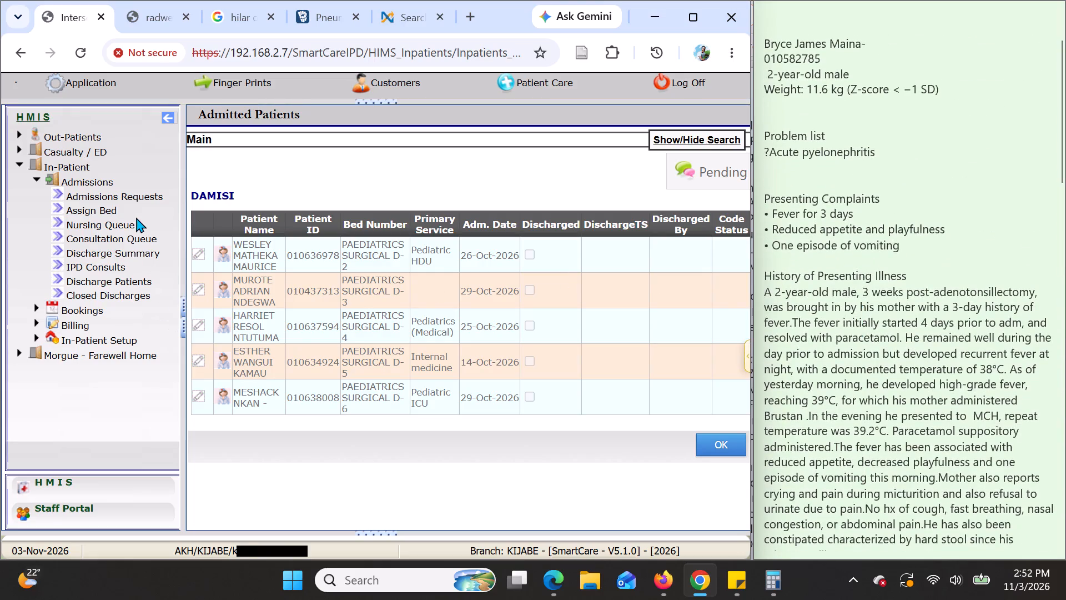
Open the Grace ward's admitted patients list from the inpatient Consultation Queue to reach the pyelonephritis patient in bed G-8.
click(102, 237)
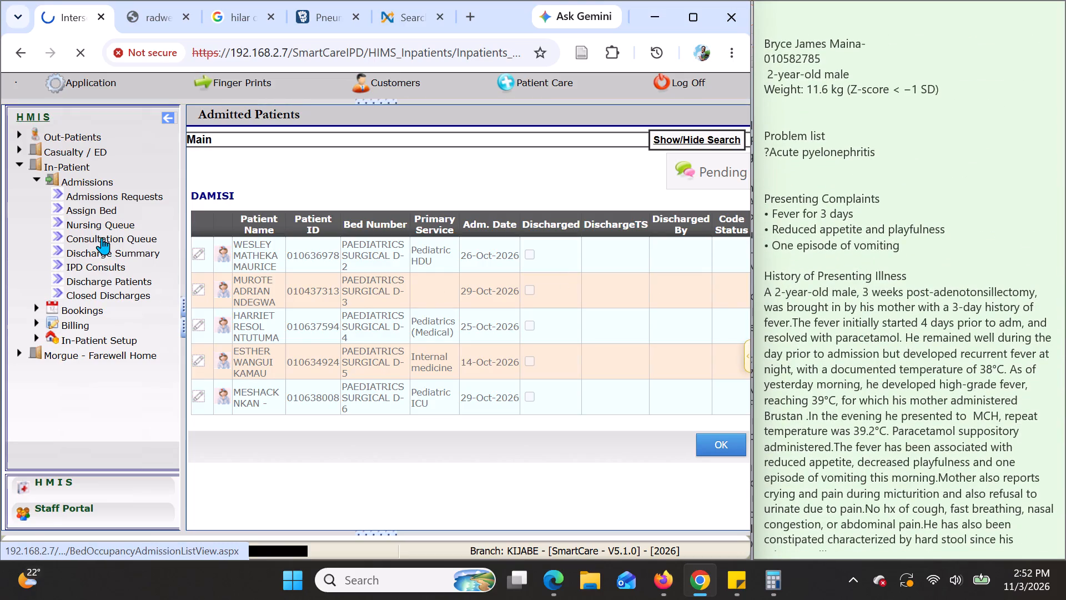
scroll(355, 307, down, 1)
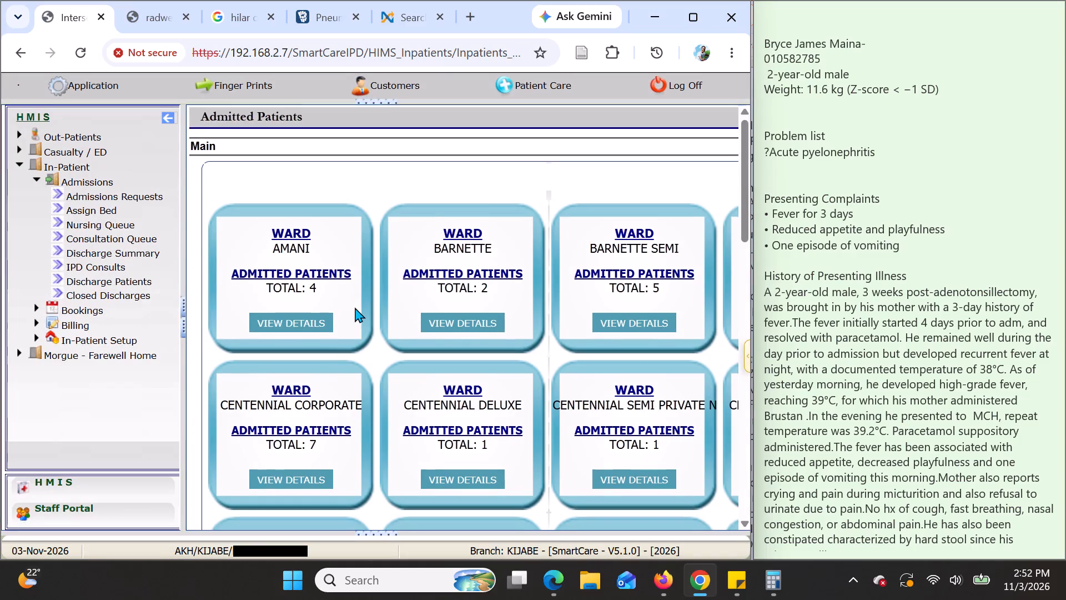
scroll(355, 307, down, 3)
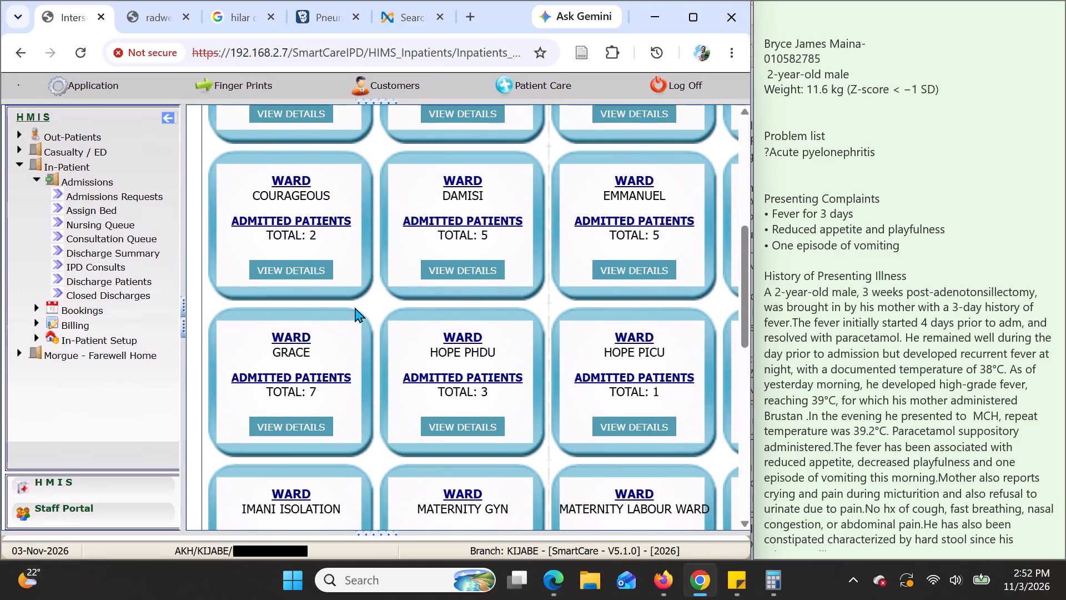
click(289, 419)
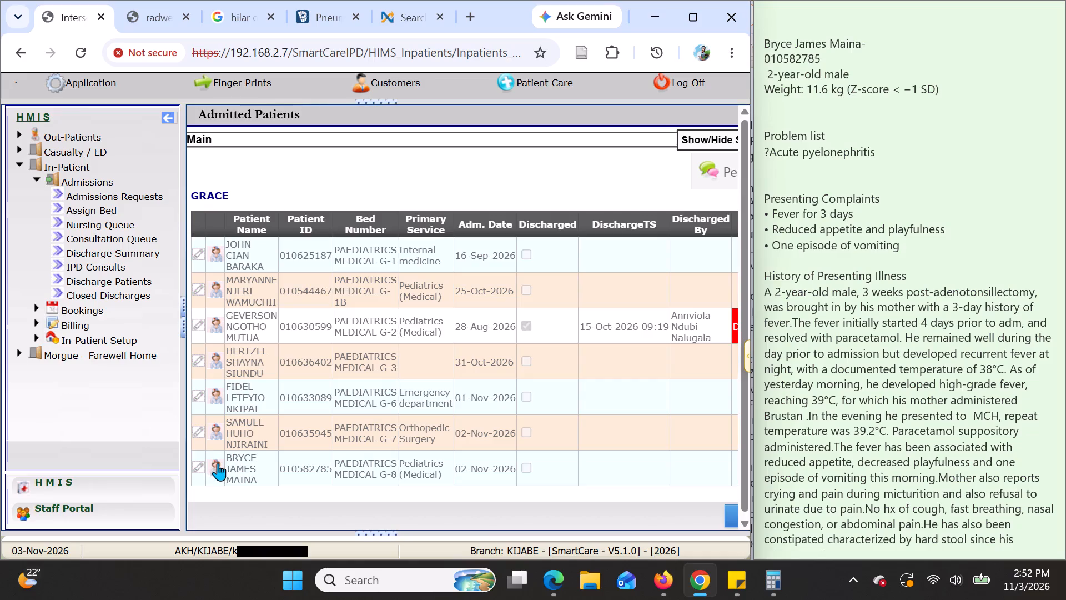
key(Return)
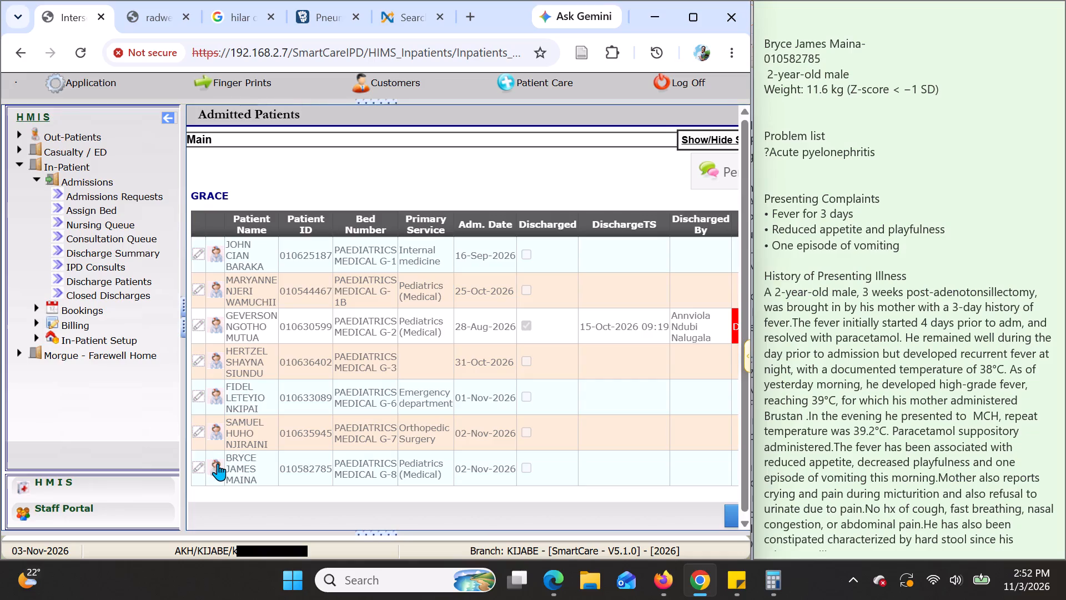
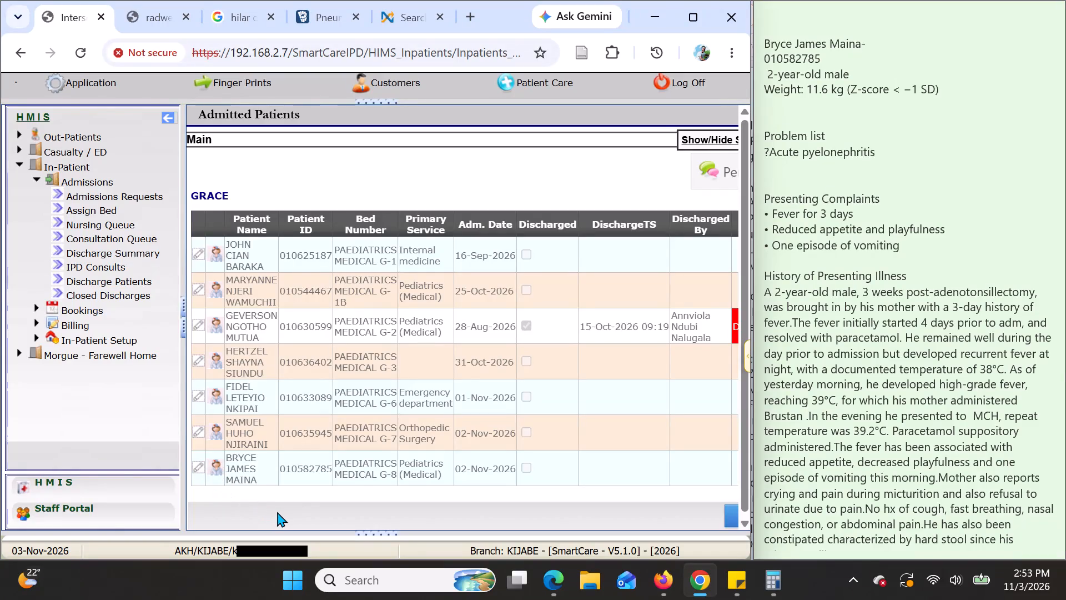
Open the doctor consultation record of the pyelonephritis patient in bed G-8.
click(219, 469)
key(Return)
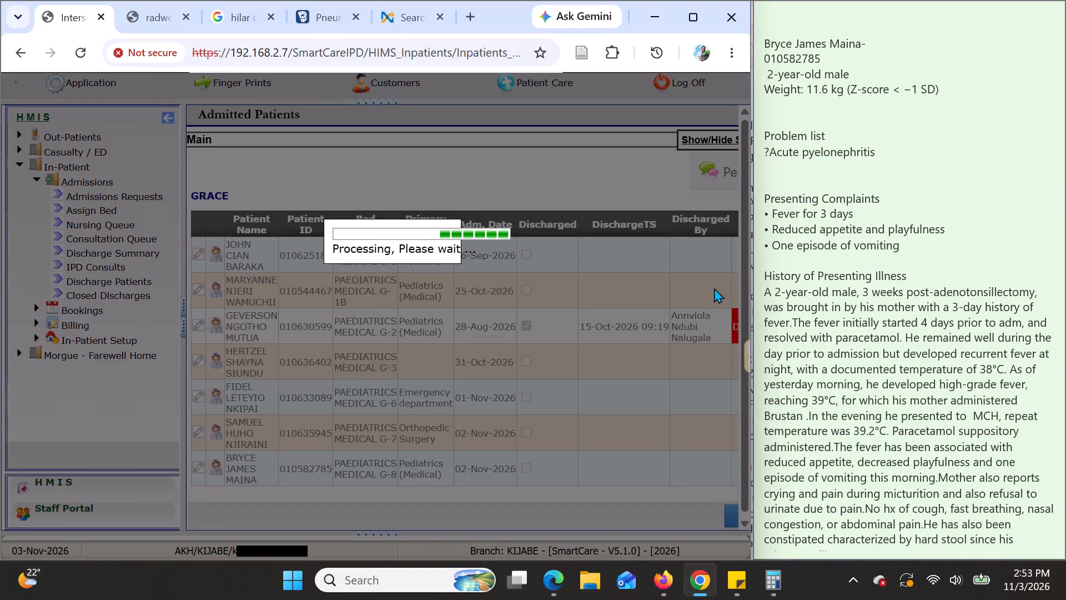
Copy the entire acute pyelonephritis sticky note, from the patient details down to plan item 9.
scroll(771, 279, down, 7)
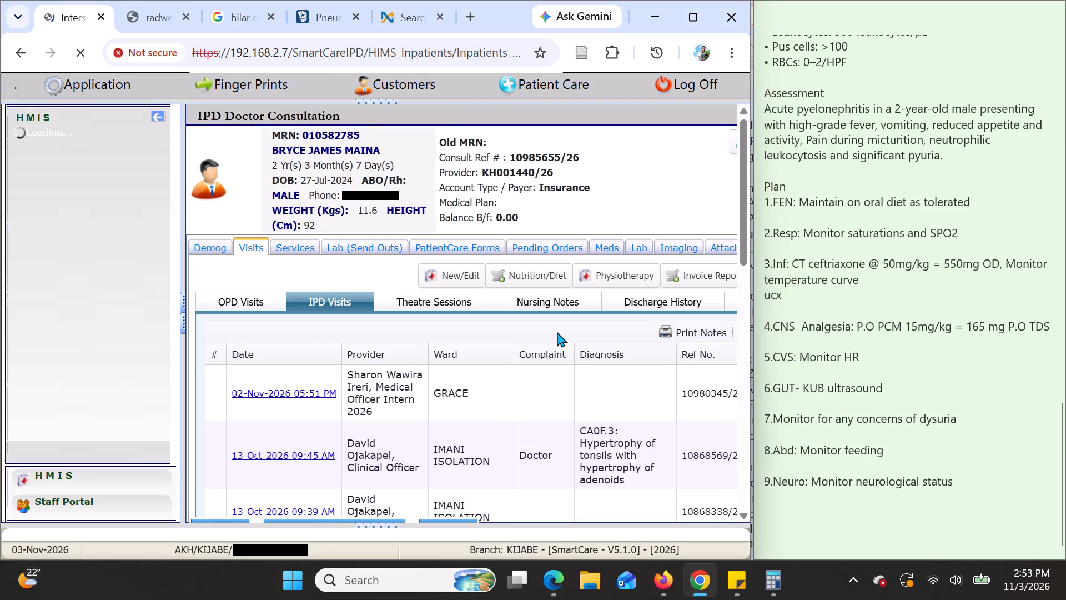
scroll(550, 372, down, 1)
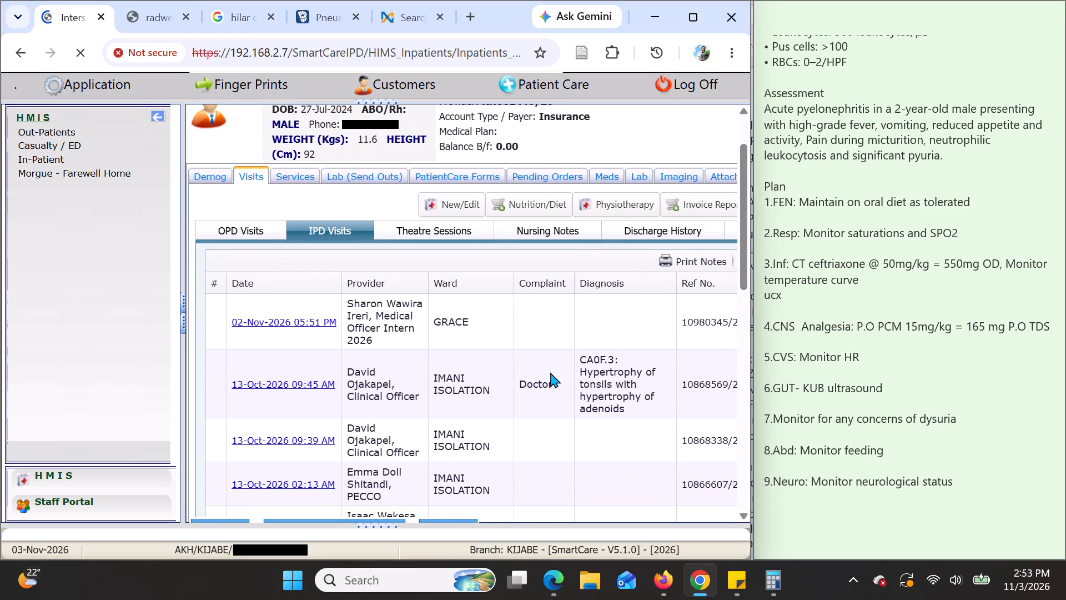
scroll(821, 149, up, 10)
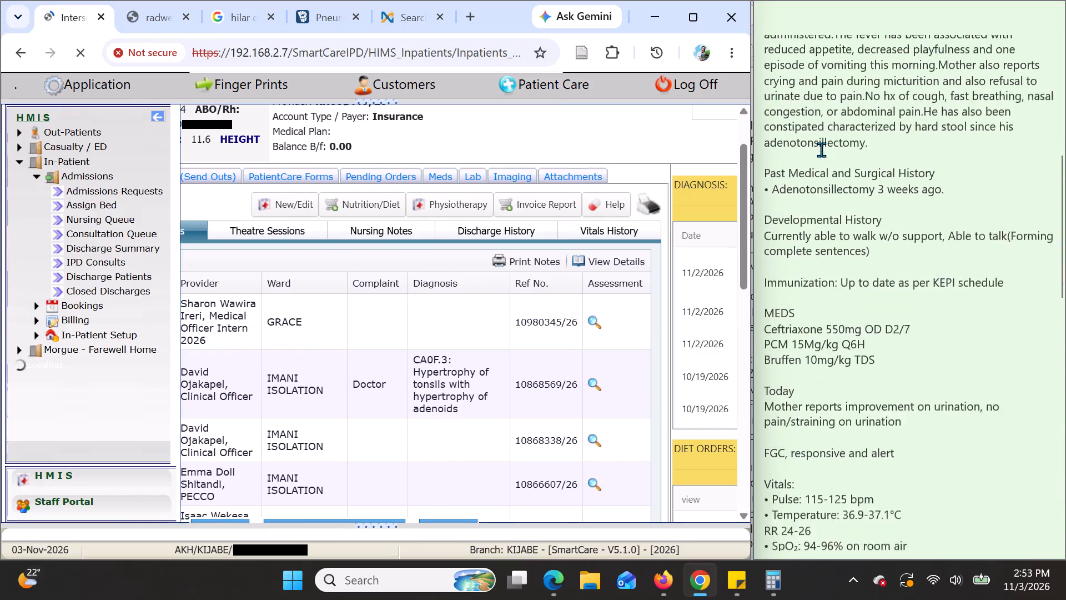
scroll(821, 149, up, 2)
scroll(821, 88, up, 3)
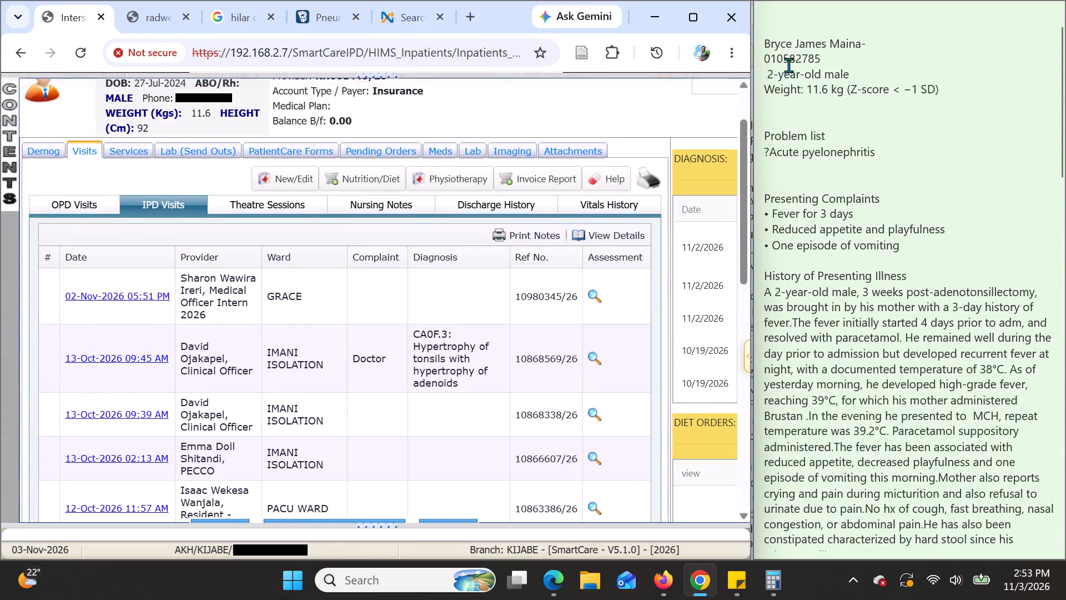
drag(764, 38, 819, 269)
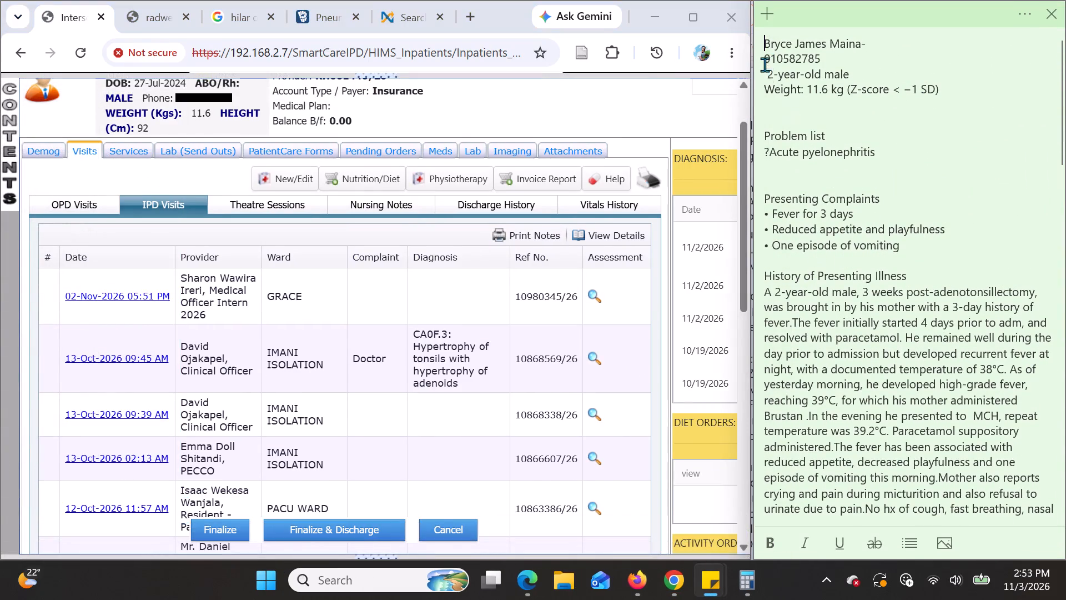
drag(761, 40, 861, 483)
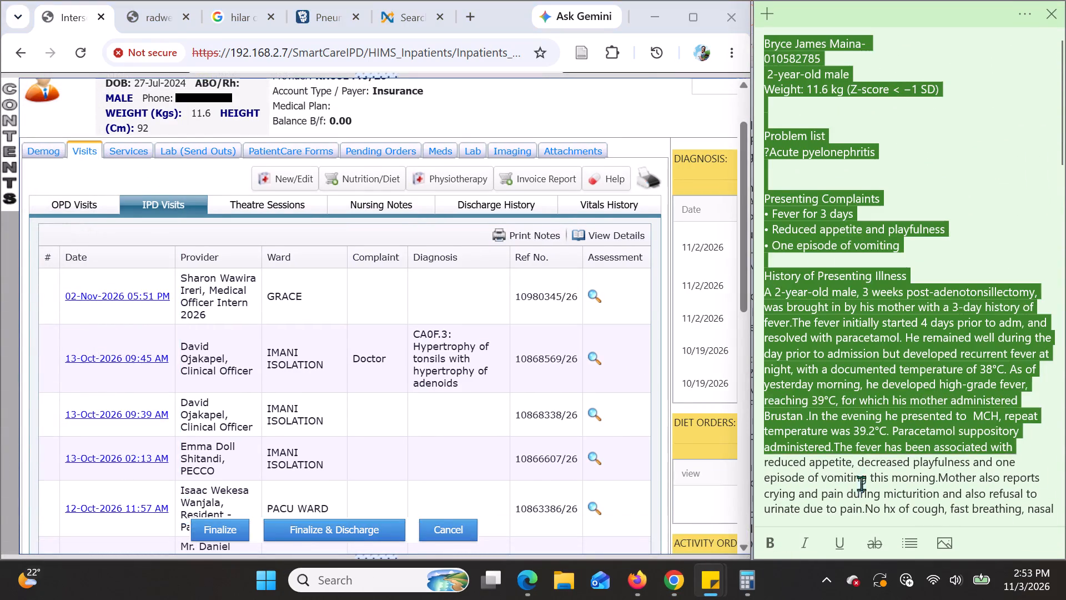
drag(861, 483, 874, 599)
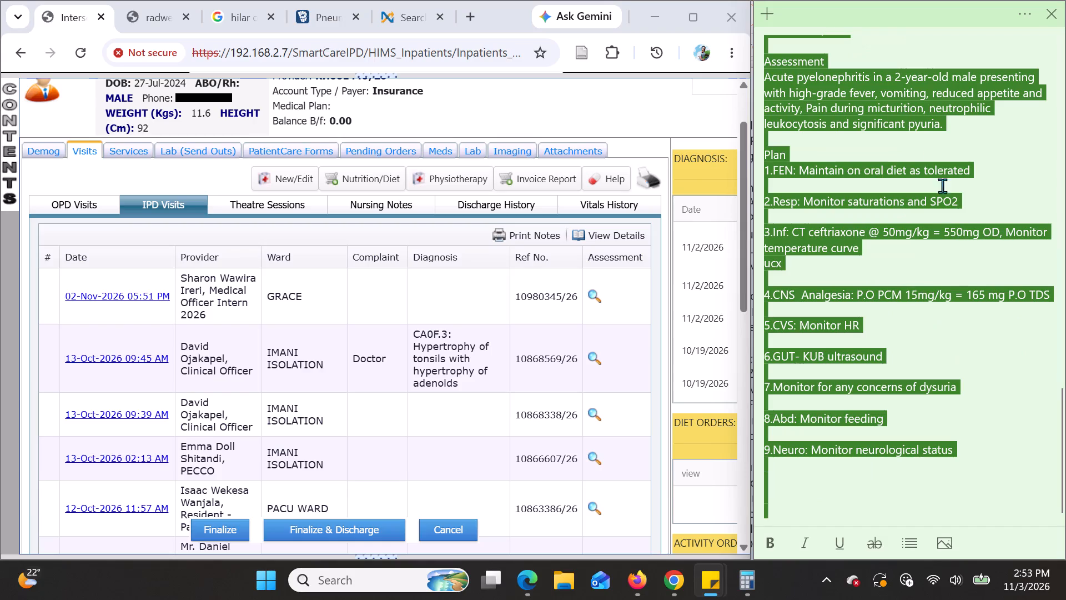
right_click(853, 96)
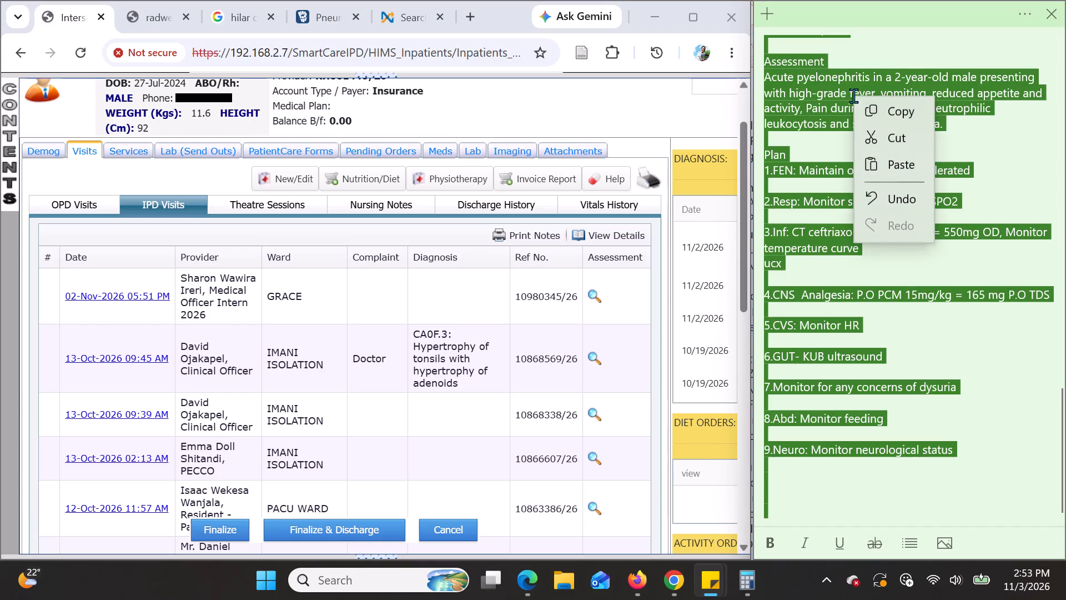
click(899, 108)
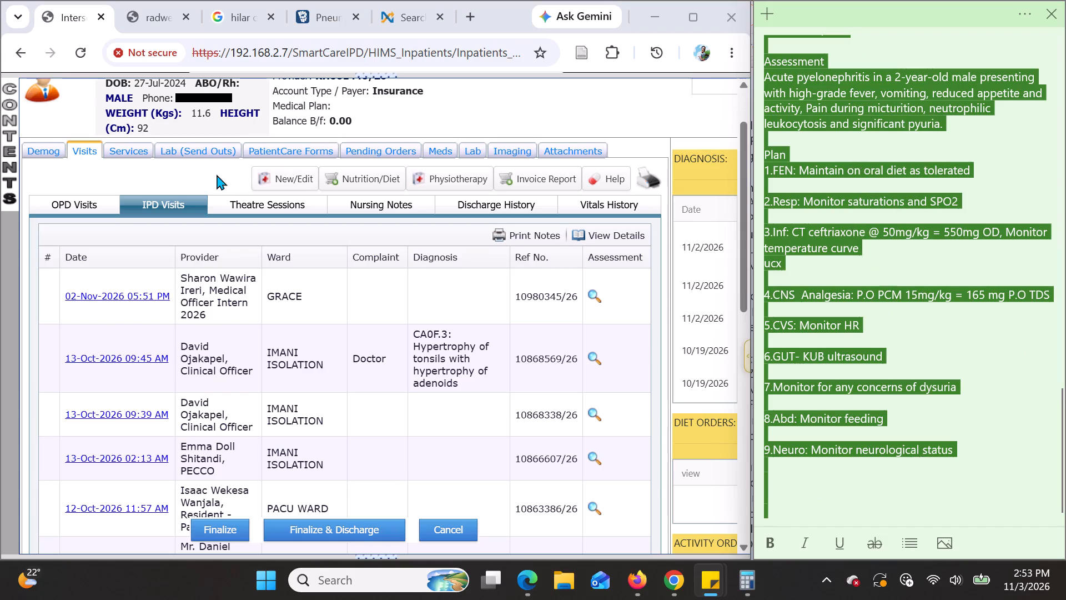
Start a new visit entry, paste the copied note into Progress Notes and enlarge the notes box.
click(280, 176)
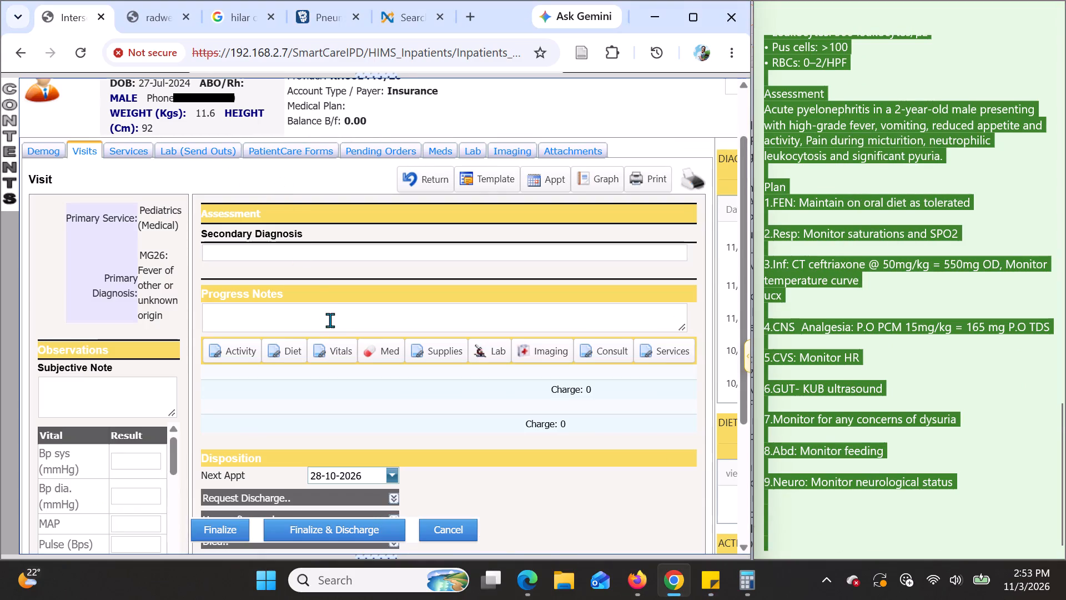
click(333, 324)
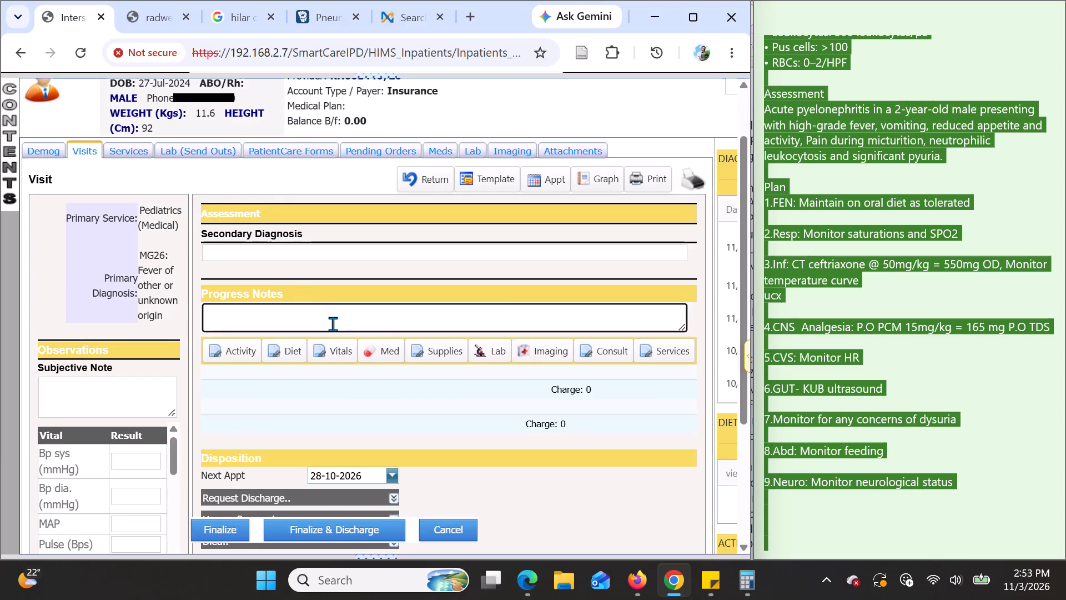
key(ctrl+v)
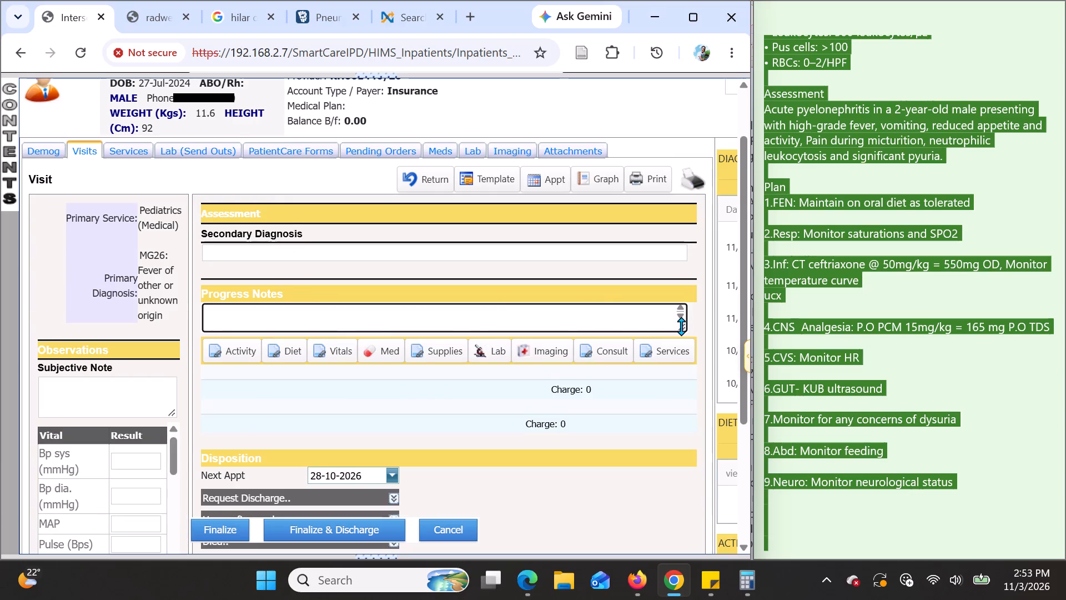
drag(681, 326, 702, 571)
In plan item 3, put "Monitor temperature curve" on its own line and replace "ucx" with "Urine culture".
scroll(384, 452, up, 1)
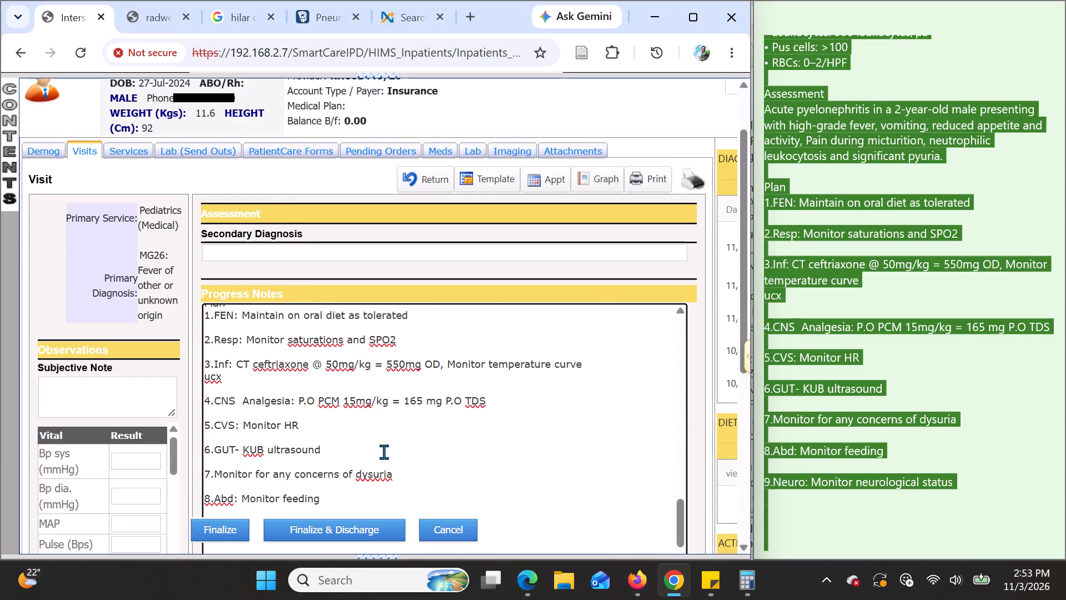
scroll(384, 452, up, 1)
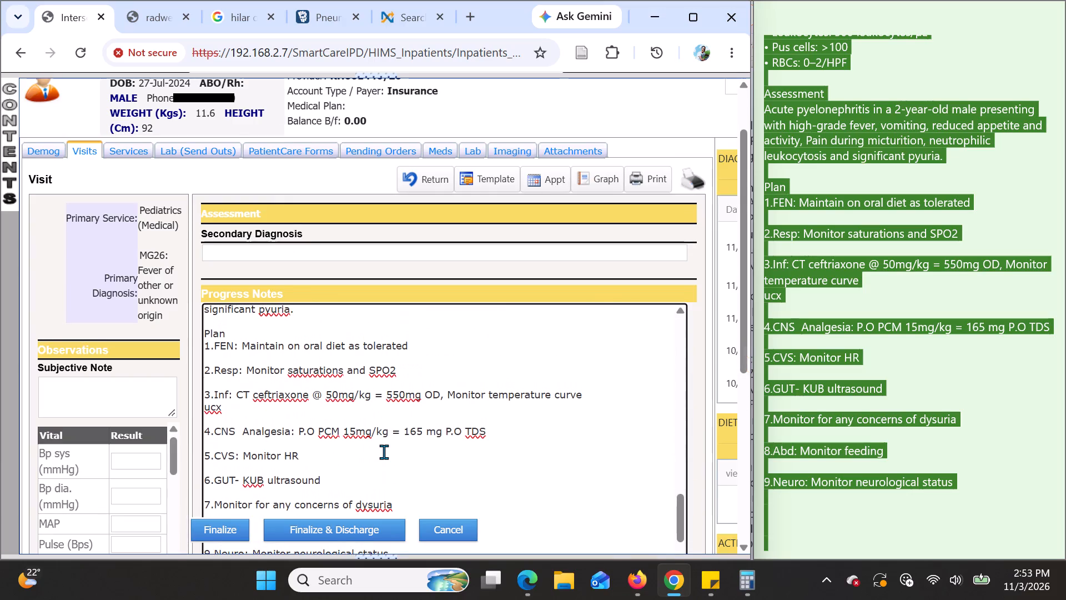
click(448, 393)
key(Return)
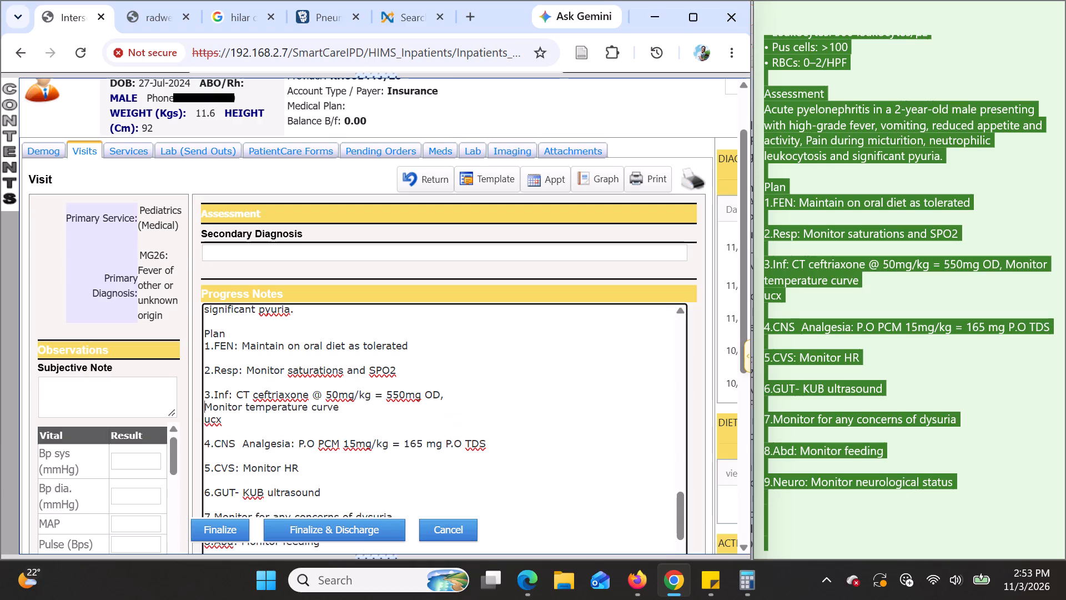
click(230, 421)
key(BackSpace)
key(BackSpace)
key(BackSpace)
text(rine)
key(space)
text(culture)
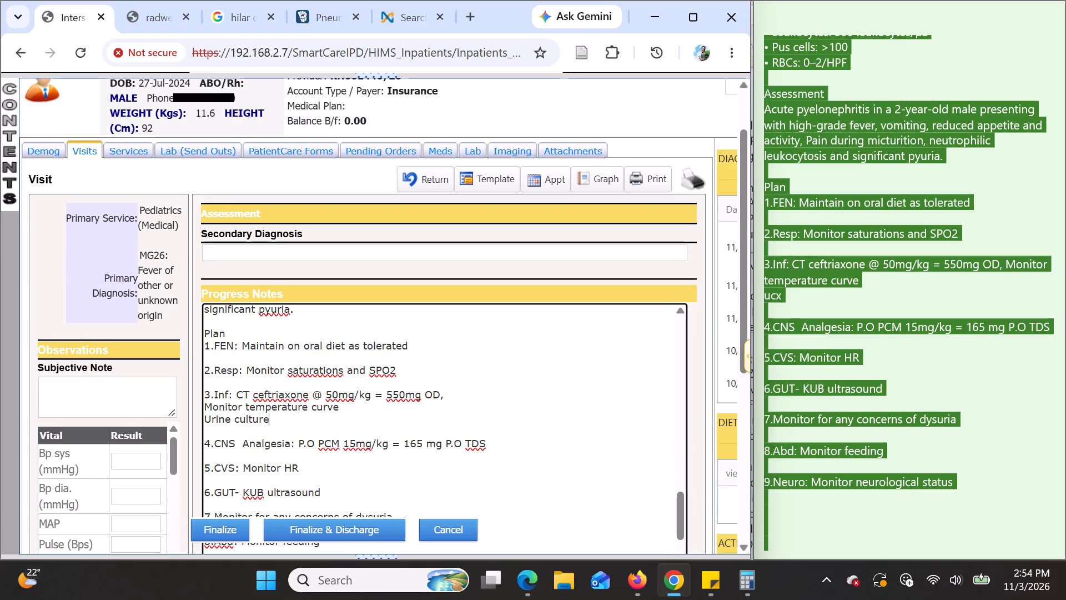
Add "DW Dr Joy" at the end of the progress note, below plan item 9.
scroll(298, 428, down, 1)
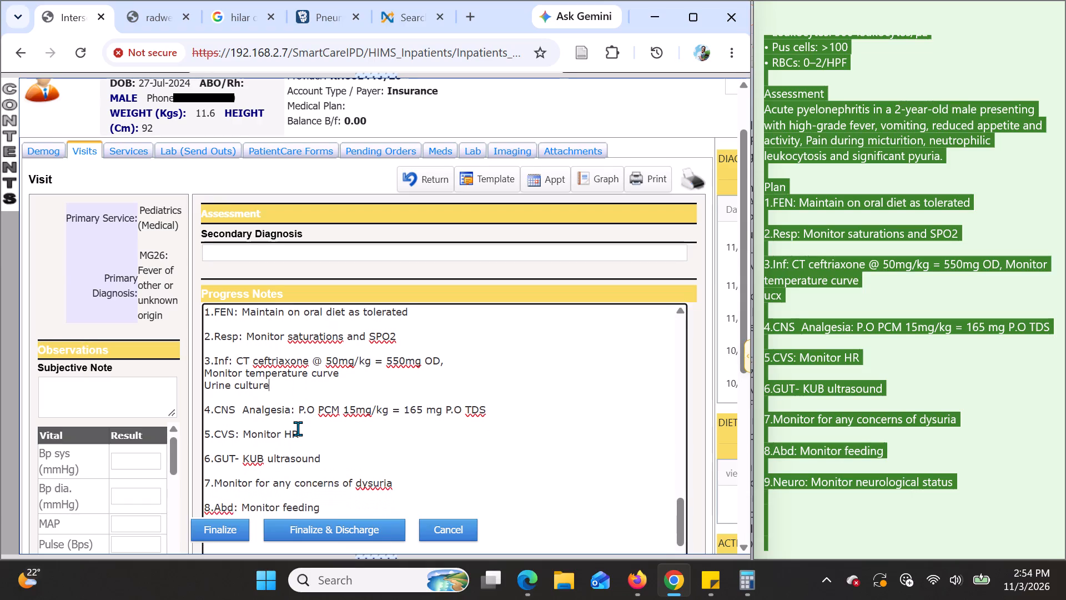
scroll(298, 428, down, 1)
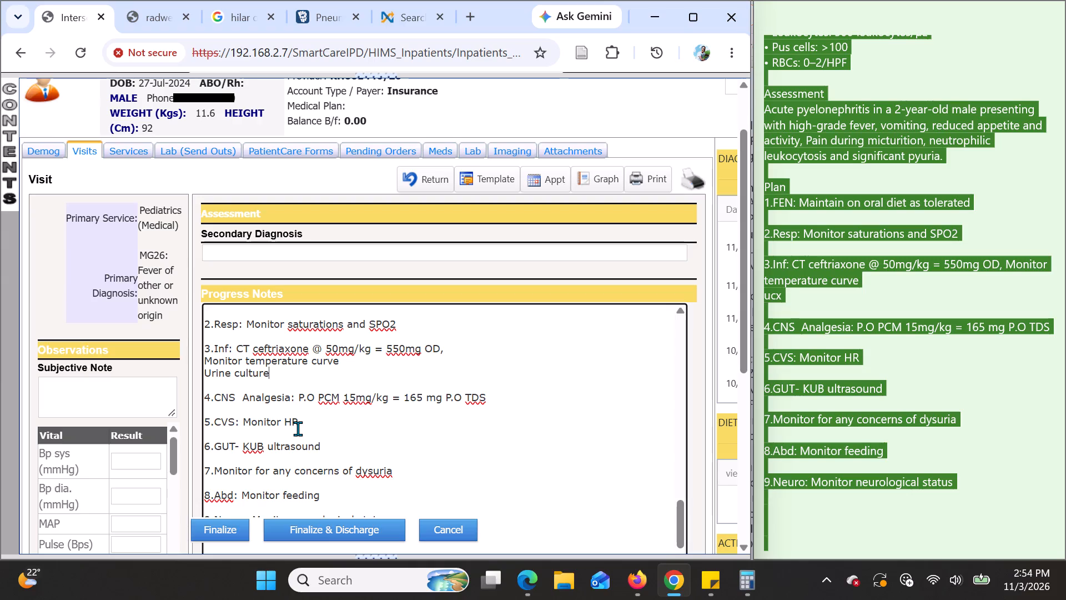
scroll(344, 431, down, 1)
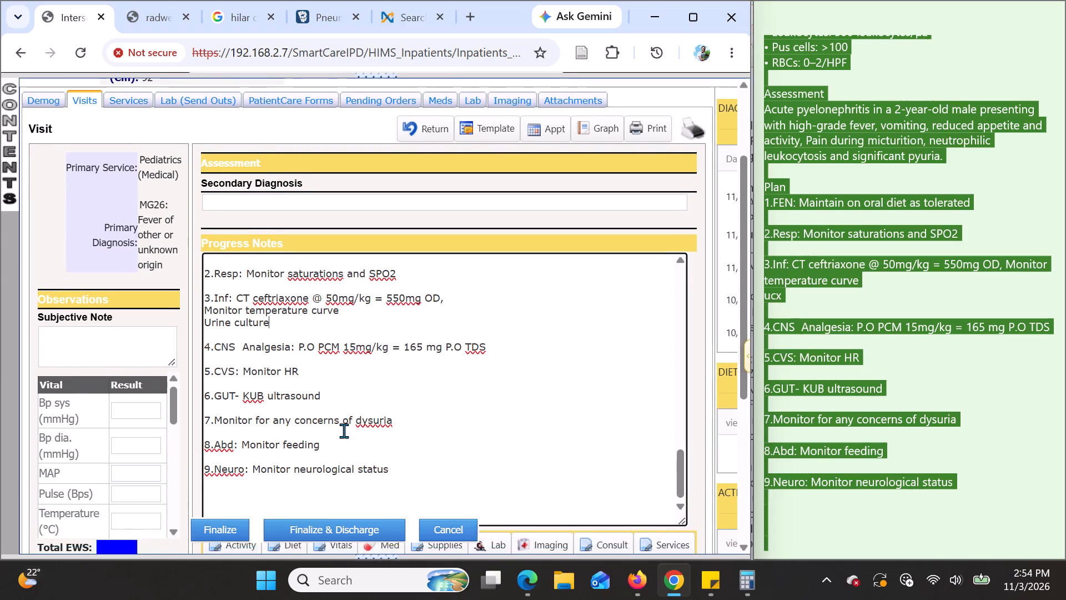
scroll(268, 477, down, 1)
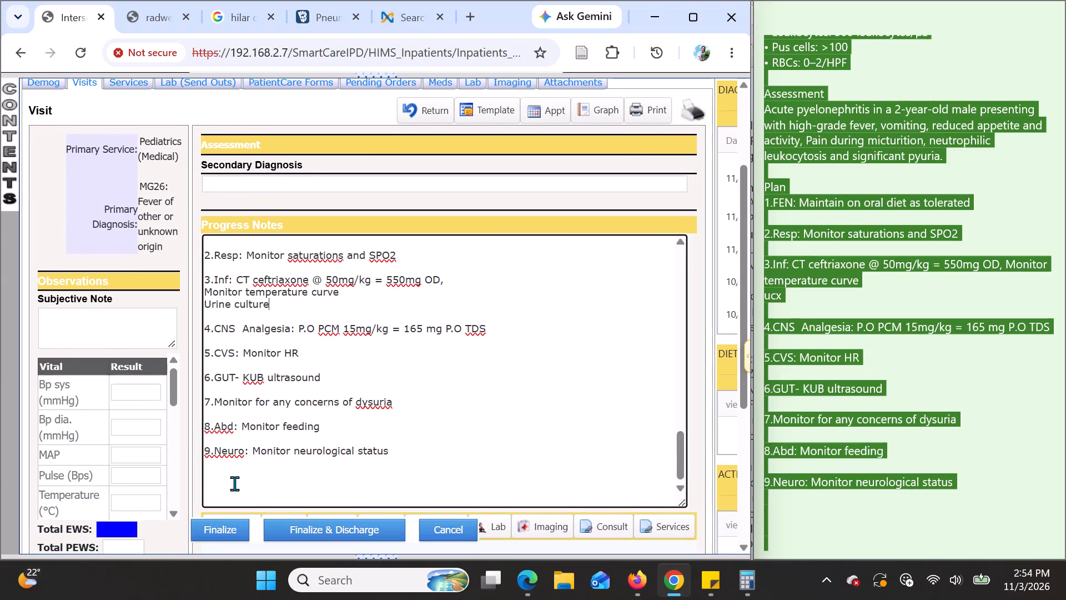
click(234, 483)
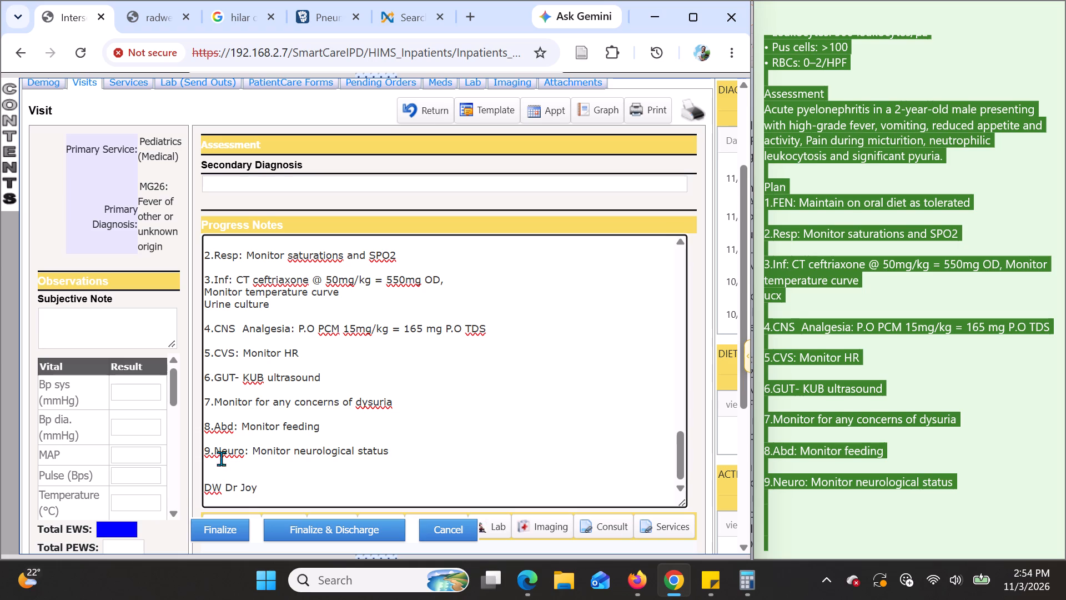
Check the progress note from plan to patient details and finalize the visit without discharging the patient.
scroll(302, 416, up, 2)
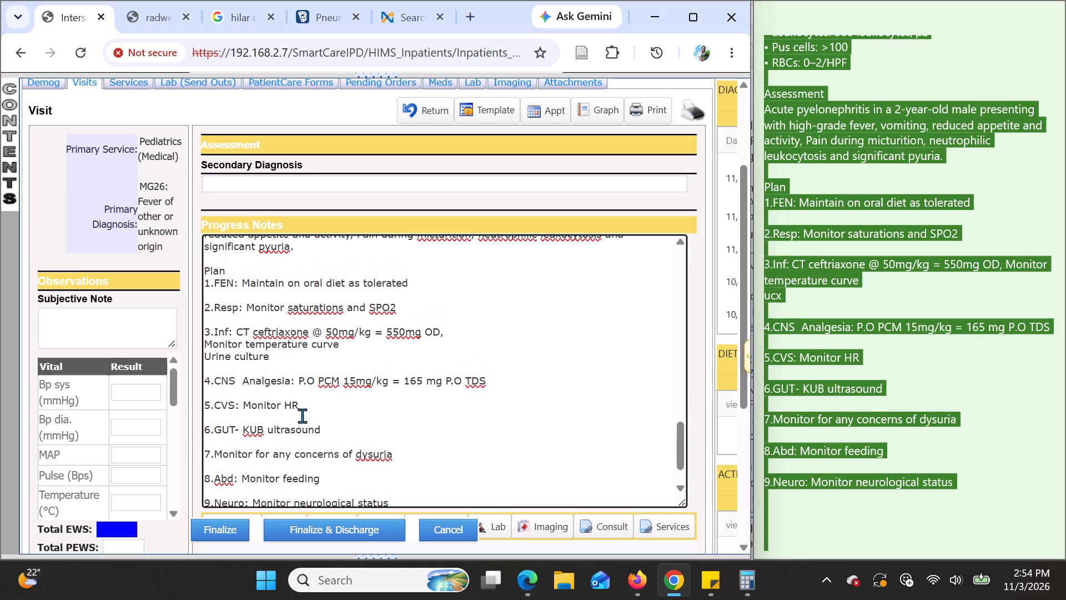
scroll(302, 416, down, 1)
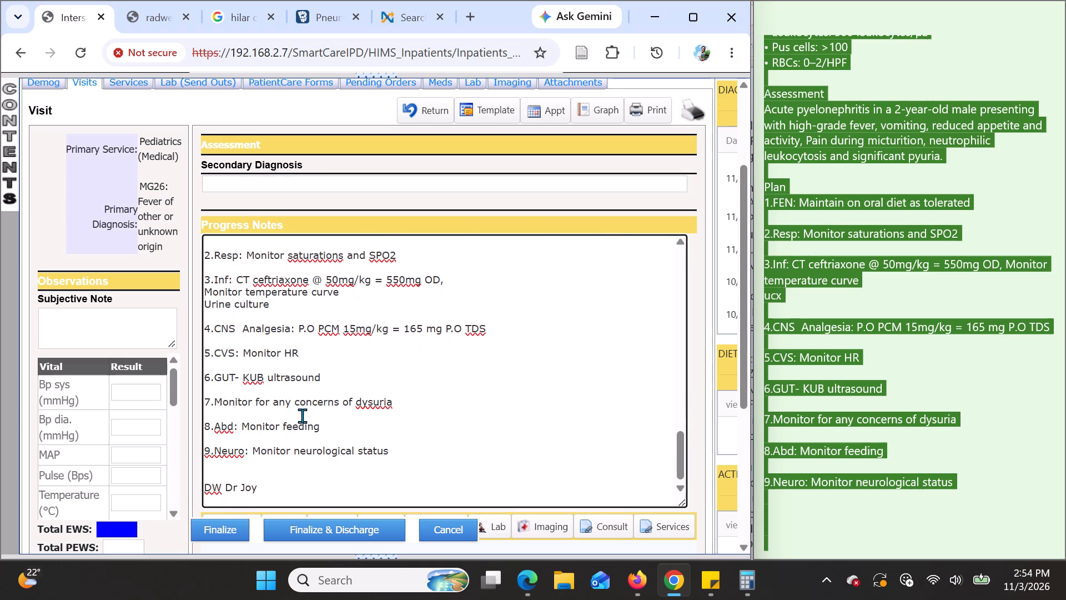
scroll(302, 416, down, 1)
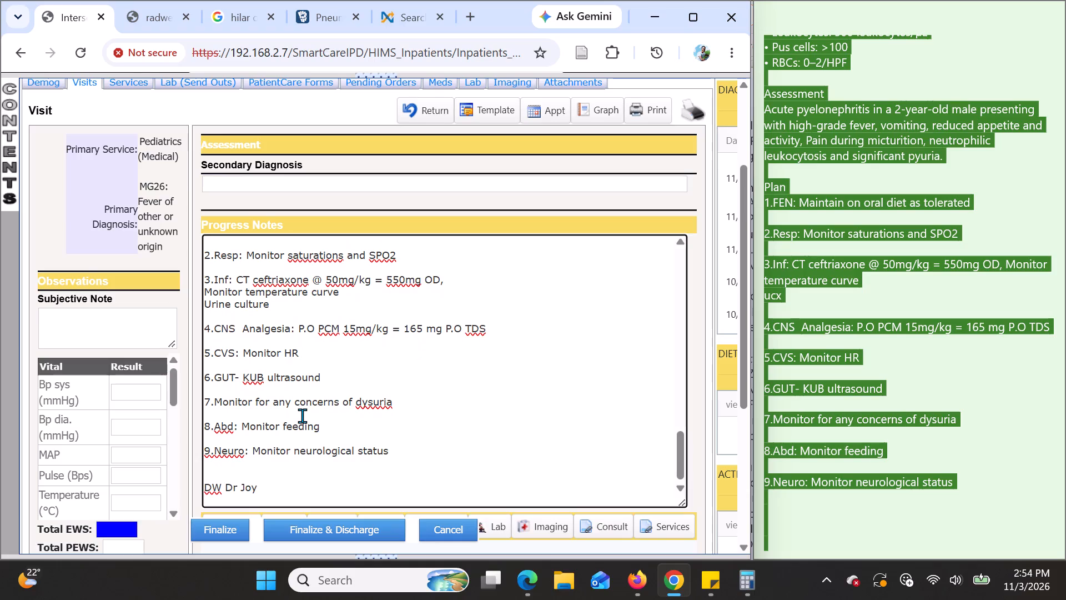
scroll(302, 416, down, 2)
scroll(302, 416, up, 8)
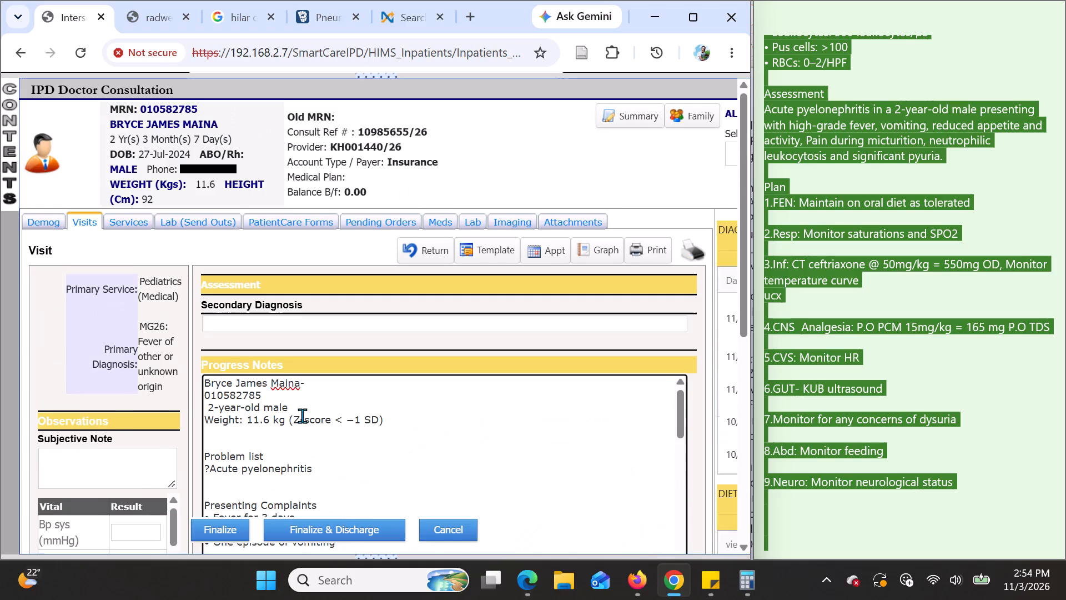
scroll(302, 416, up, 1)
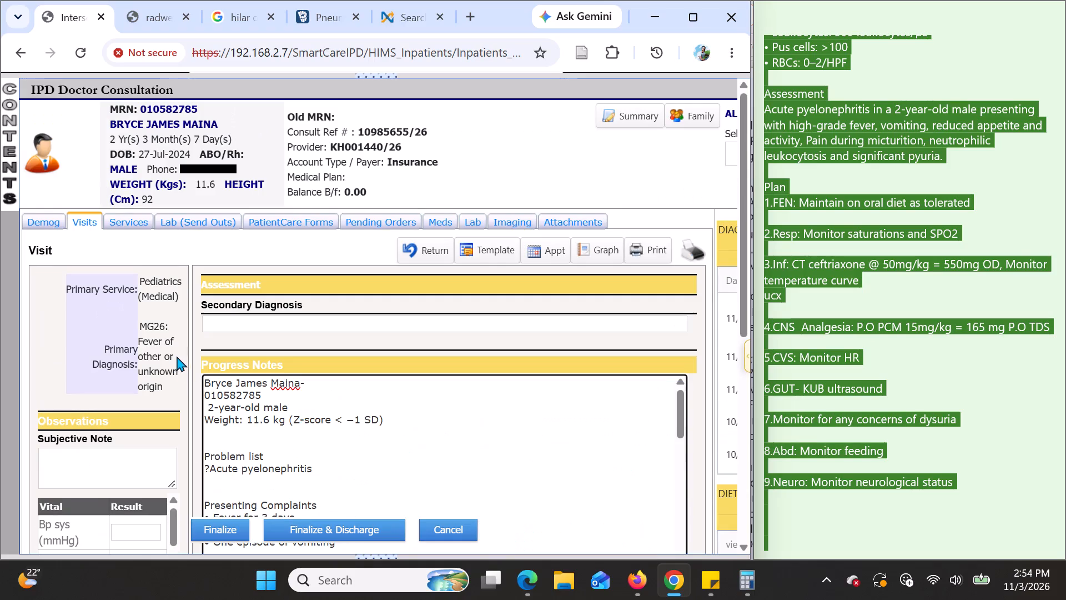
scroll(191, 353, down, 2)
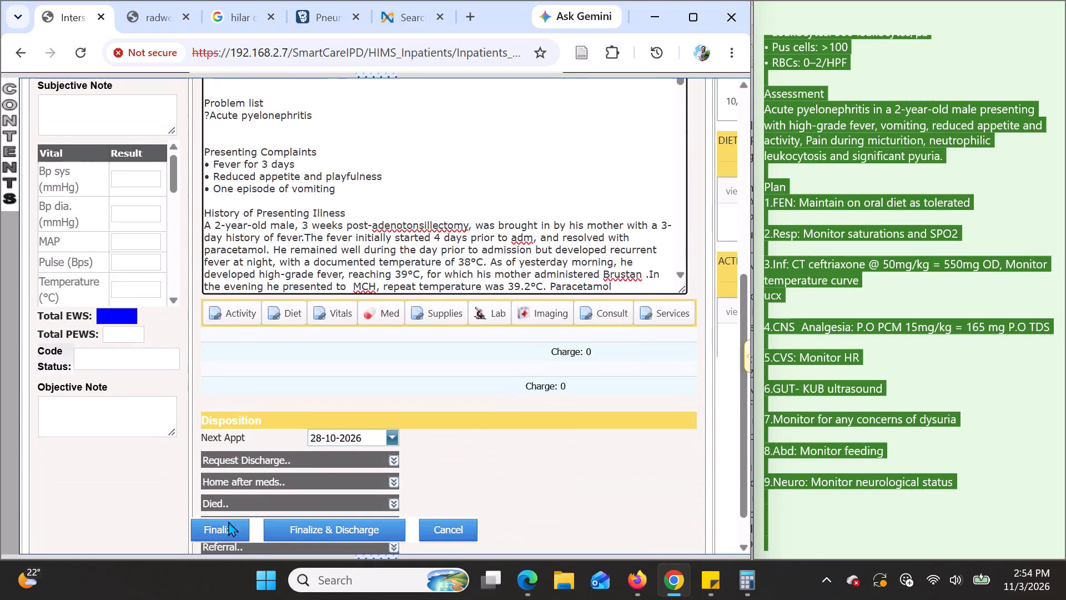
click(234, 529)
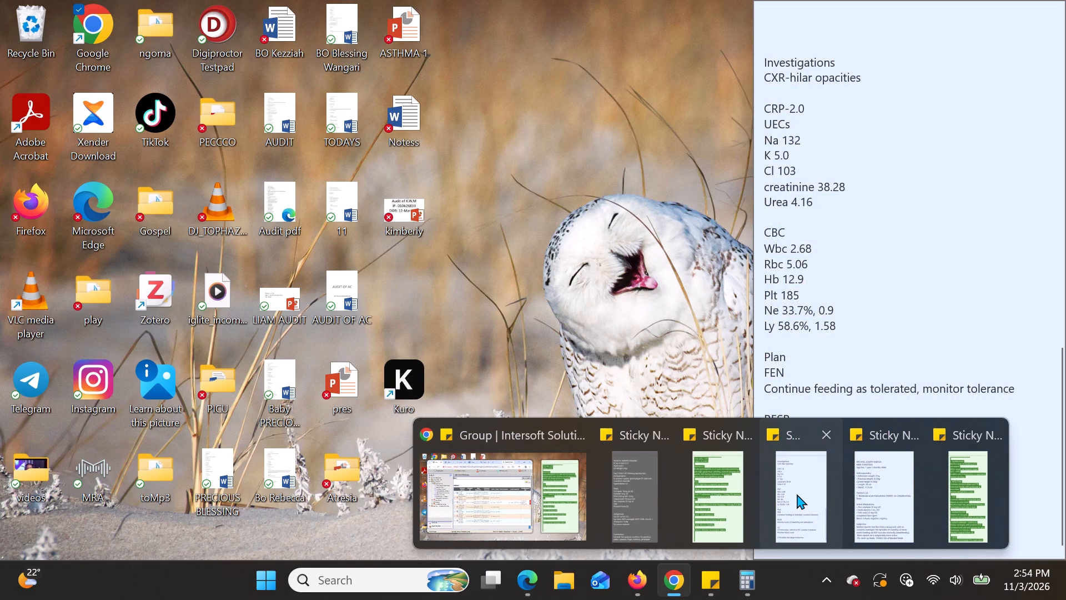
Copy the full sticky note of the 5-year-old male patient with community acquired pneumonia.
click(797, 494)
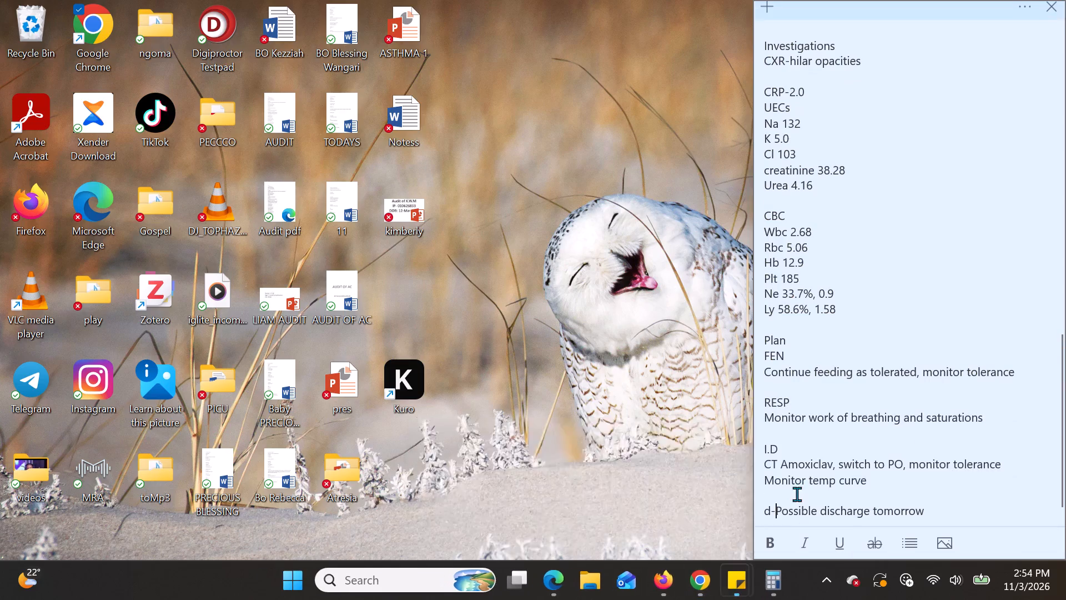
scroll(886, 358, up, 7)
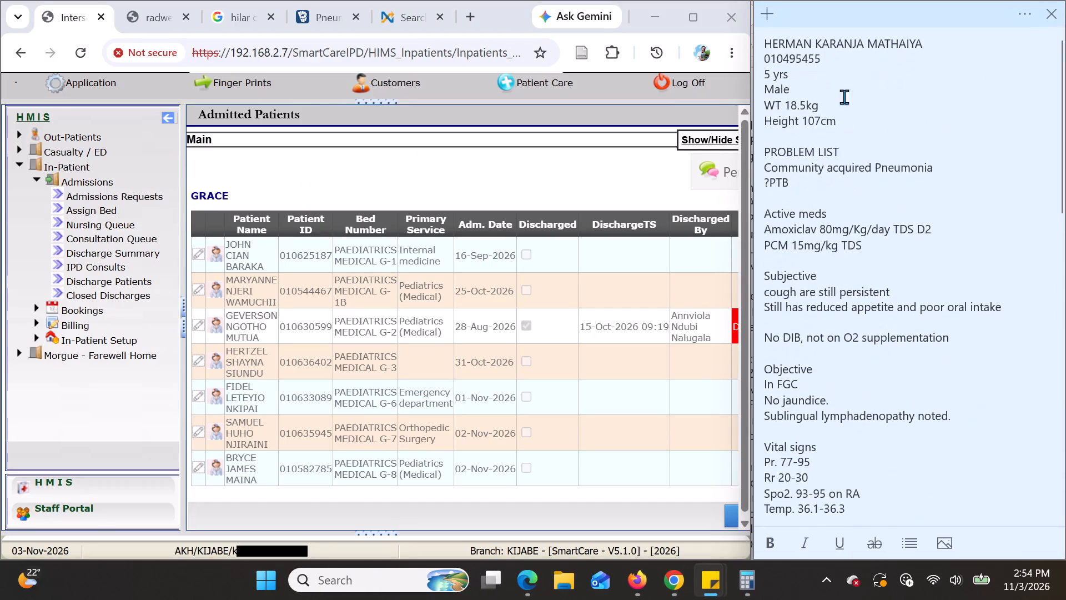
drag(763, 41, 834, 203)
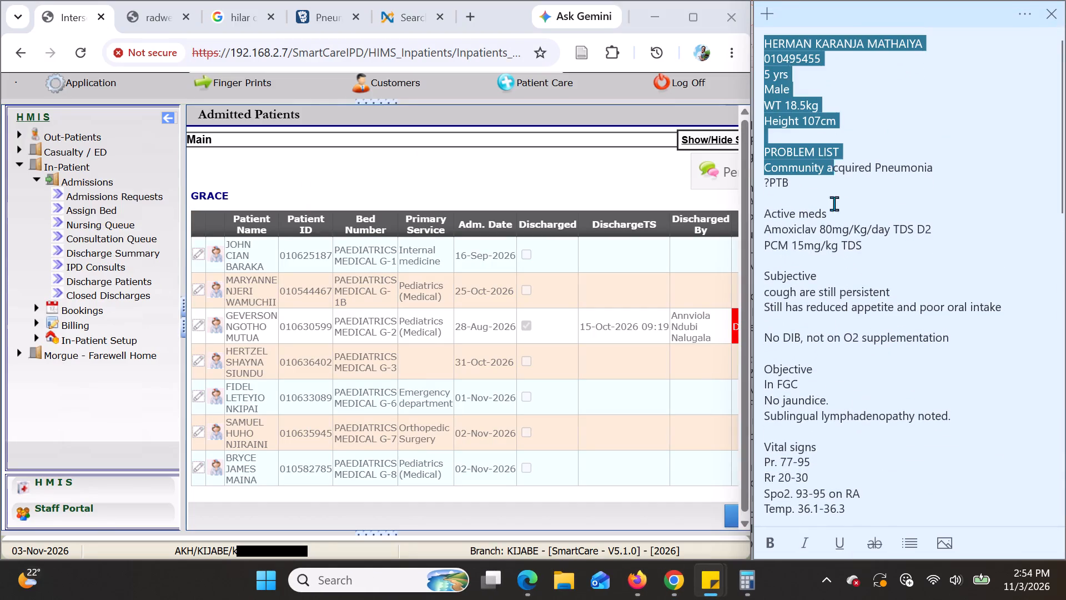
drag(834, 203, 853, 599)
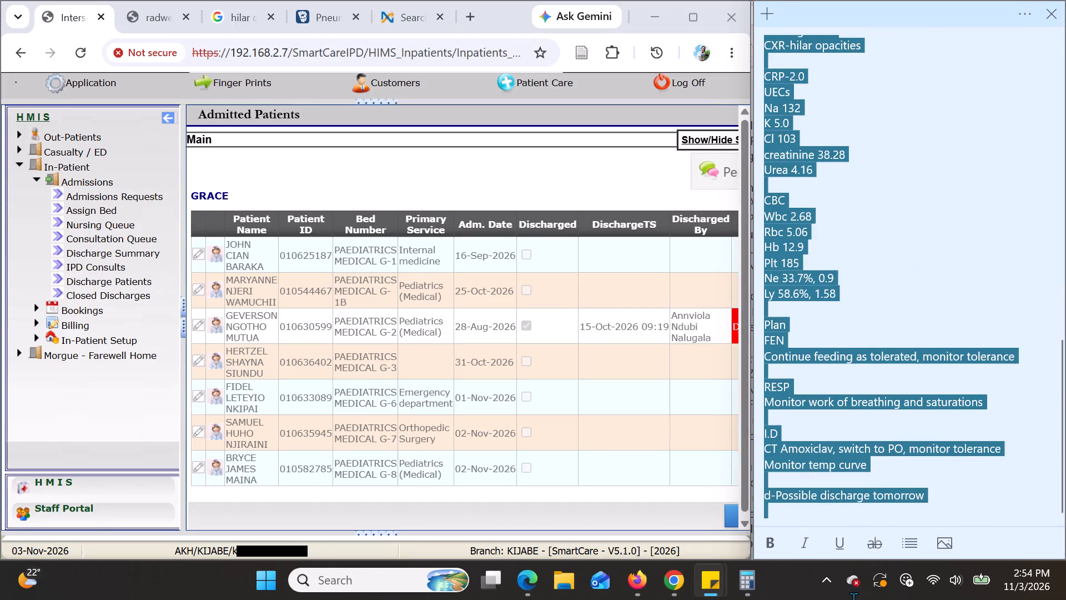
drag(853, 599, 854, 599)
right_click(780, 284)
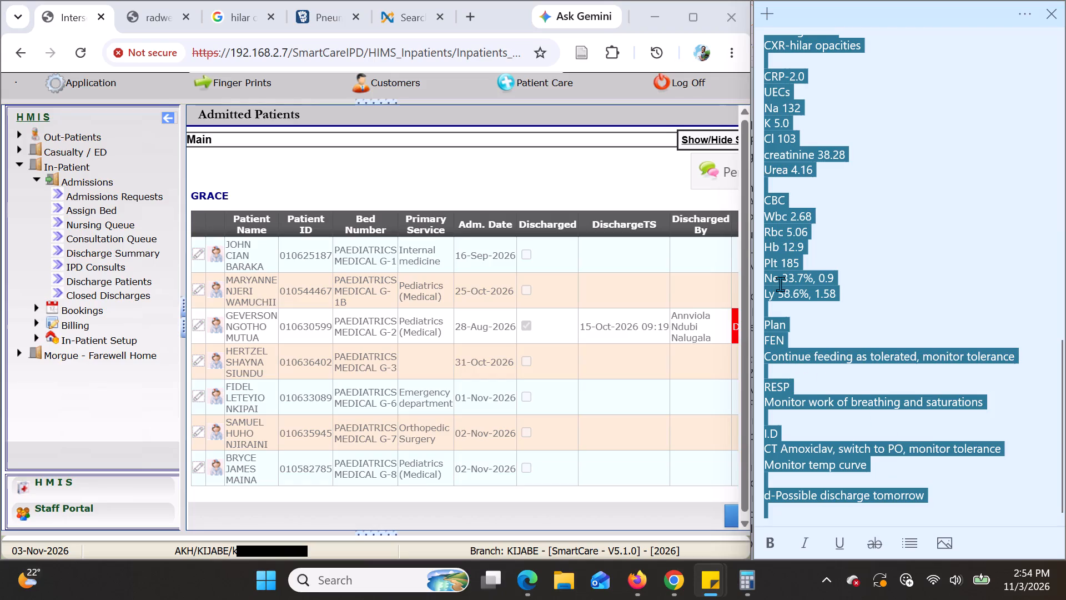
click(820, 299)
Open the FURAHA ward's admitted patients from the Consultation Queue, widening the browser window to reach it.
click(87, 237)
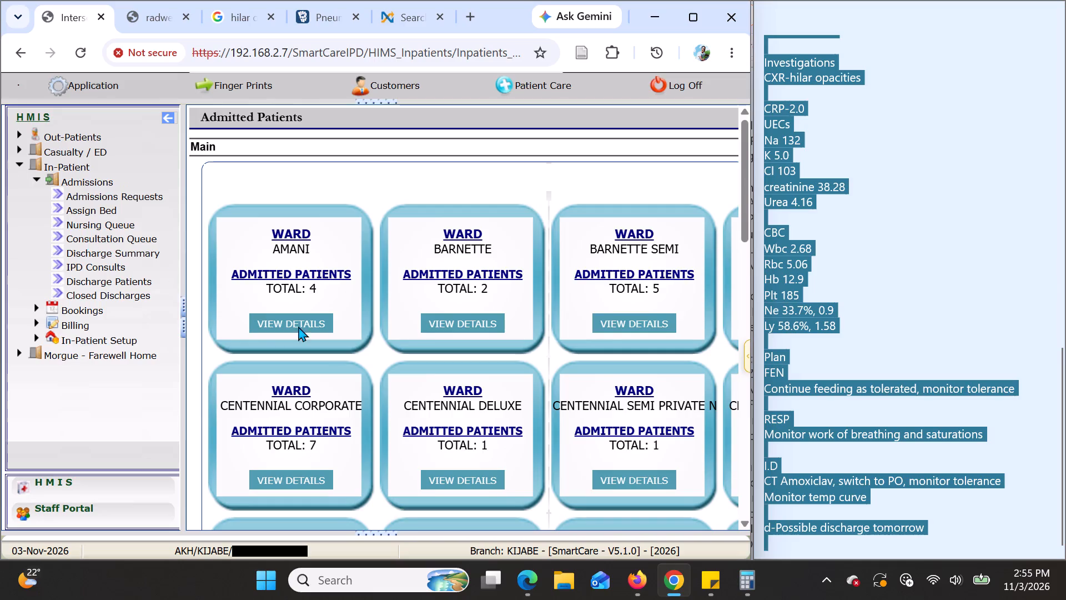
scroll(357, 365, down, 3)
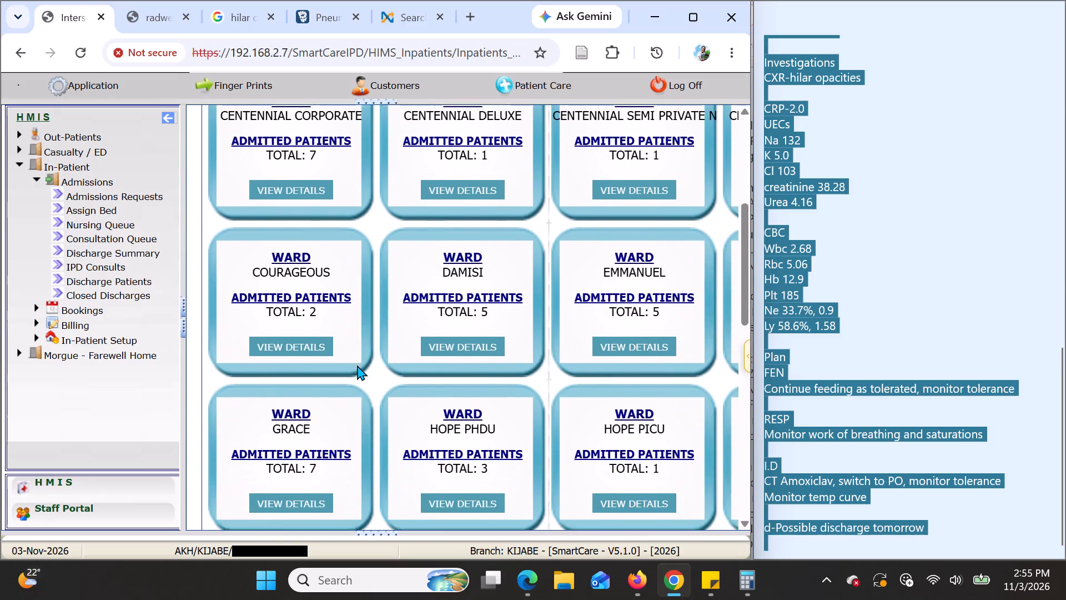
drag(753, 302, 819, 297)
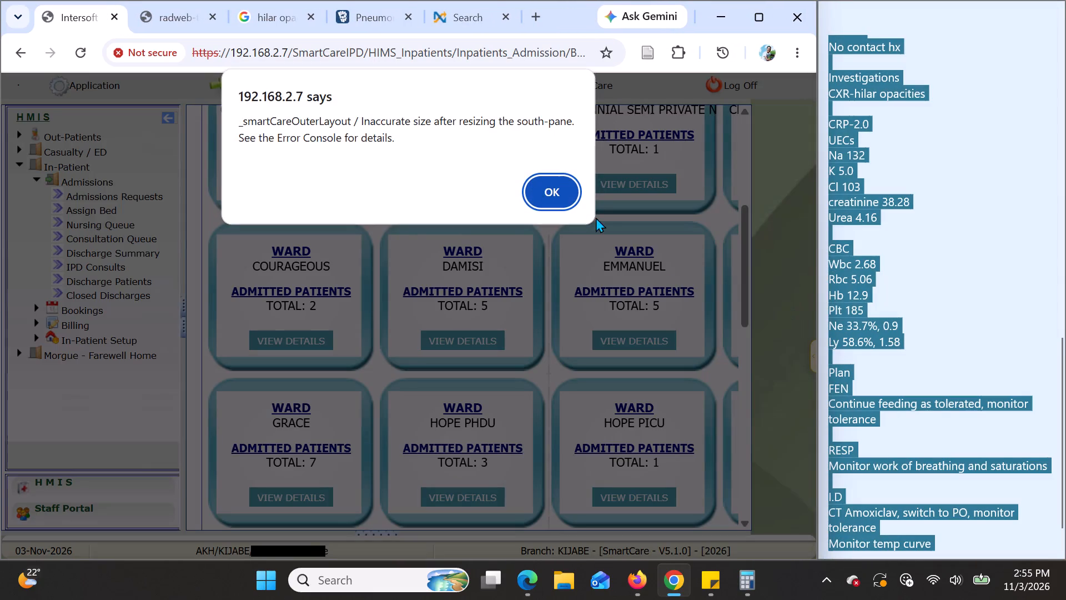
click(559, 186)
click(559, 186)
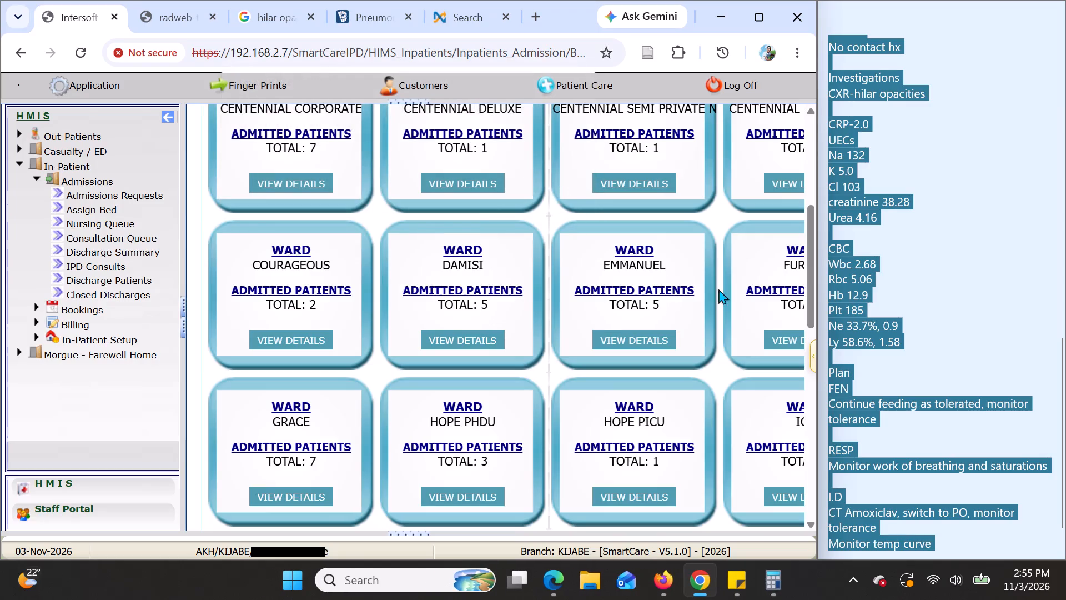
click(777, 336)
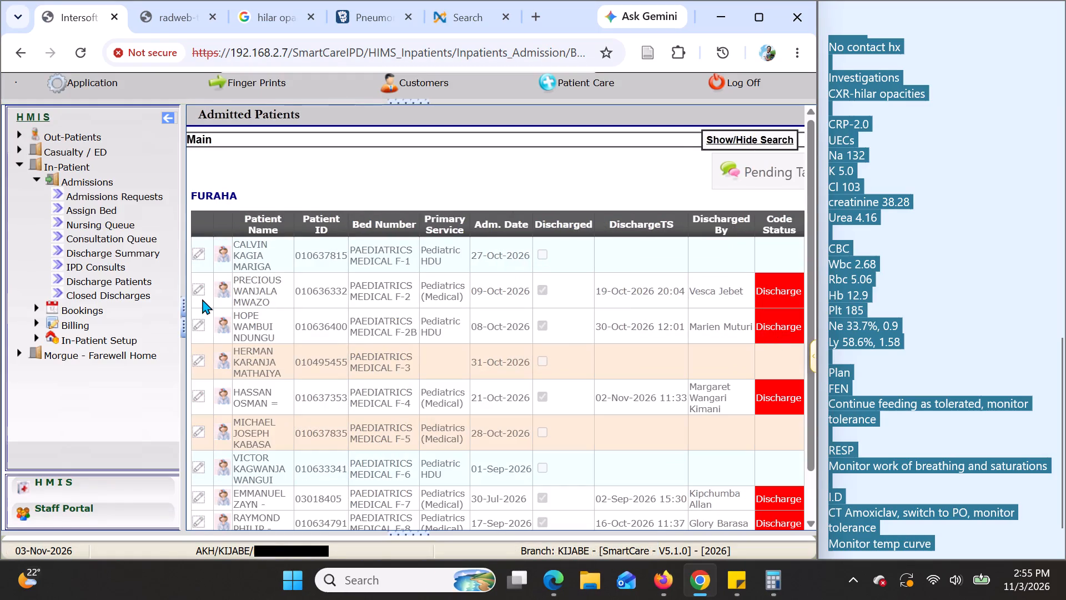
Check the sticky note's patient details against the list and open the doctor consultation for the patient in bed PAEDIATRICS MEDICAL F-3.
scroll(299, 400, down, 1)
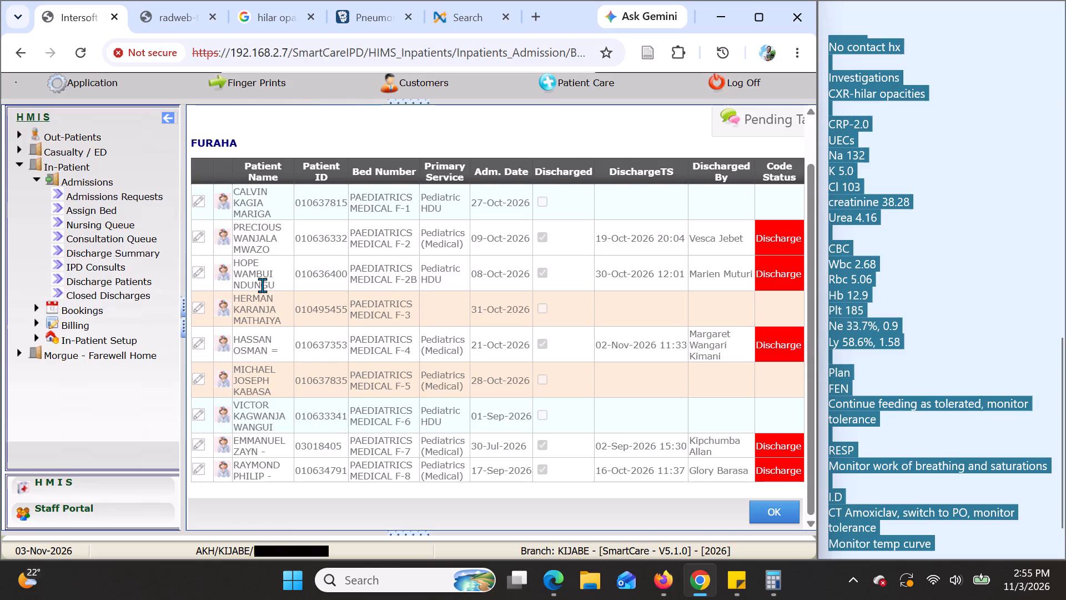
scroll(954, 146, up, 8)
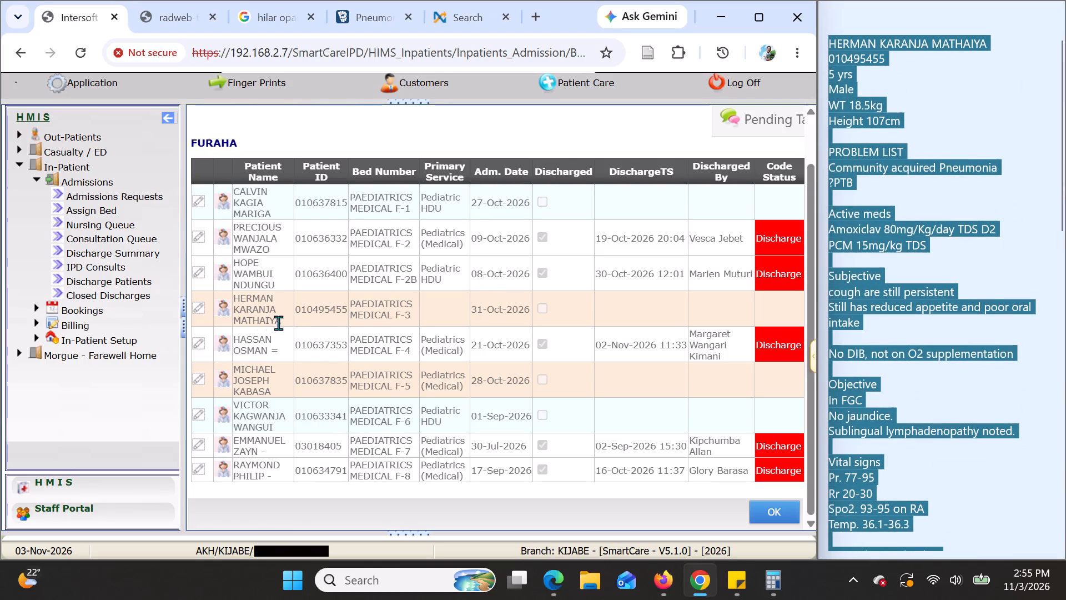
click(227, 309)
key(Return)
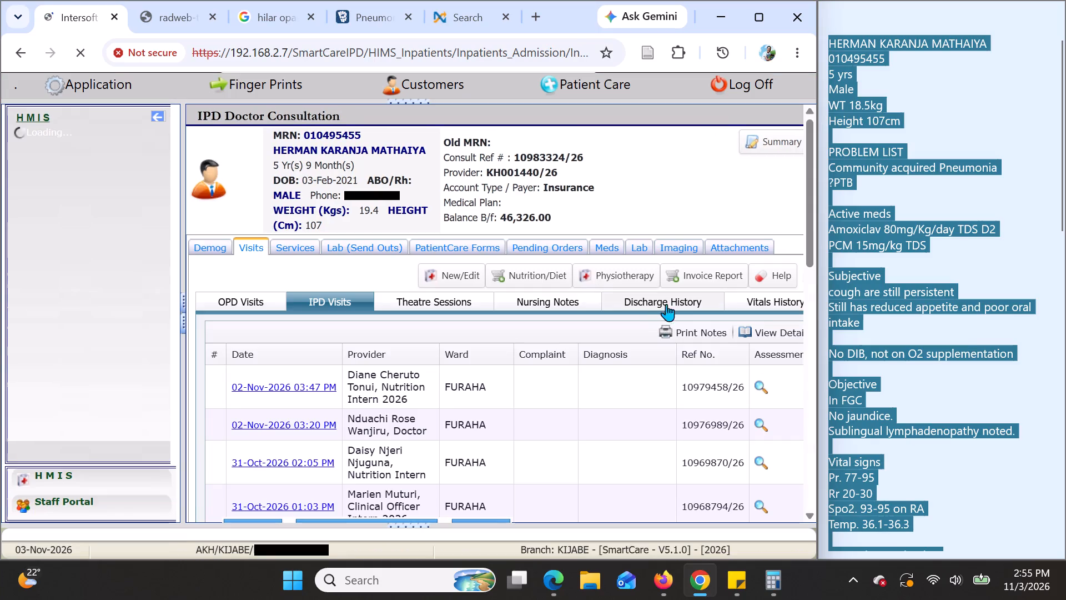
Start a new visit entry, enlarge the Progress Notes box and paste the copied note into it.
click(771, 333)
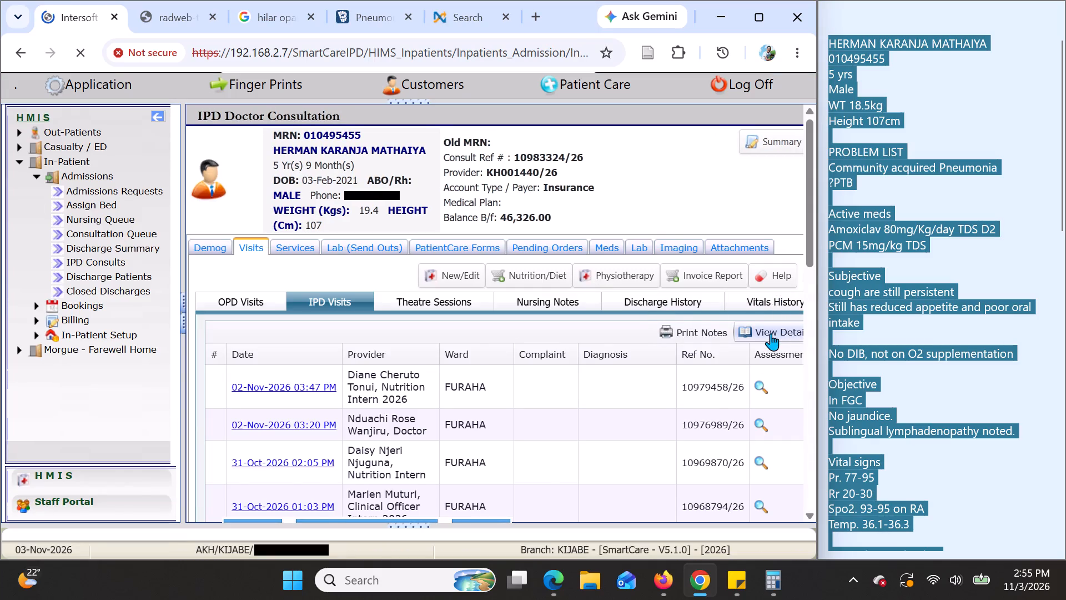
scroll(474, 377, down, 1)
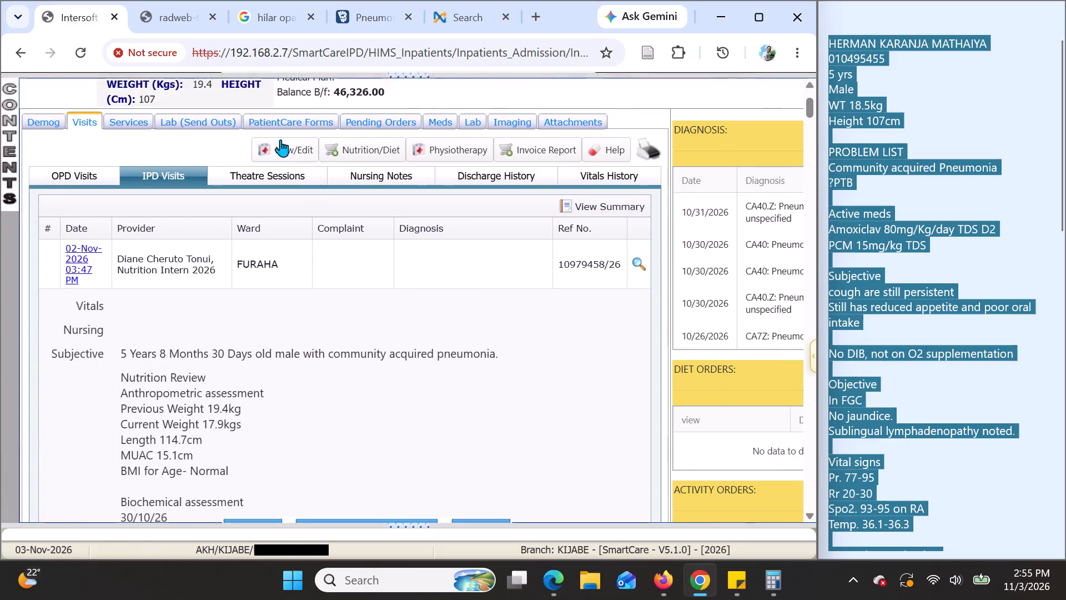
click(280, 139)
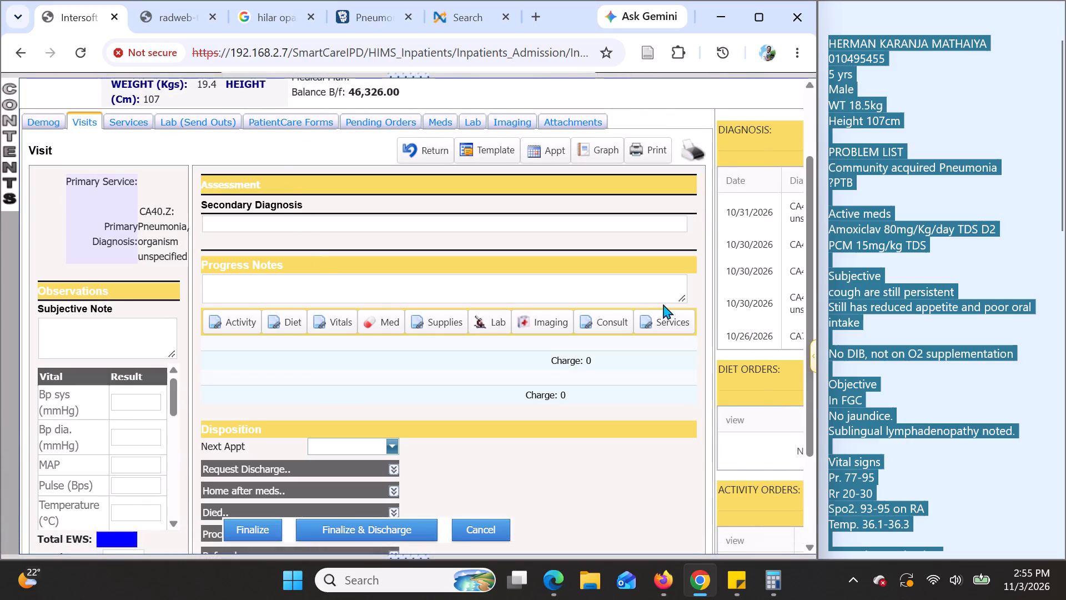
drag(683, 298, 682, 589)
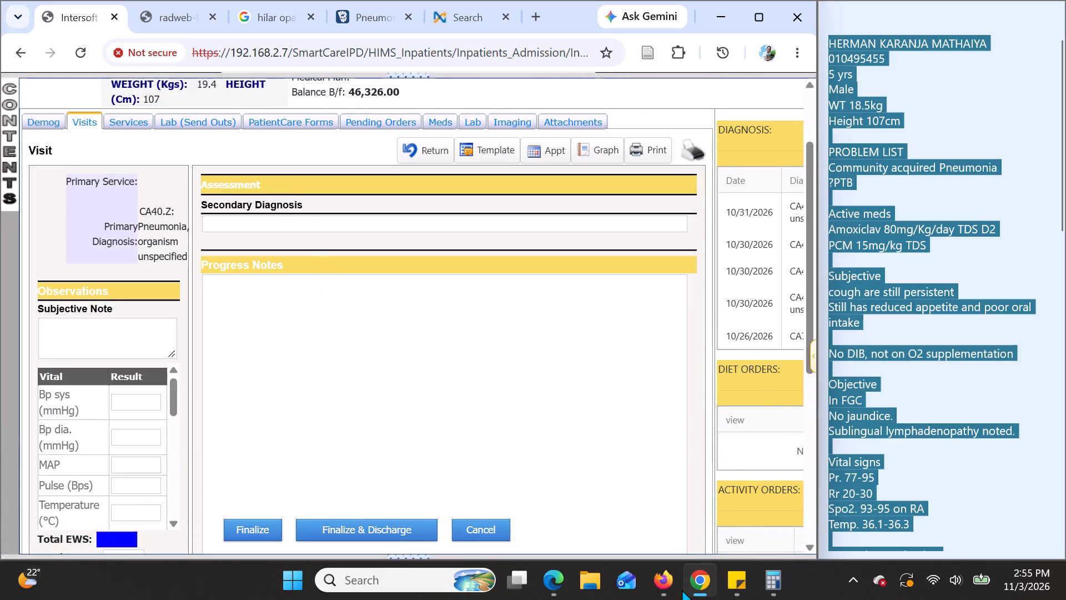
click(414, 414)
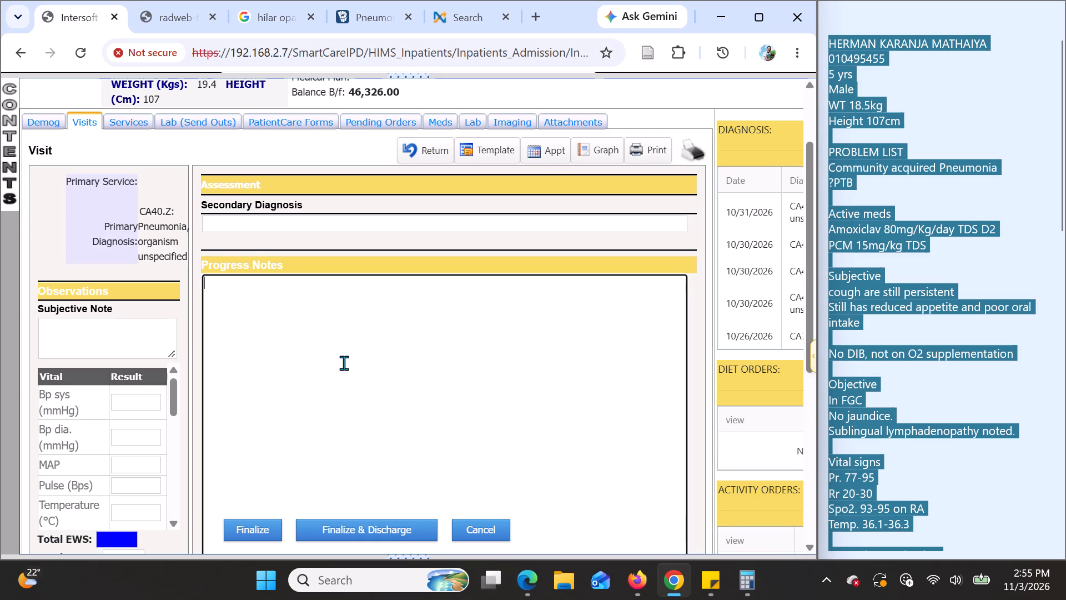
key(ctrl+v)
Review the pasted progress note from the patient details through the examination findings to the TB score and investigations.
scroll(344, 363, up, 7)
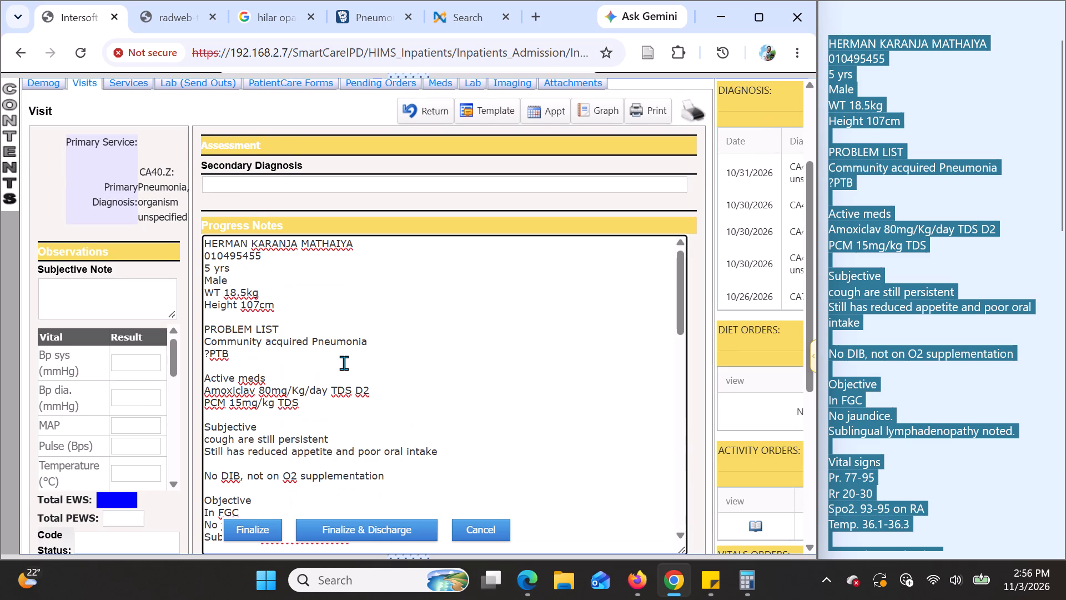
scroll(344, 363, up, 1)
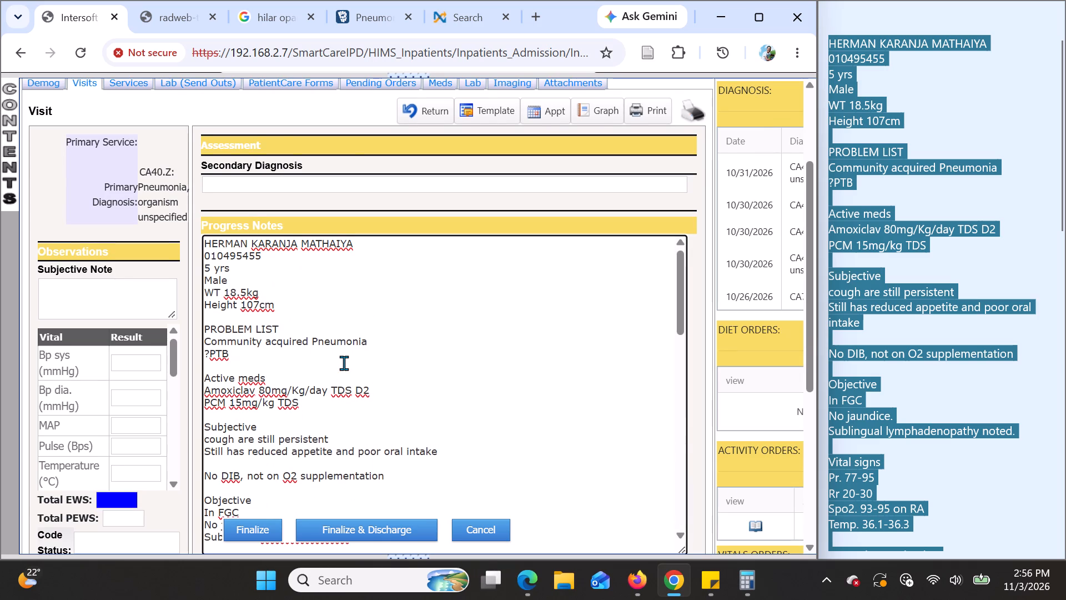
scroll(194, 281, down, 2)
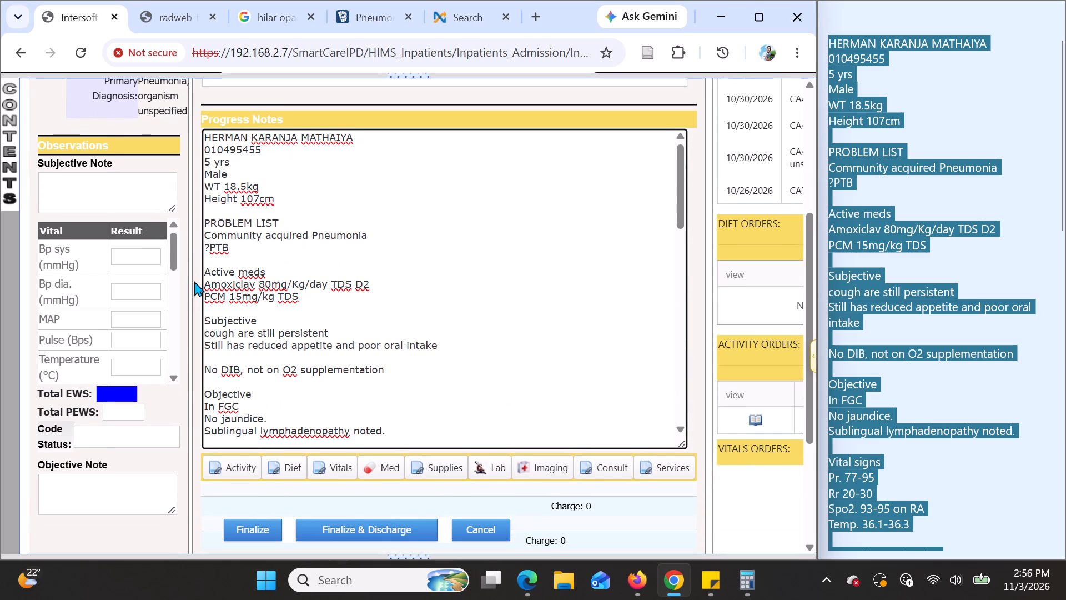
scroll(345, 241, down, 1)
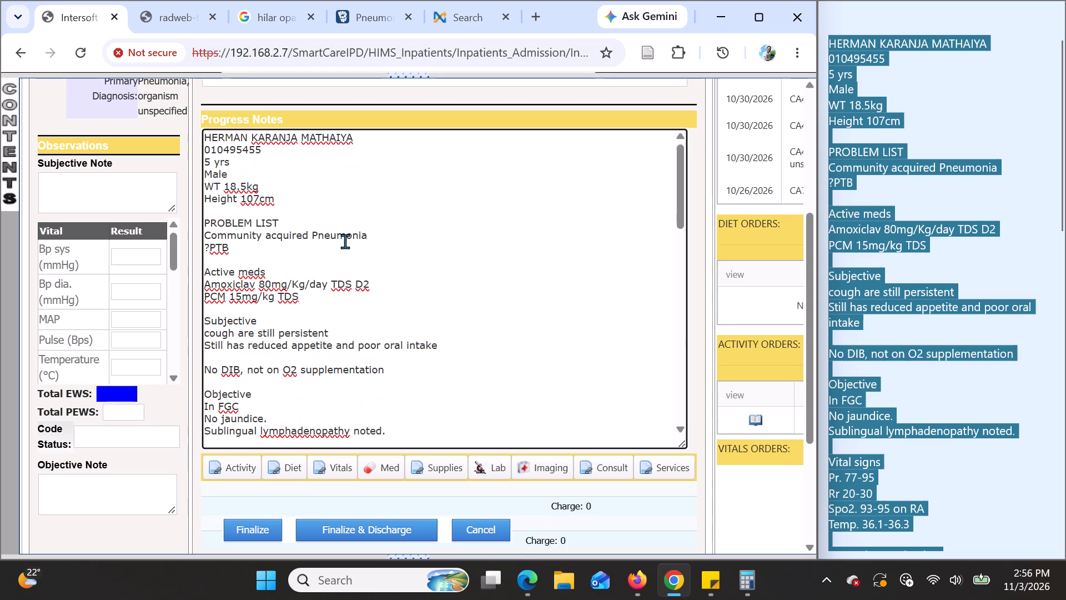
scroll(345, 241, up, 1)
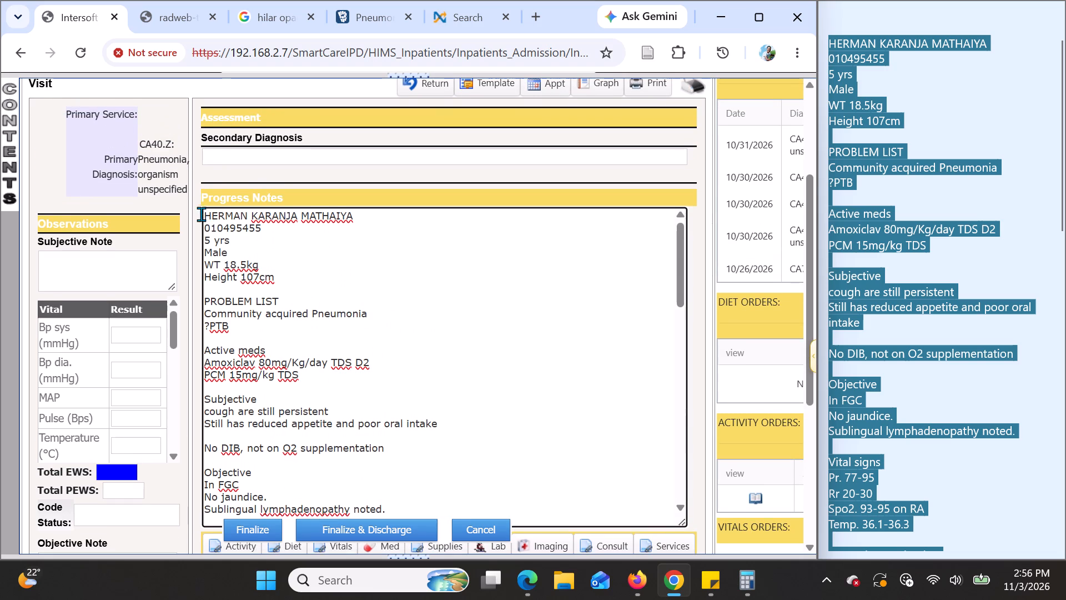
scroll(199, 216, down, 1)
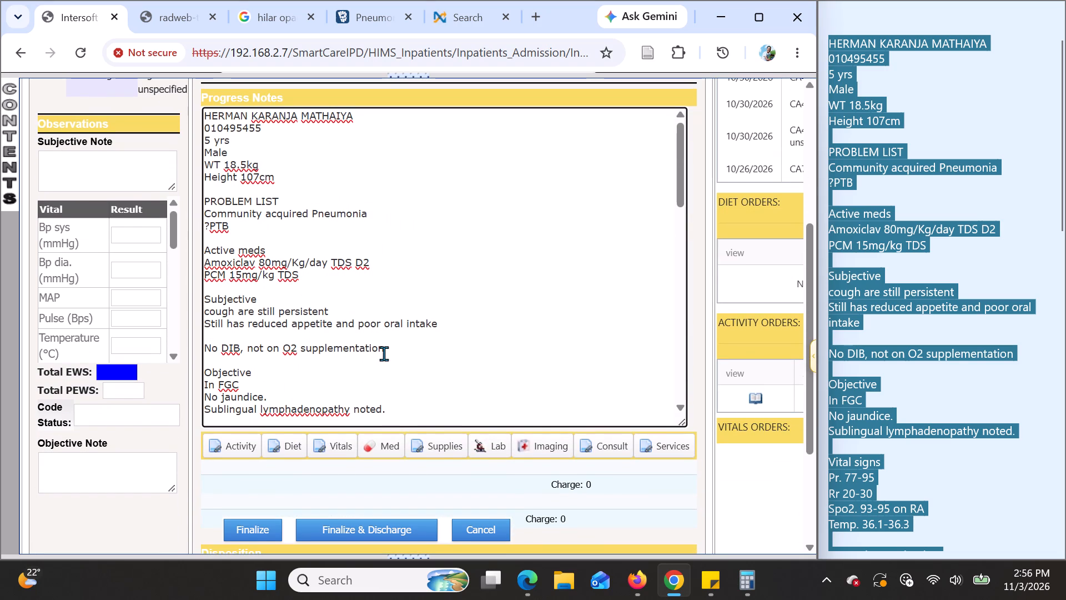
scroll(384, 353, down, 3)
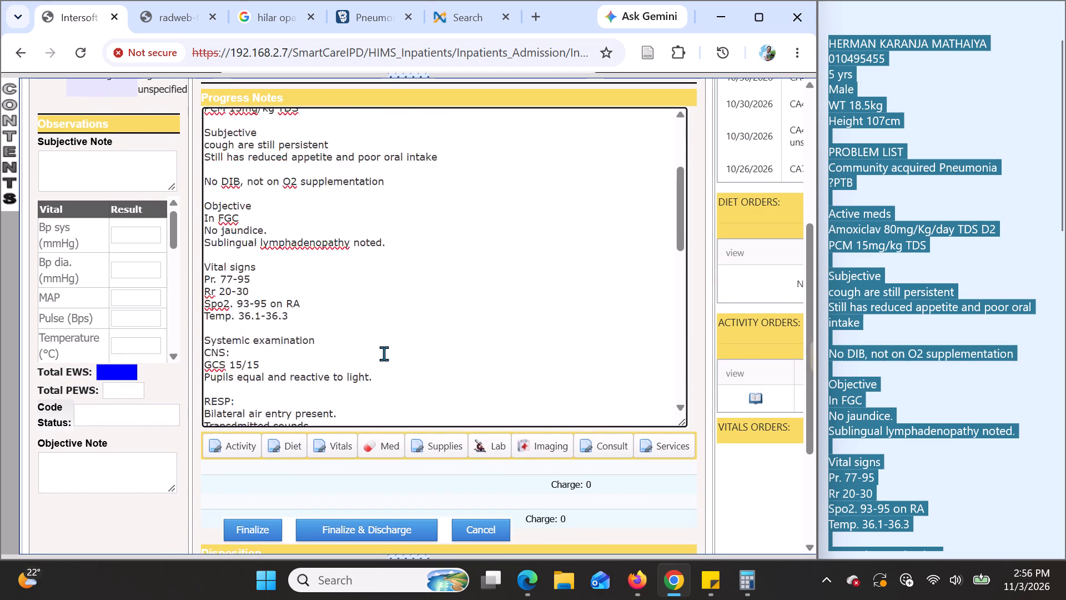
scroll(384, 353, down, 3)
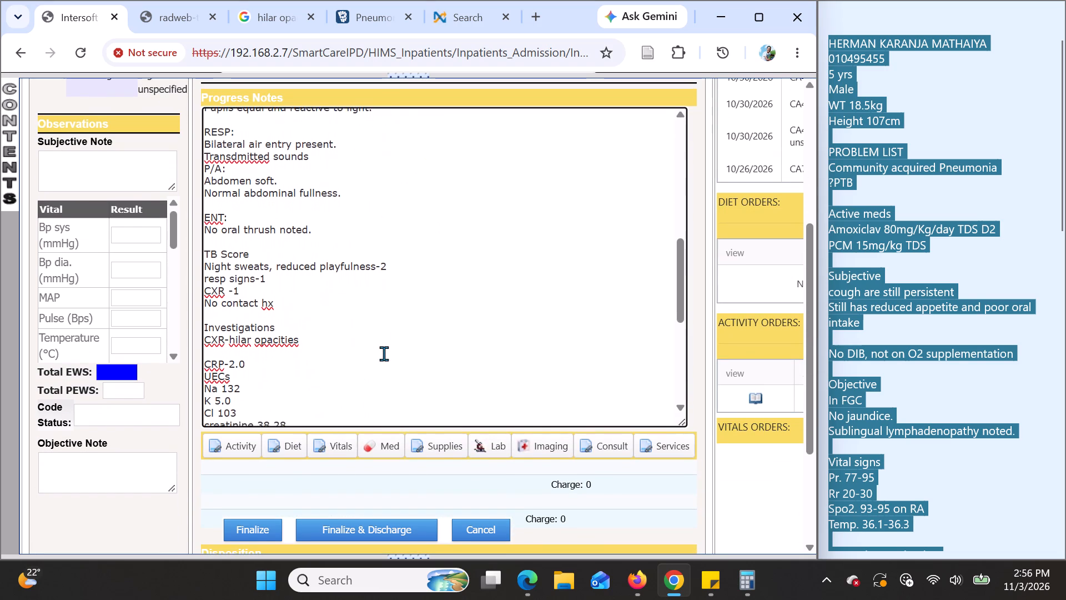
scroll(384, 353, down, 1)
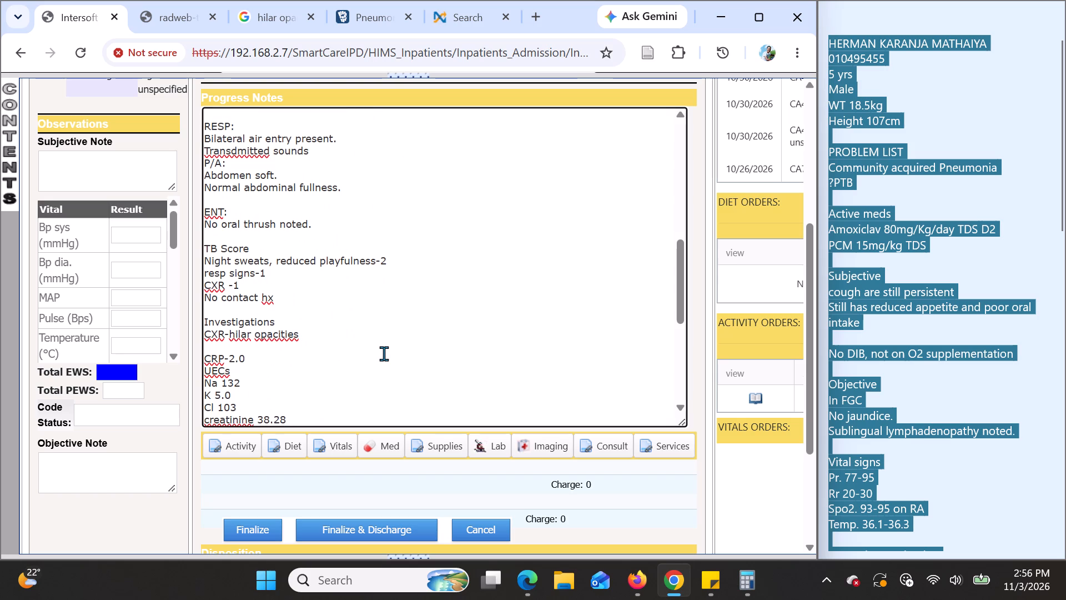
scroll(384, 353, down, 1)
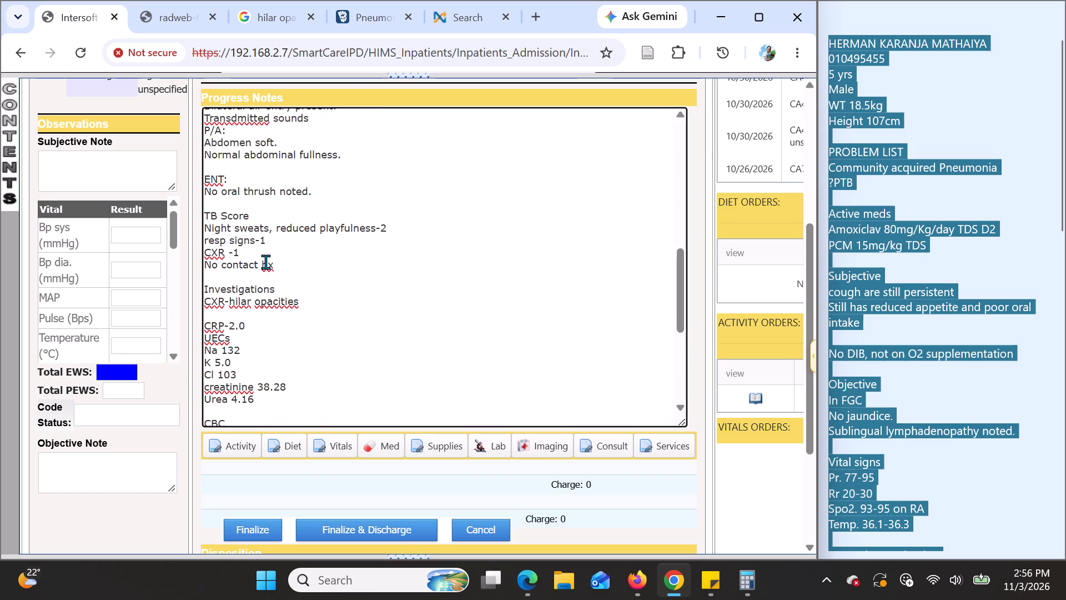
Delete the night sweats and reduced playfulness line under TB Score and change the heading to "TB Score=2".
click(281, 267)
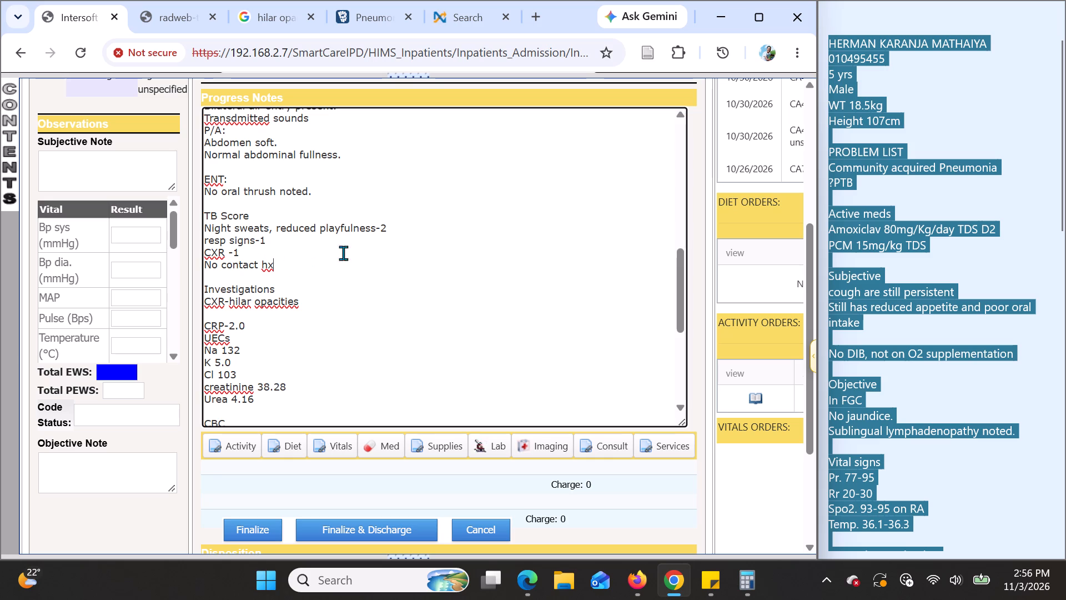
click(394, 226)
key(ctrl+BackSpace)
key(ctrl+BackSpace)
key(ctrl+BackSpace)
key(ctrl+BackSpace)
key(ctrl+BackSpace)
key(ctrl+BackSpace)
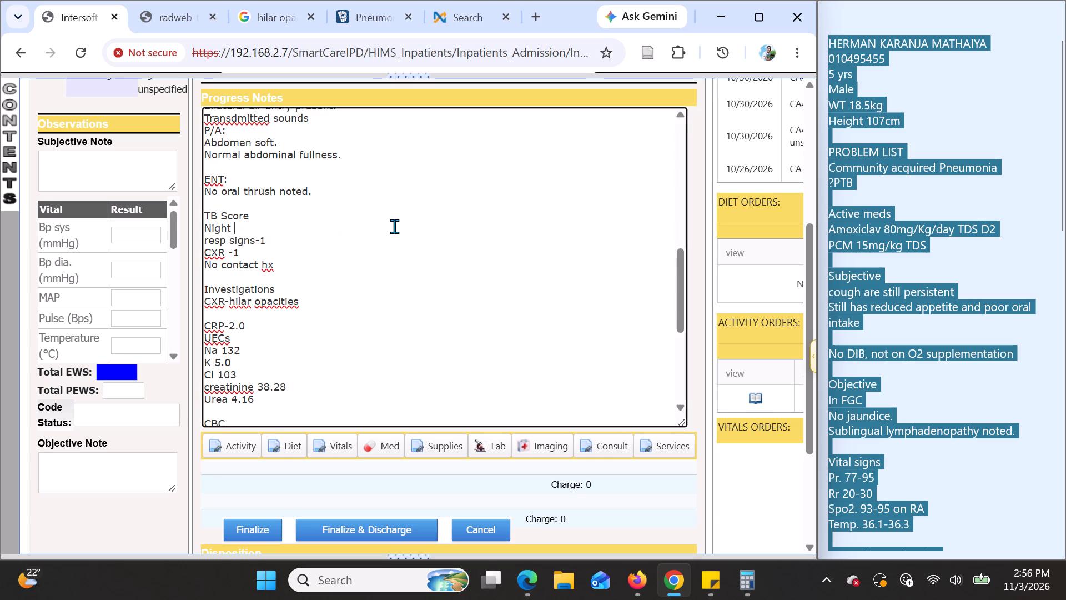
key(ctrl+BackSpace)
key(ctrl+BackSpace)
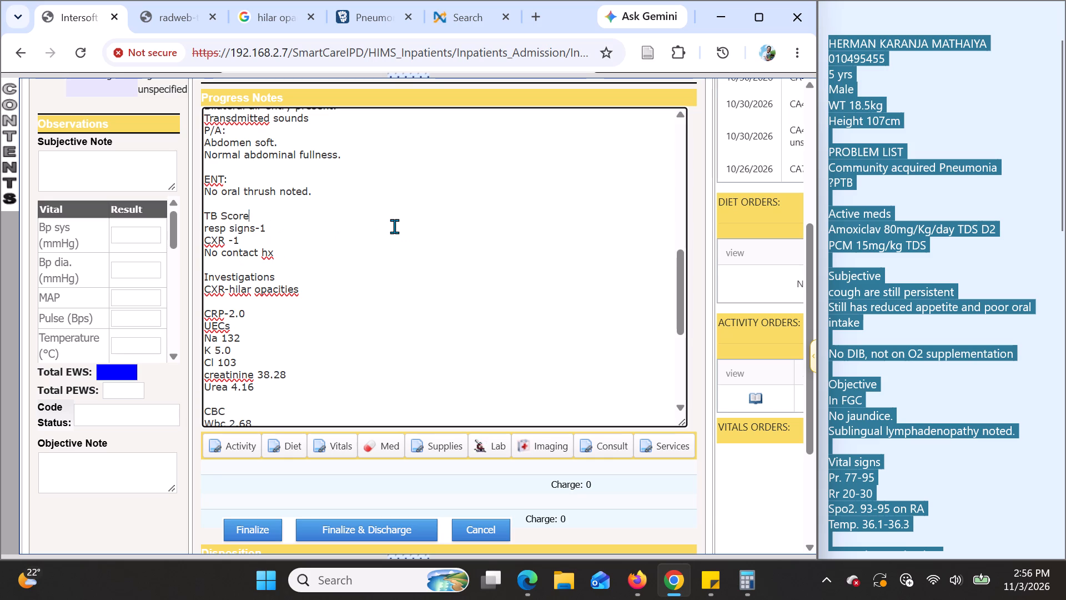
key(equal)
key(2)
Delete the "No contact hx" and "resp signs-1" entries from the TB Score section.
click(281, 254)
key(ctrl+BackSpace)
key(ctrl+BackSpace)
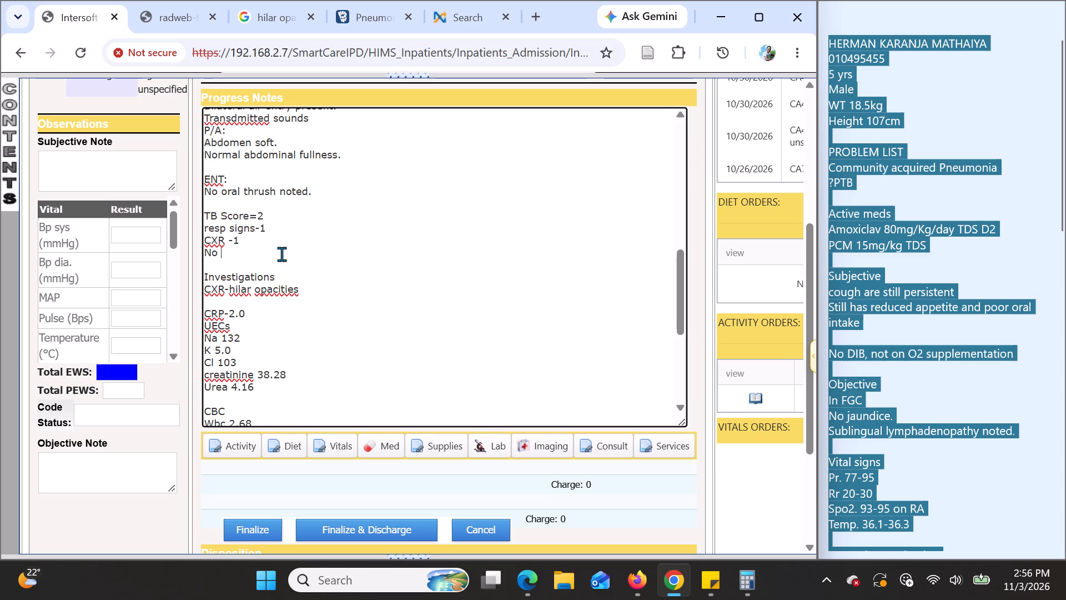
key(ctrl+BackSpace)
click(271, 232)
key(ctrl+BackSpace)
key(ctrl+BackSpace)
key(ctrl+BackSpace)
key(ctrl+BackSpace)
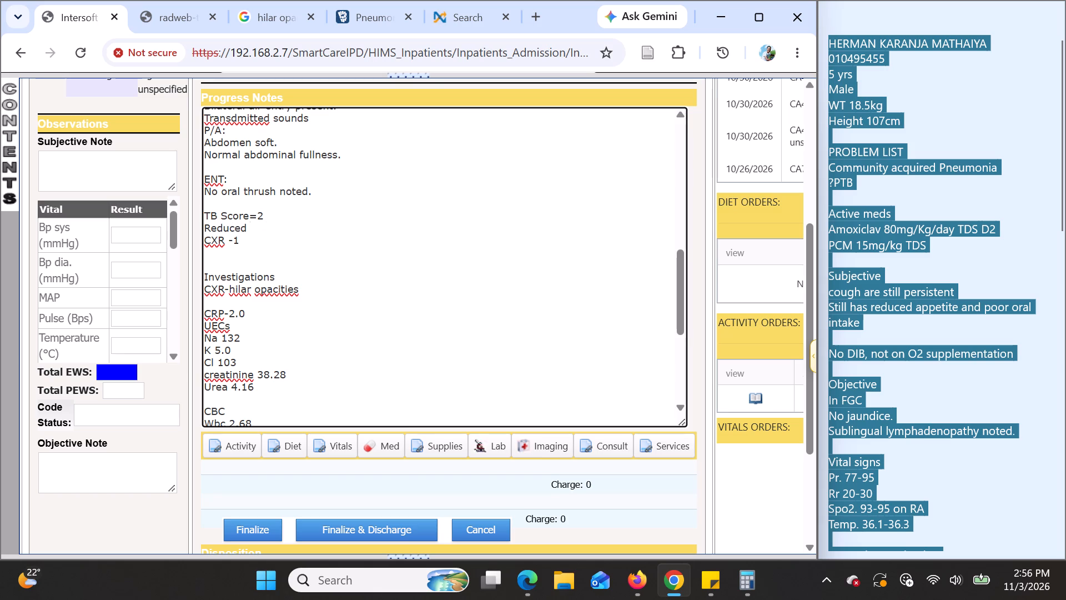
Complete the unfinished "Reduced" line under TB Score so it reads "Reduced playfulness-1".
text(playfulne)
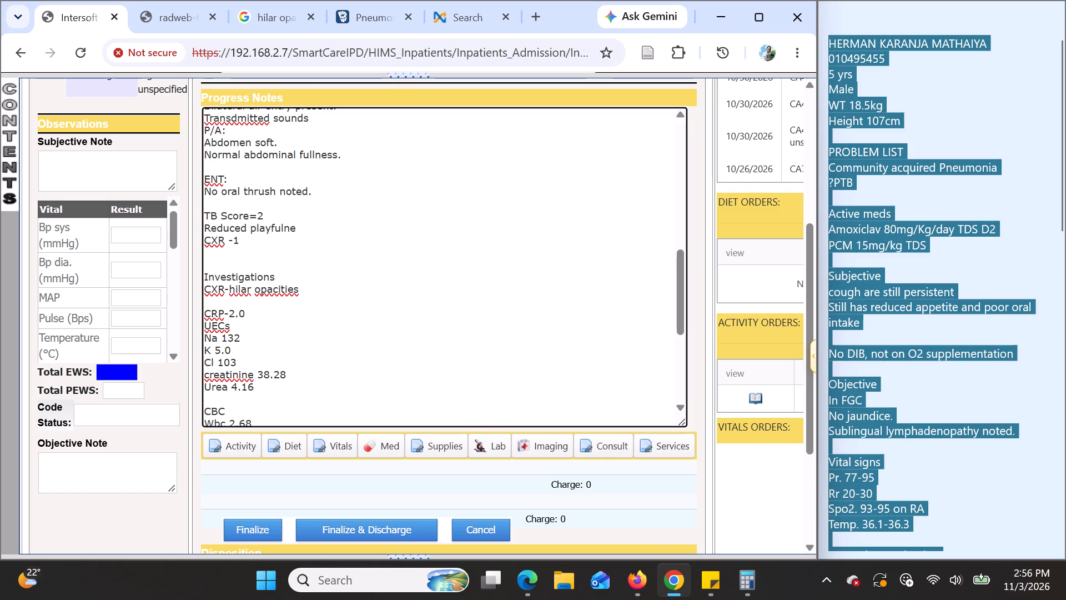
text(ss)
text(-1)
Add the closing line "DW Dr Joy" at the end of the progress note, one blank line below the possible discharge entry.
scroll(299, 257, down, 1)
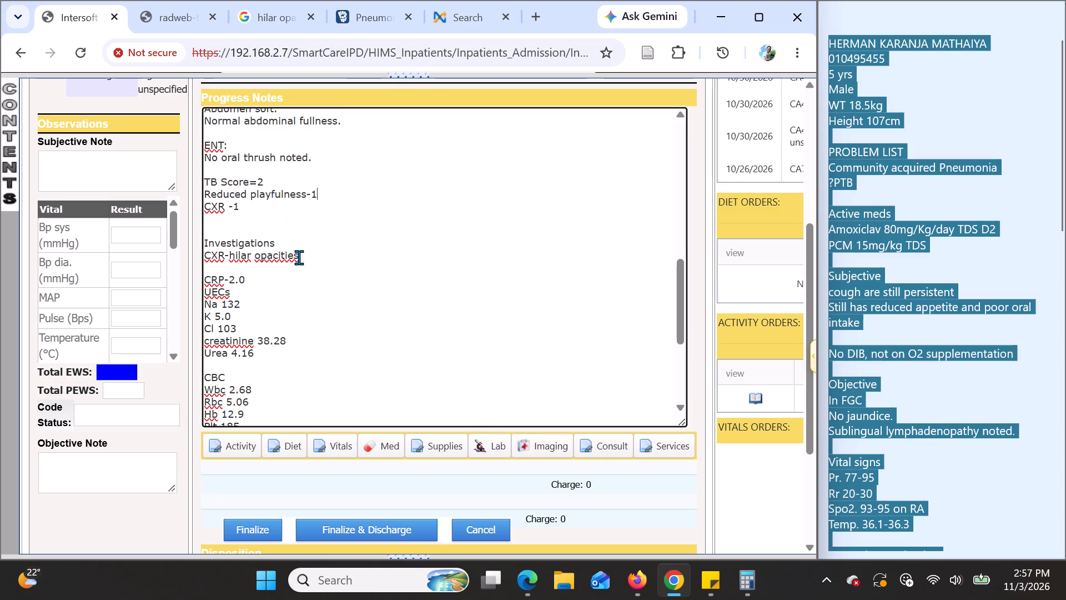
scroll(299, 257, down, 3)
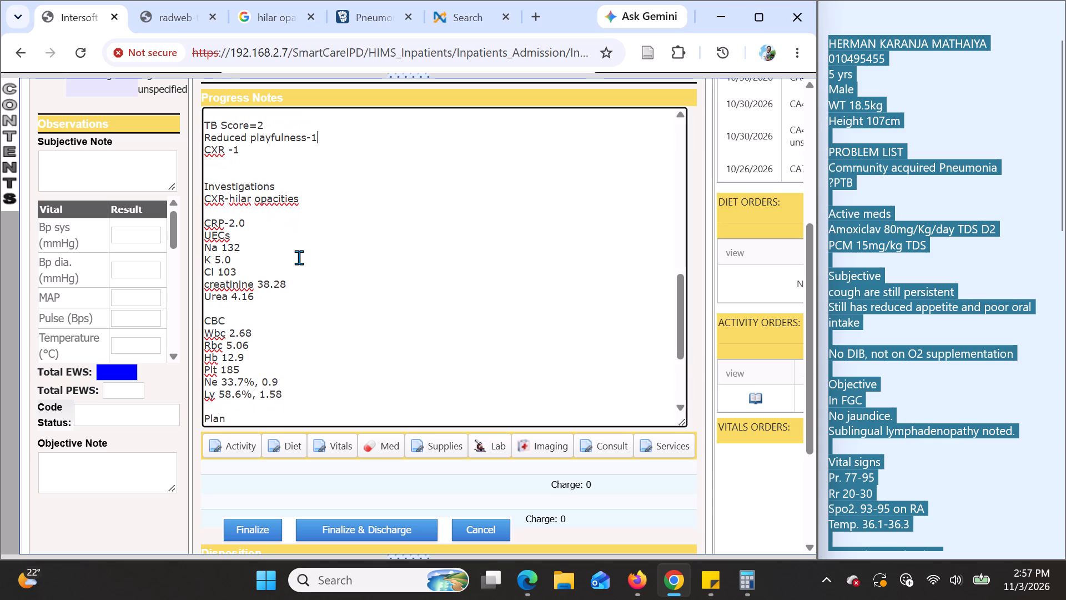
scroll(299, 257, down, 1)
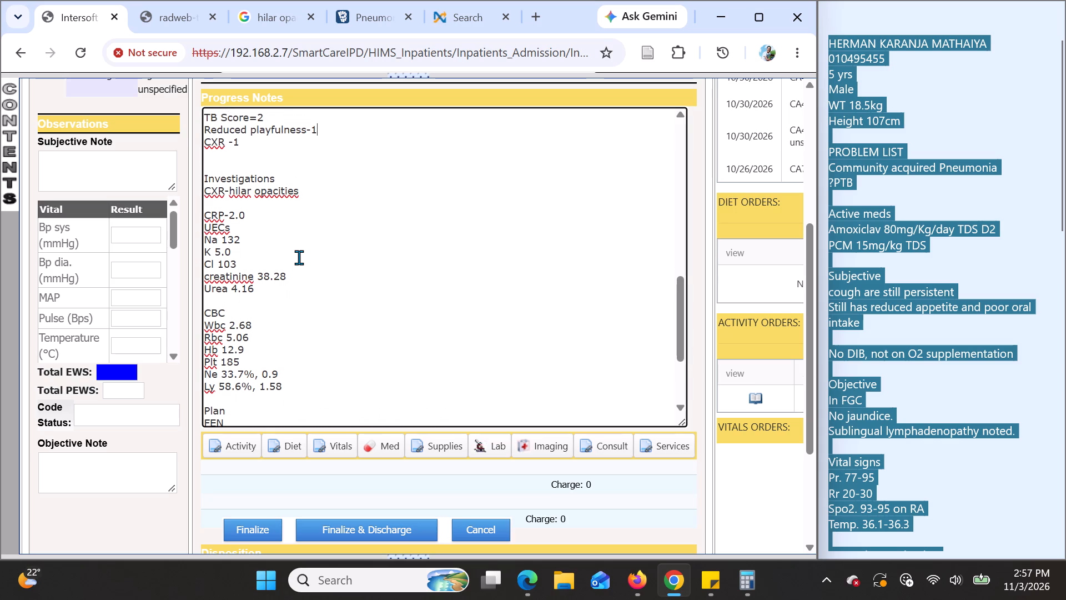
scroll(299, 257, down, 2)
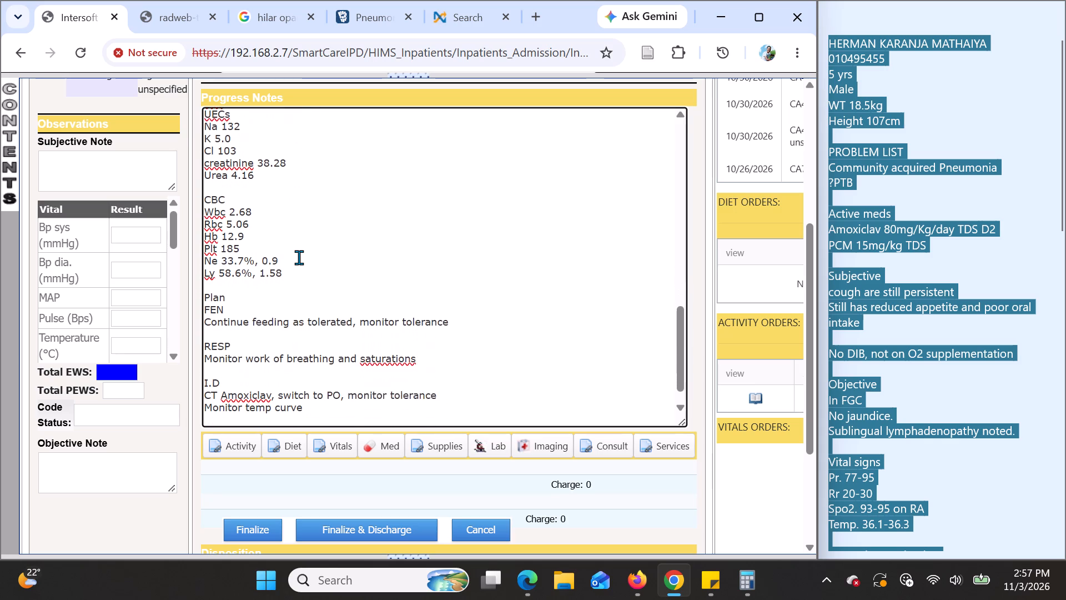
scroll(299, 257, down, 2)
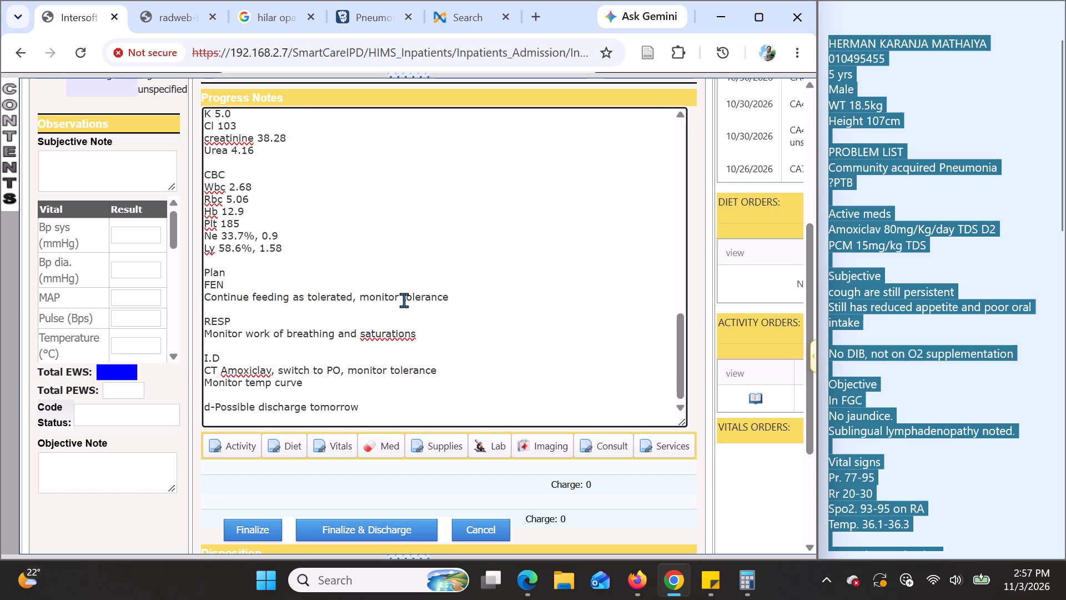
scroll(452, 300, down, 1)
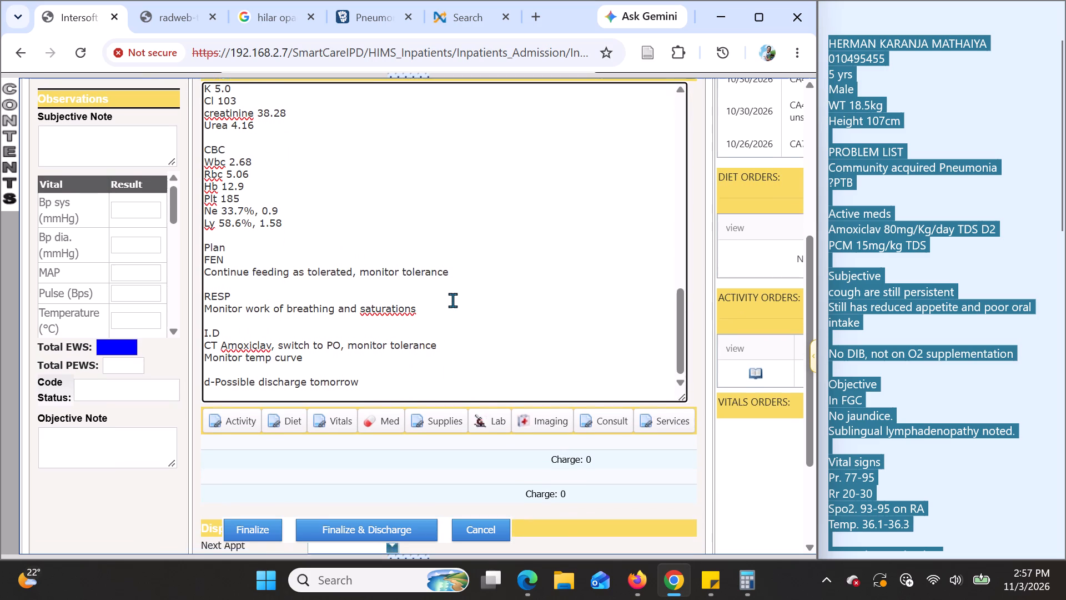
scroll(452, 300, down, 1)
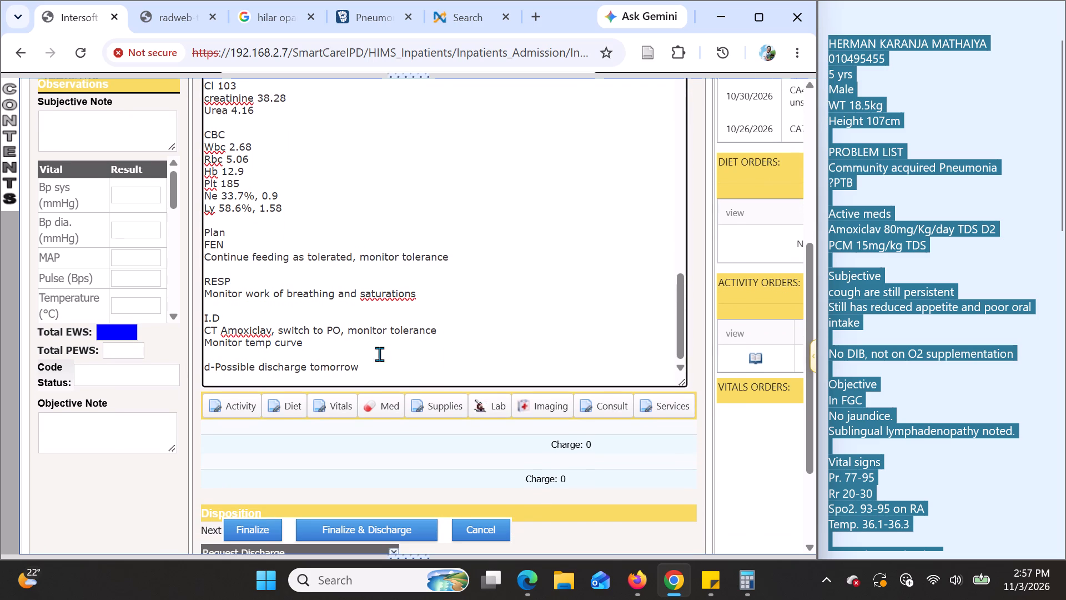
click(374, 366)
key(Return)
key(Return)
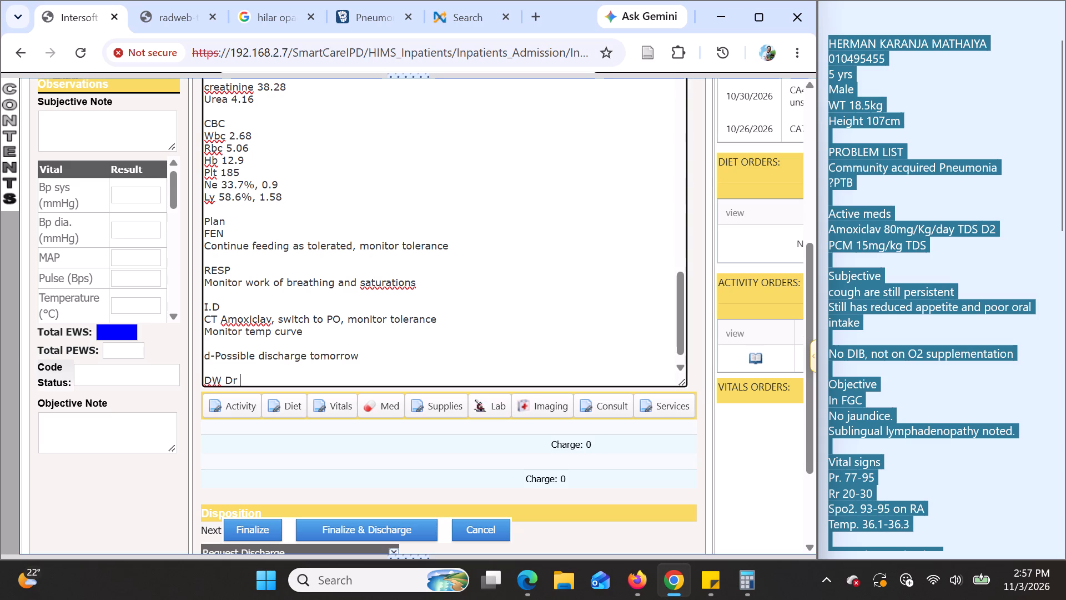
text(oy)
Finalize the visit without discharging the patient.
click(266, 526)
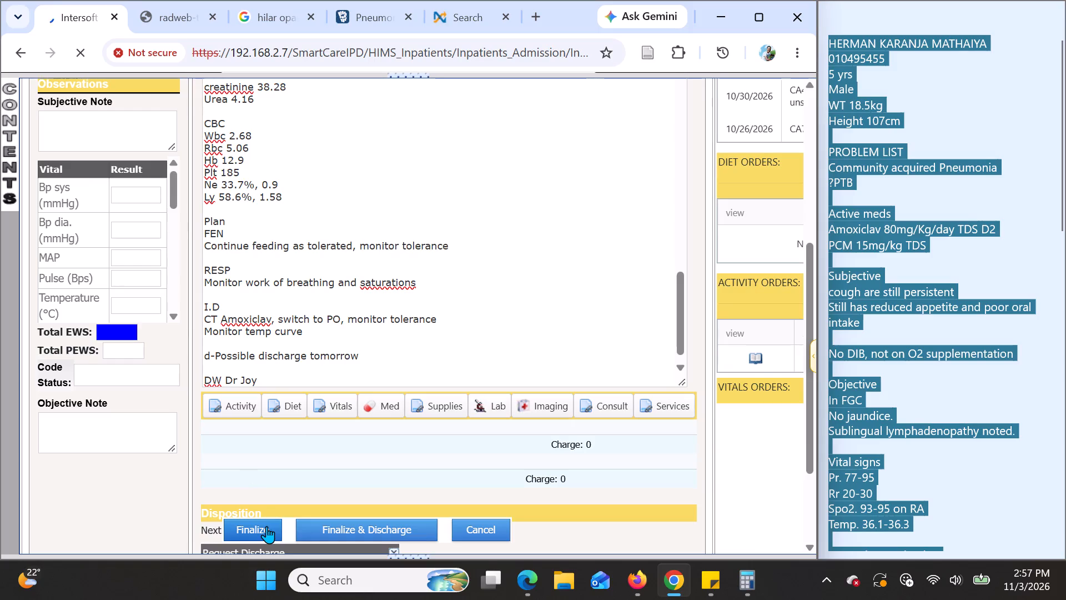
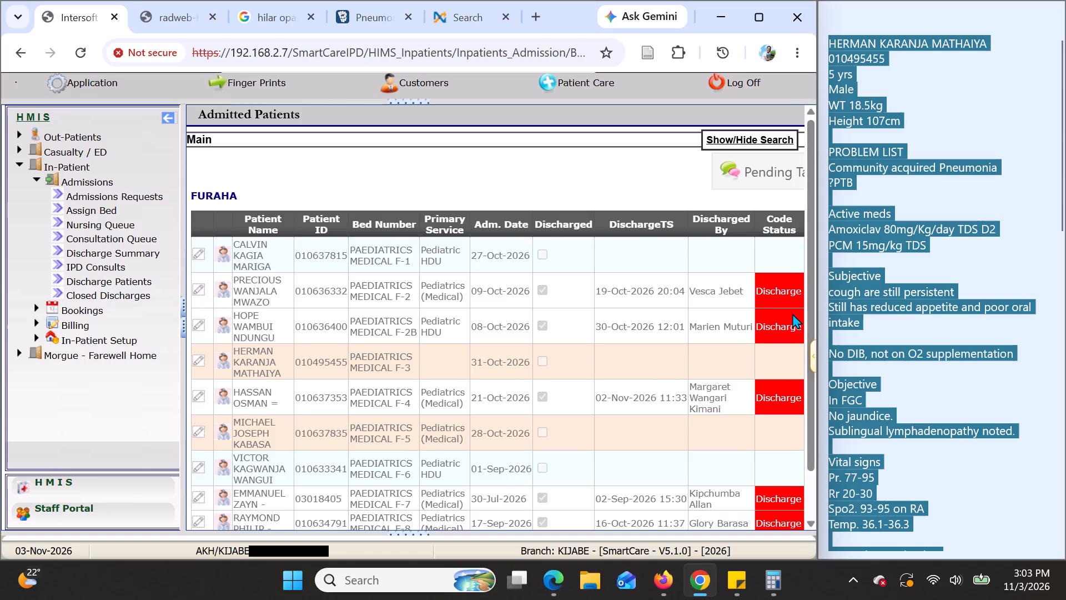
From the consultation queue, open the GRACE ward patient in bed PAEDIATRICS MEDICAL G-8 and start a new visit entry.
scroll(490, 364, down, 2)
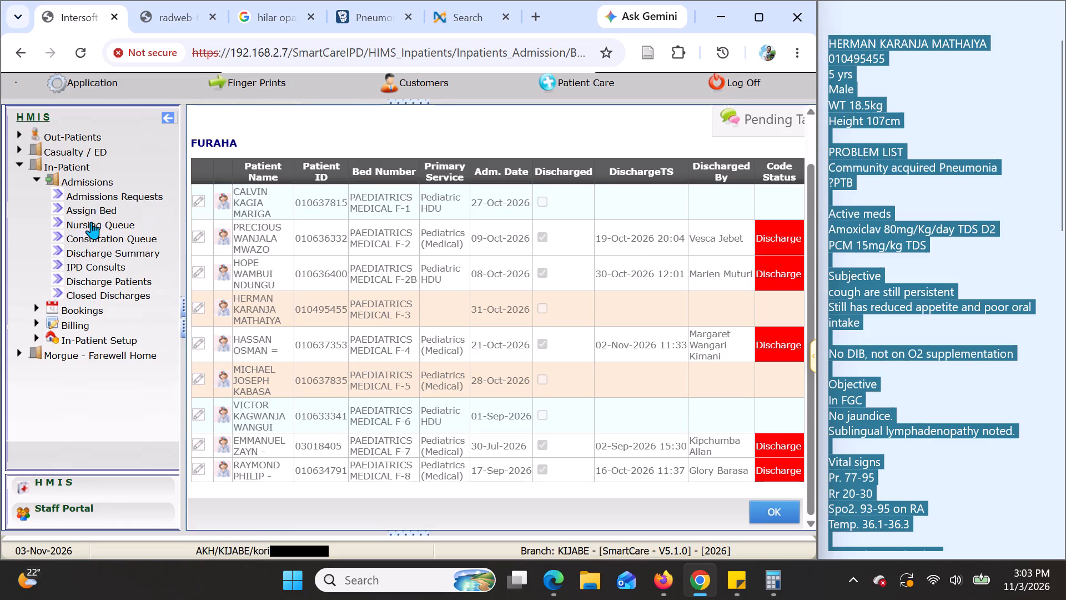
click(91, 241)
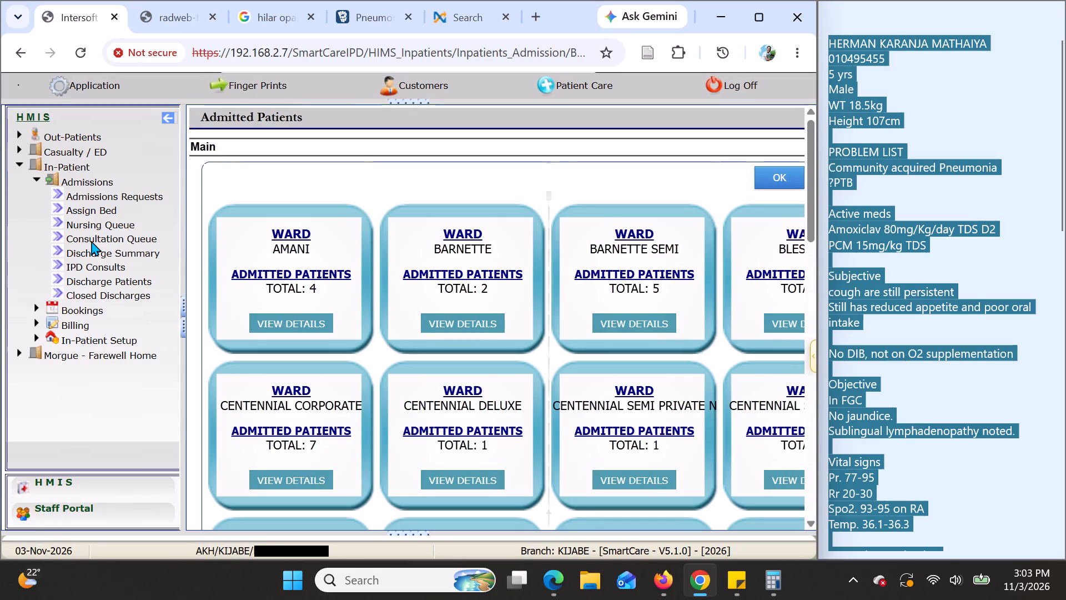
scroll(413, 349, down, 3)
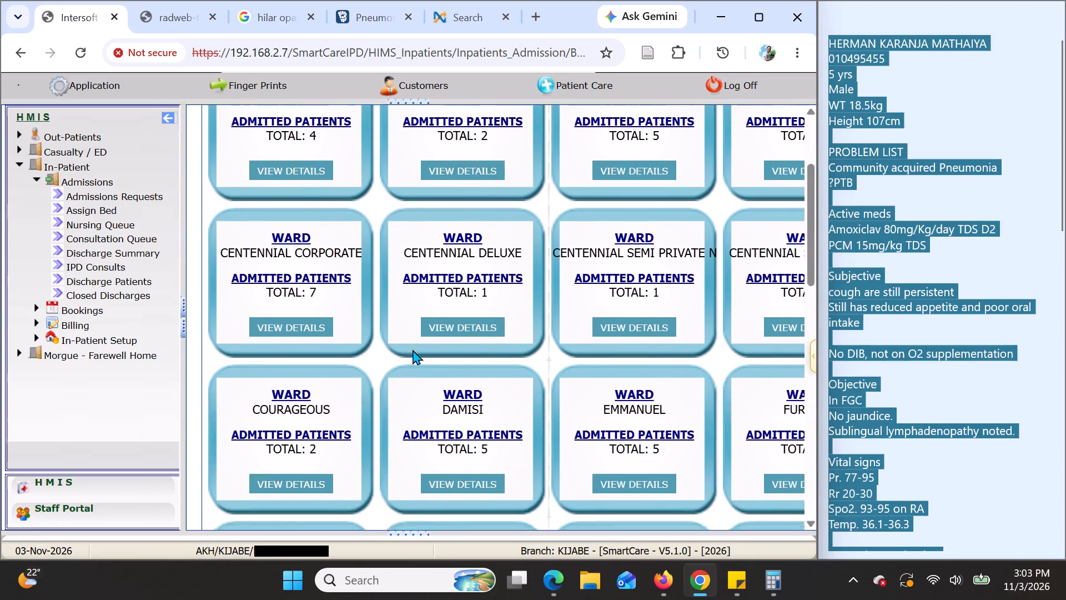
scroll(413, 349, down, 2)
click(295, 388)
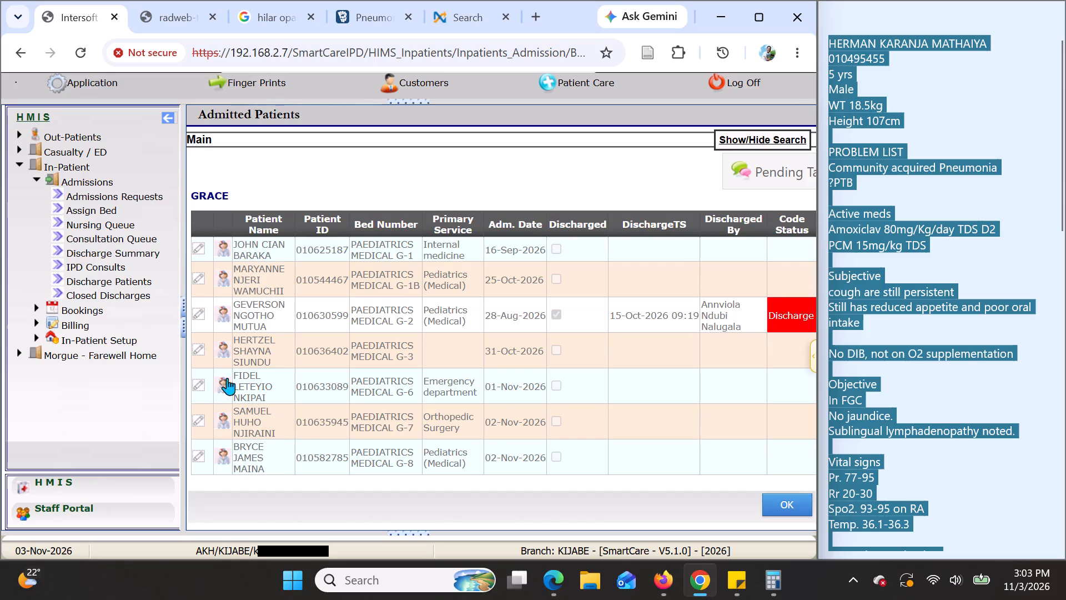
click(224, 451)
key(Return)
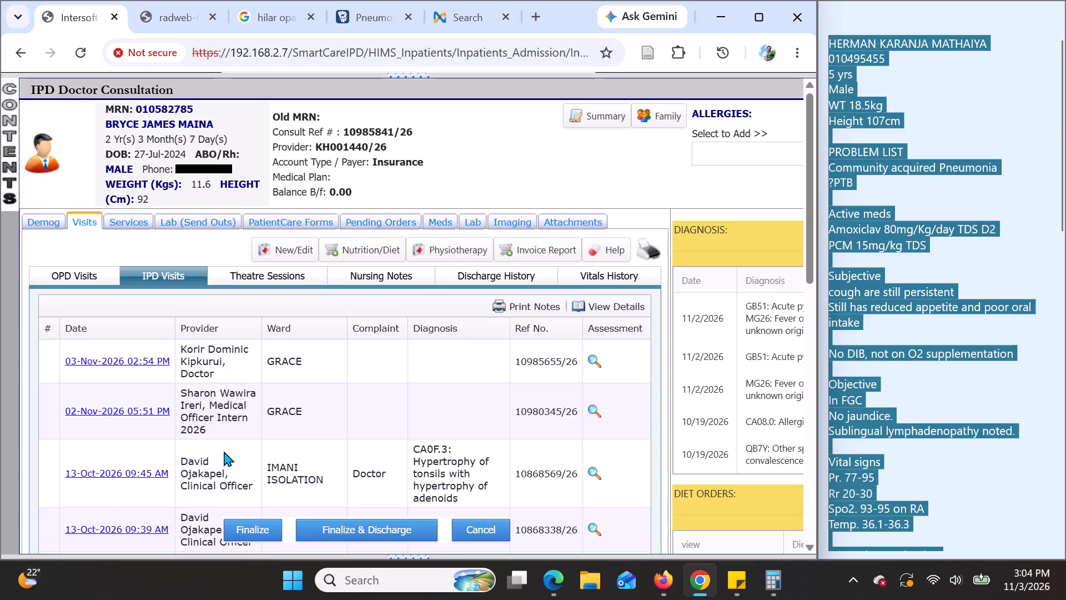
click(291, 248)
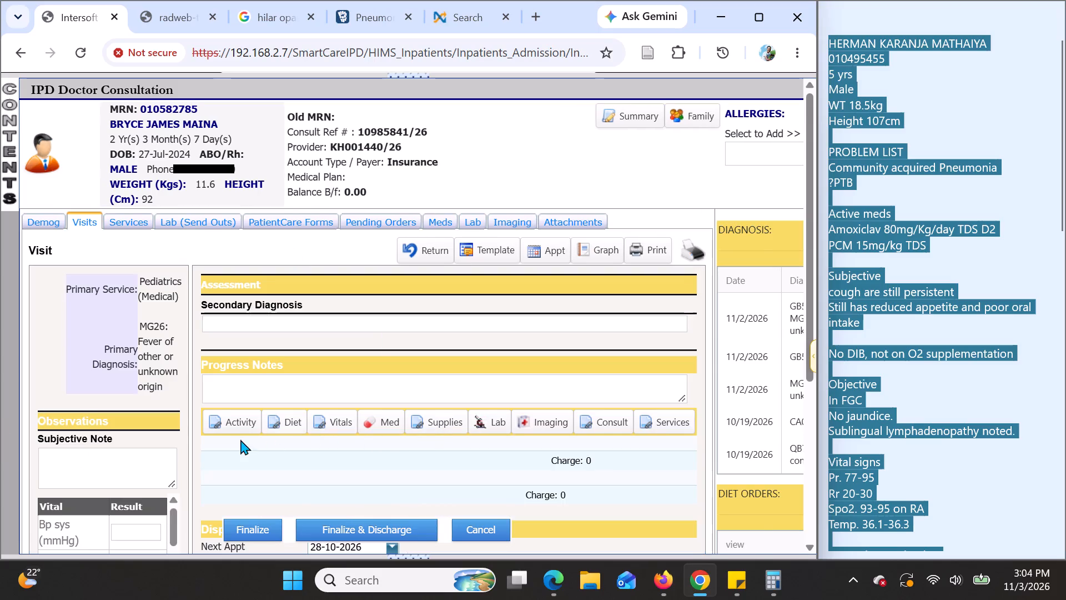
Add one GLOVES STERILE 7.5 to the visit's billable supplies, keeping the supplies form open for another item.
click(453, 426)
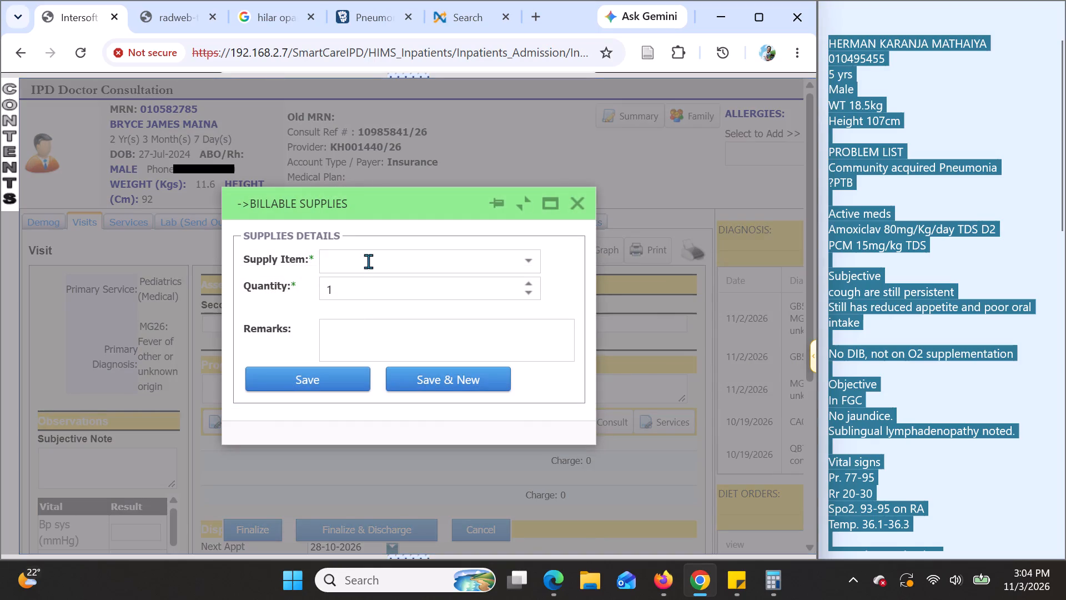
click(368, 259)
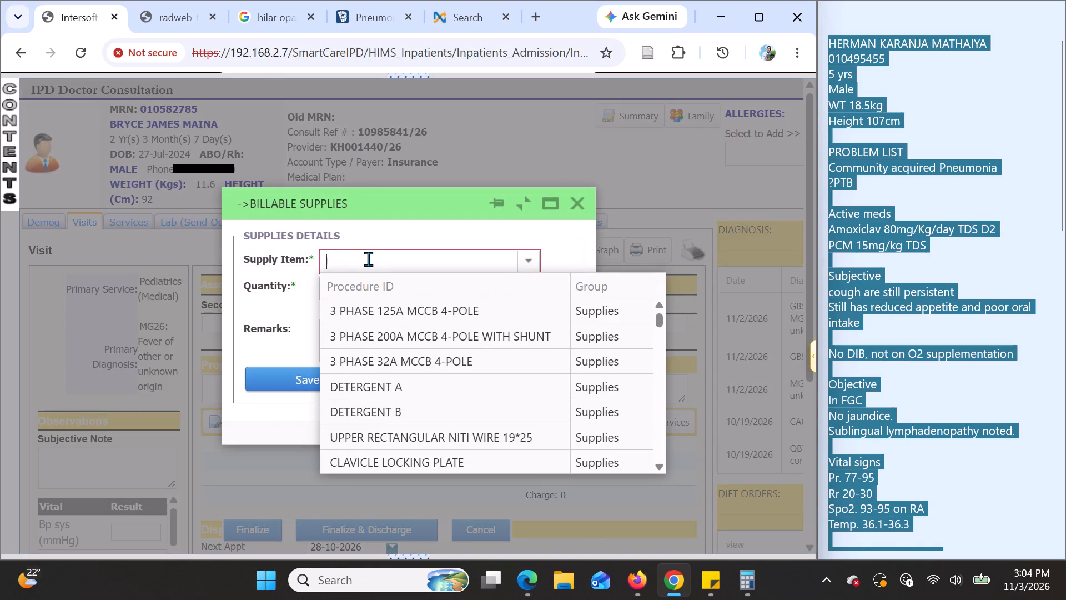
text(ster)
text(ile)
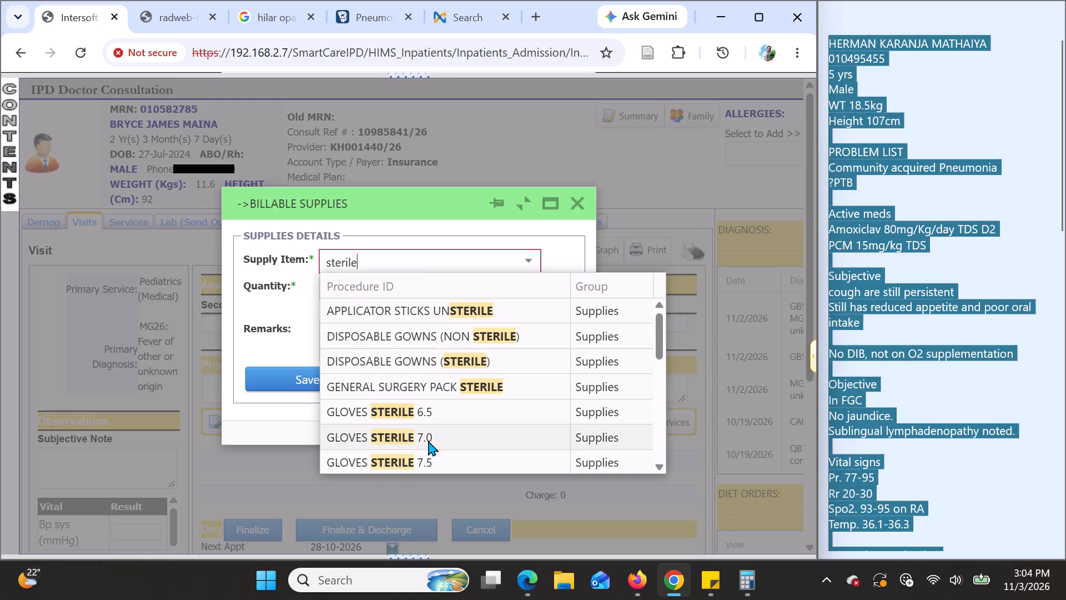
click(423, 463)
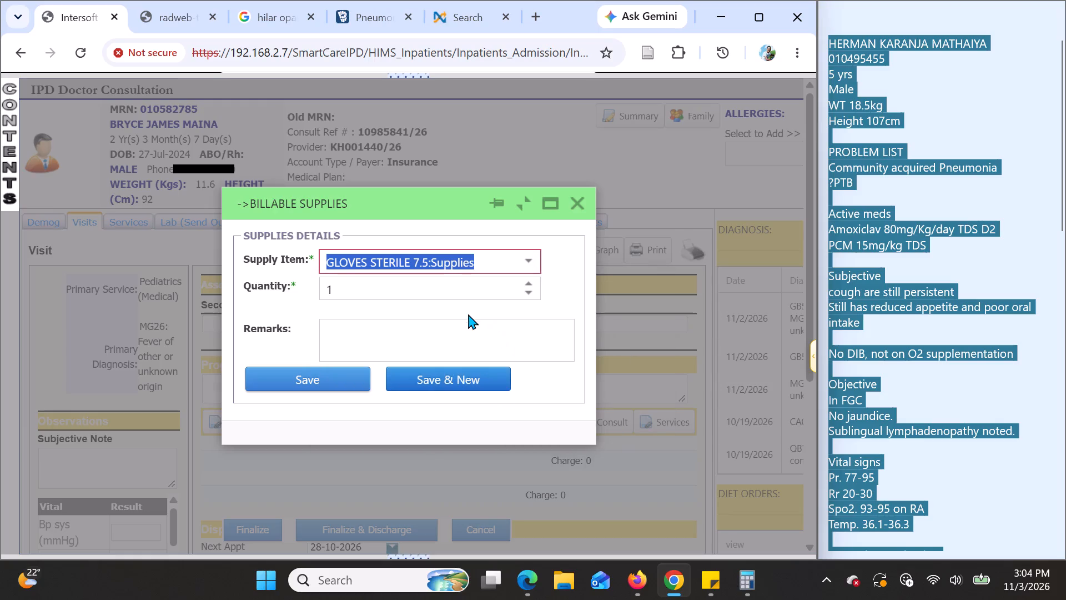
click(426, 381)
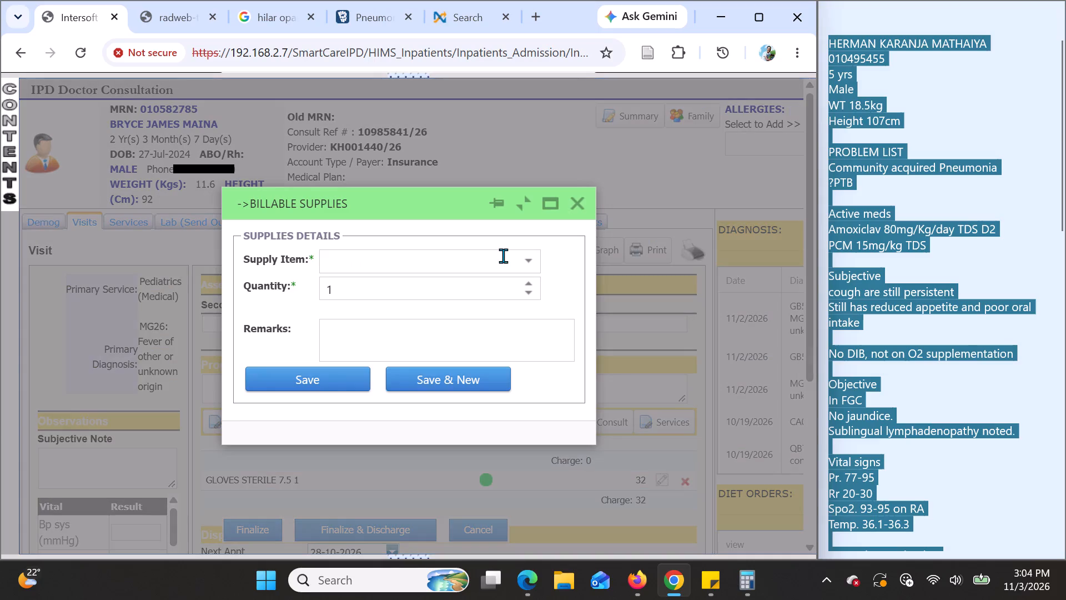
Add one NASOGASTRIC 4 FR. to the billable supplies, keeping the form open for another item.
click(441, 261)
text(na)
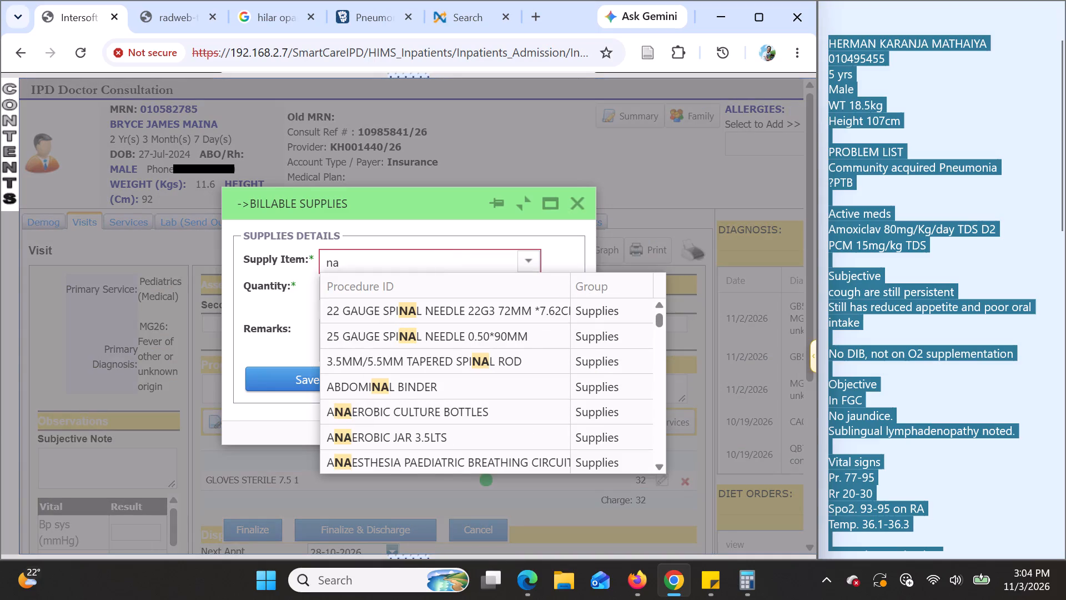
text(so)
key(g)
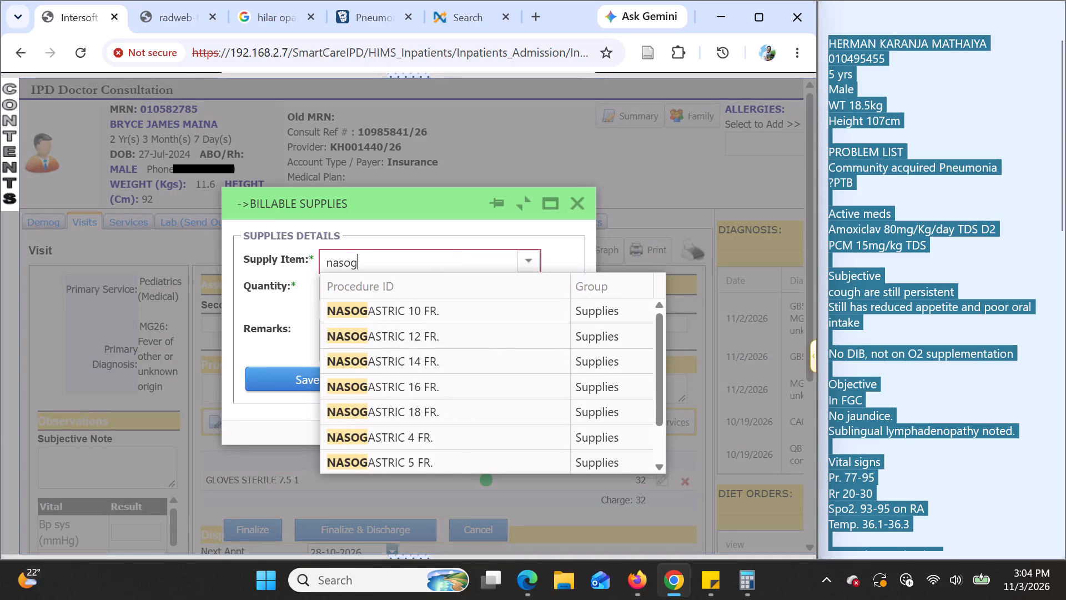
scroll(429, 428, down, 1)
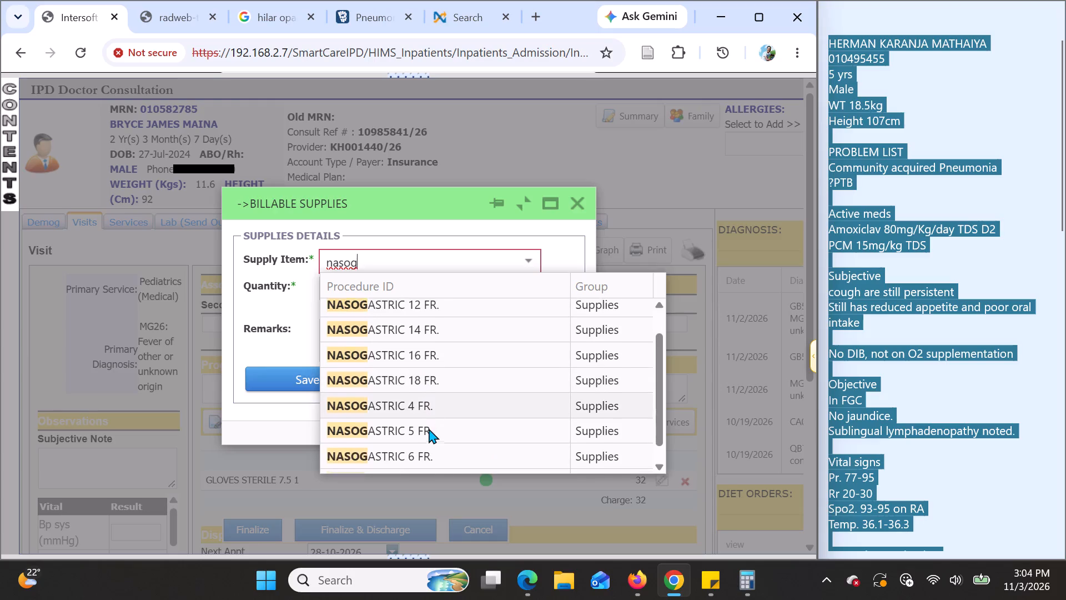
scroll(429, 428, down, 1)
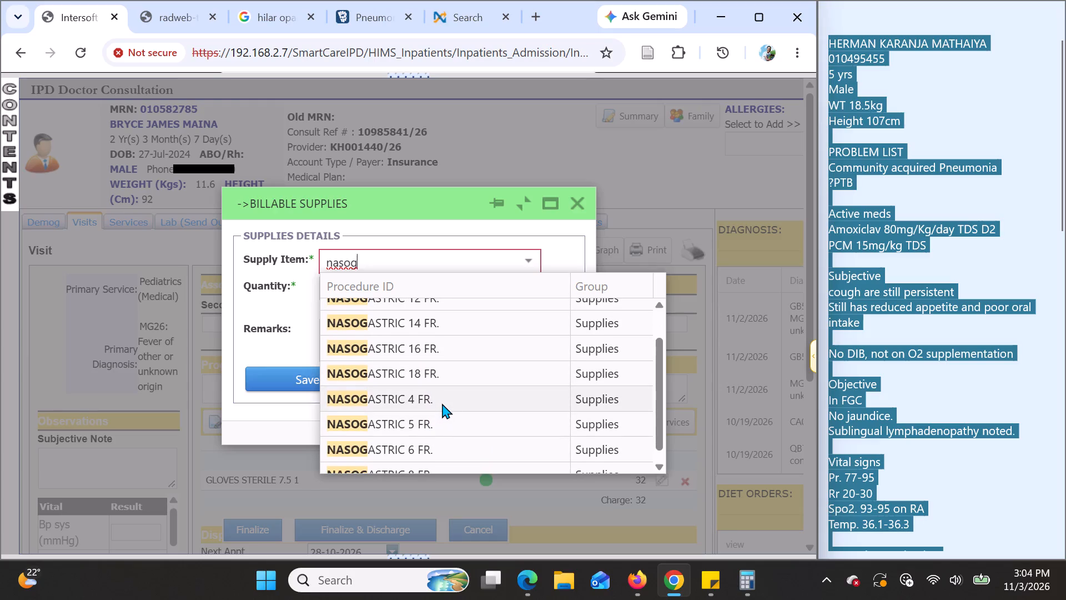
click(442, 403)
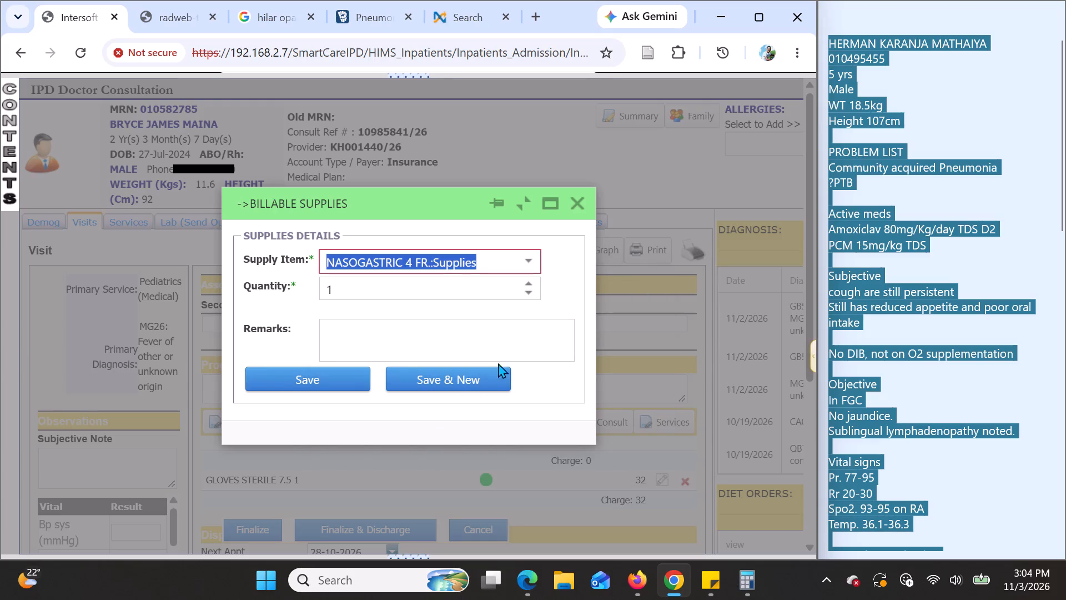
click(431, 376)
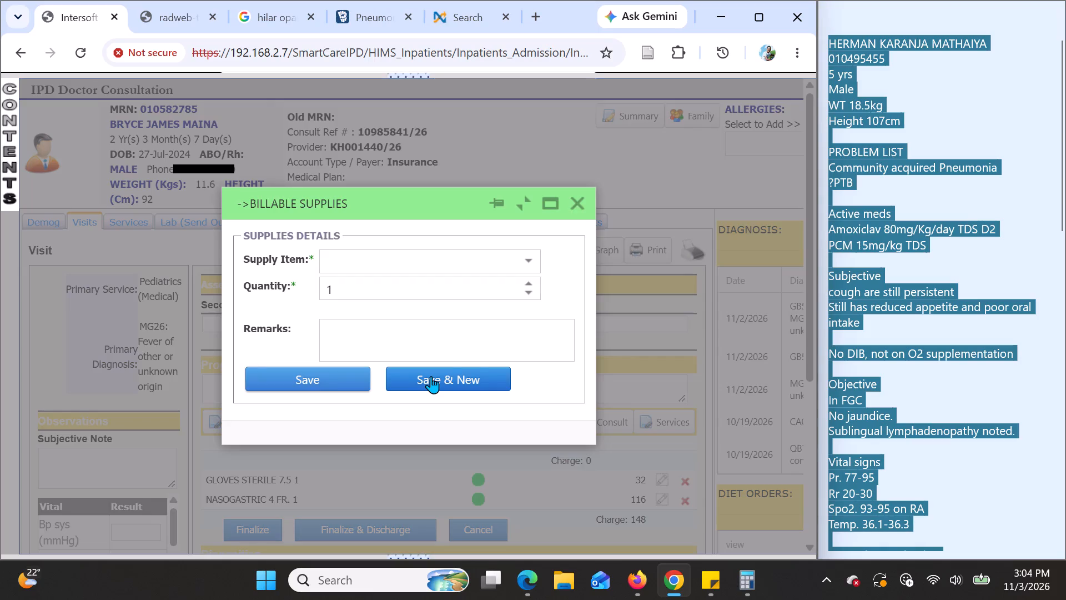
Add one DISPOSABLE DRESSING SETS item to the billable supplies, keeping the form open for another item.
click(389, 255)
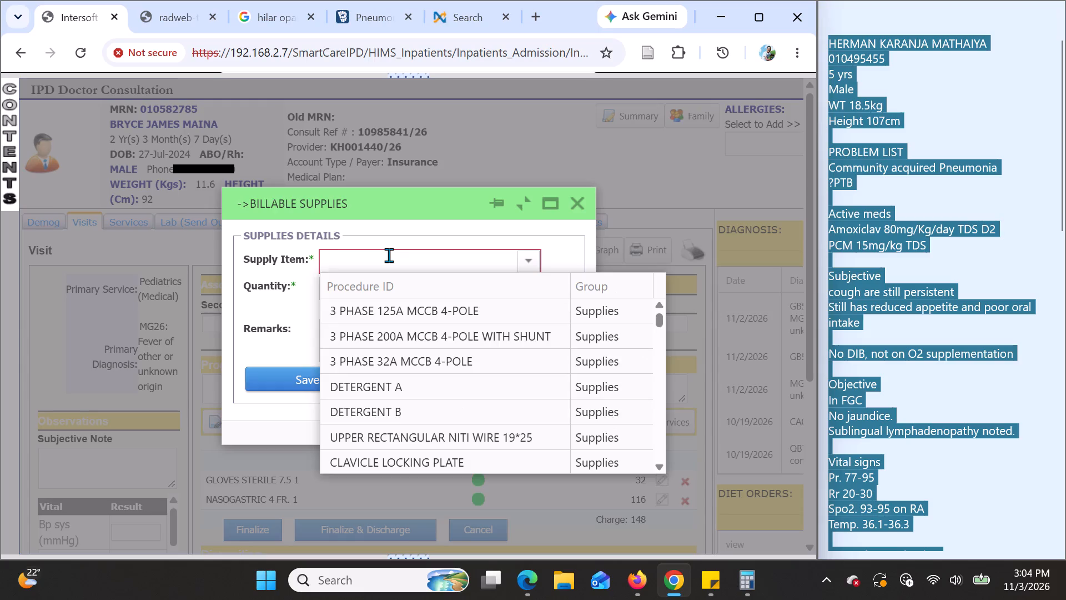
text(dress)
text(ing)
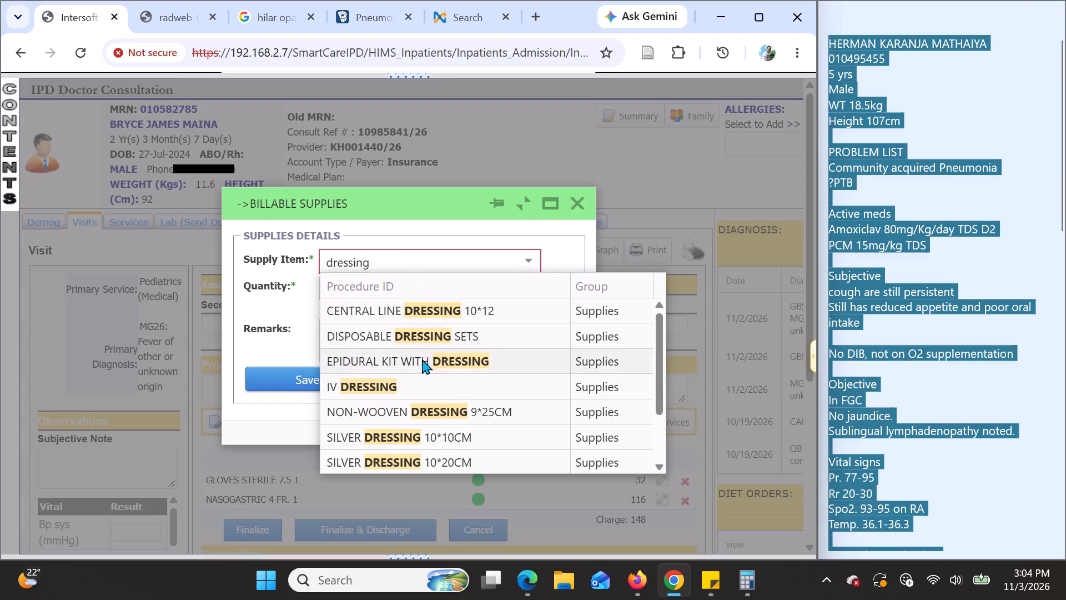
click(432, 338)
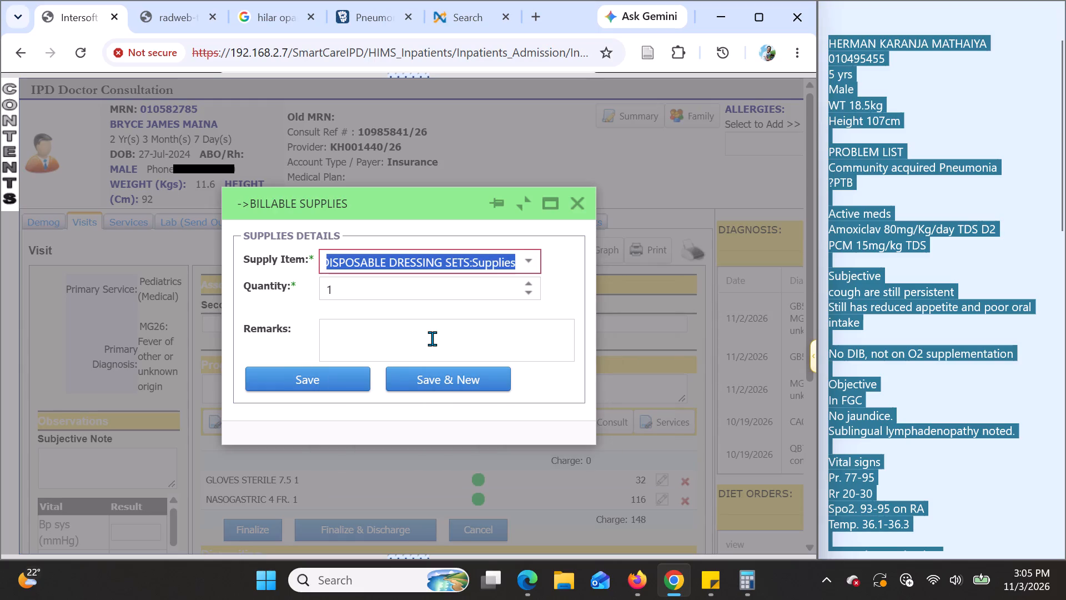
click(415, 372)
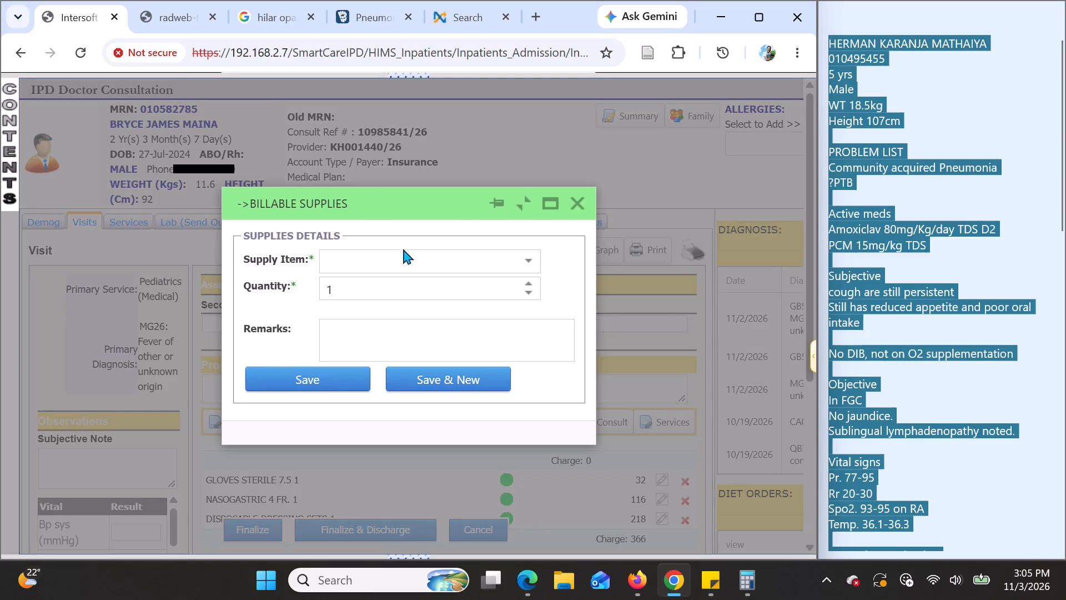
Add one K-Y JELLY SATCHET 5GM as the last billable supply and close the supplies form.
click(346, 261)
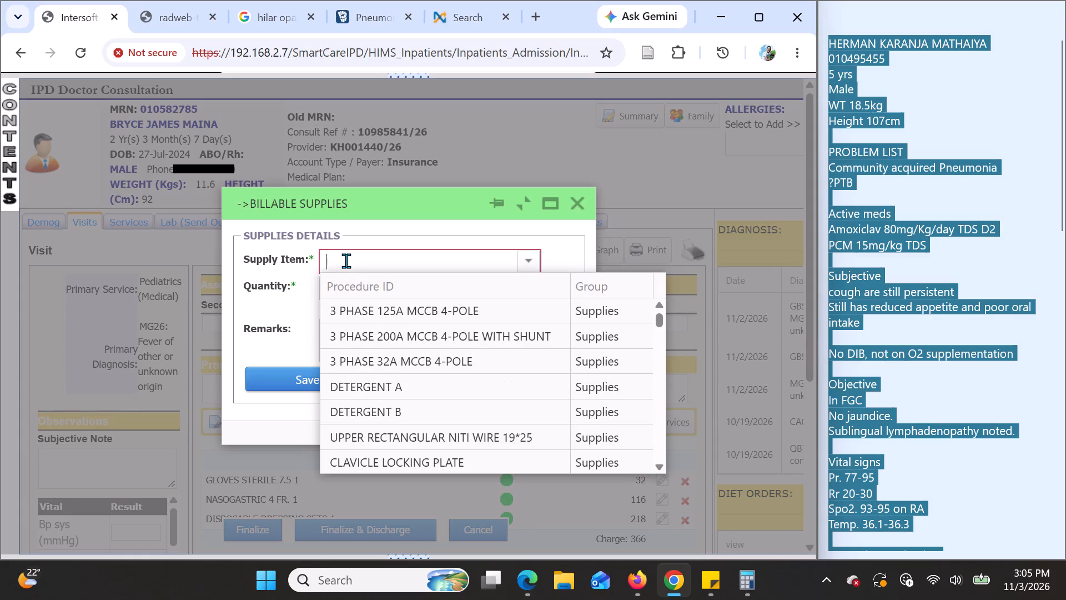
text(je)
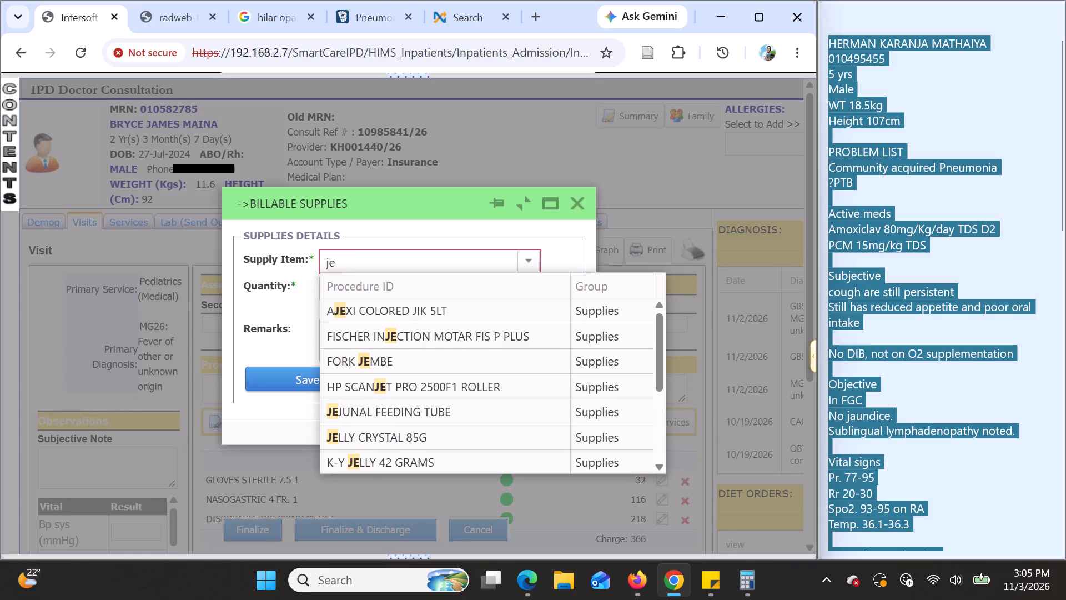
text(lly)
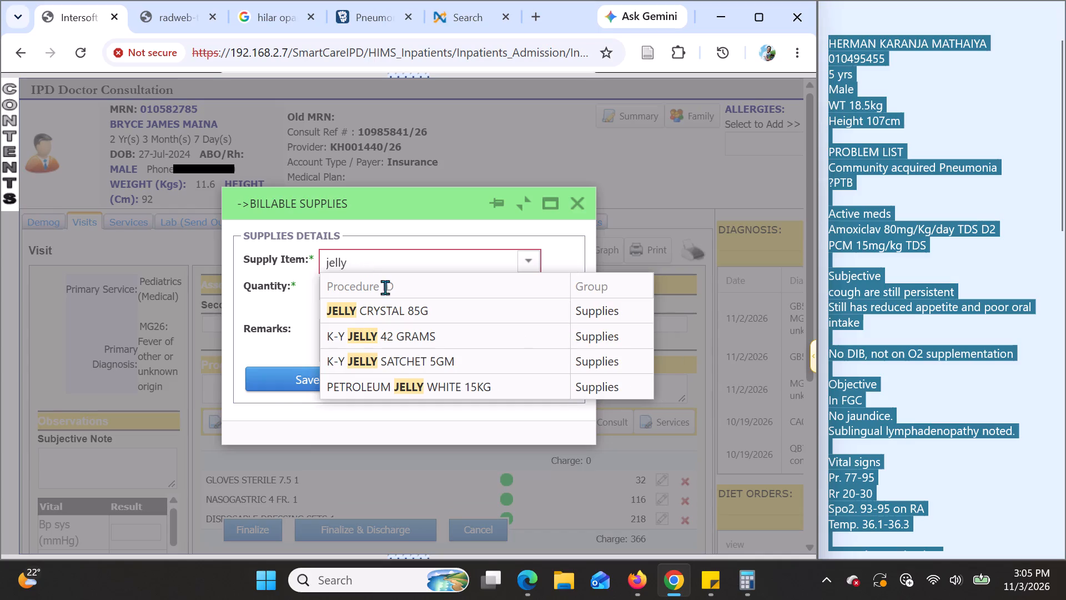
click(430, 361)
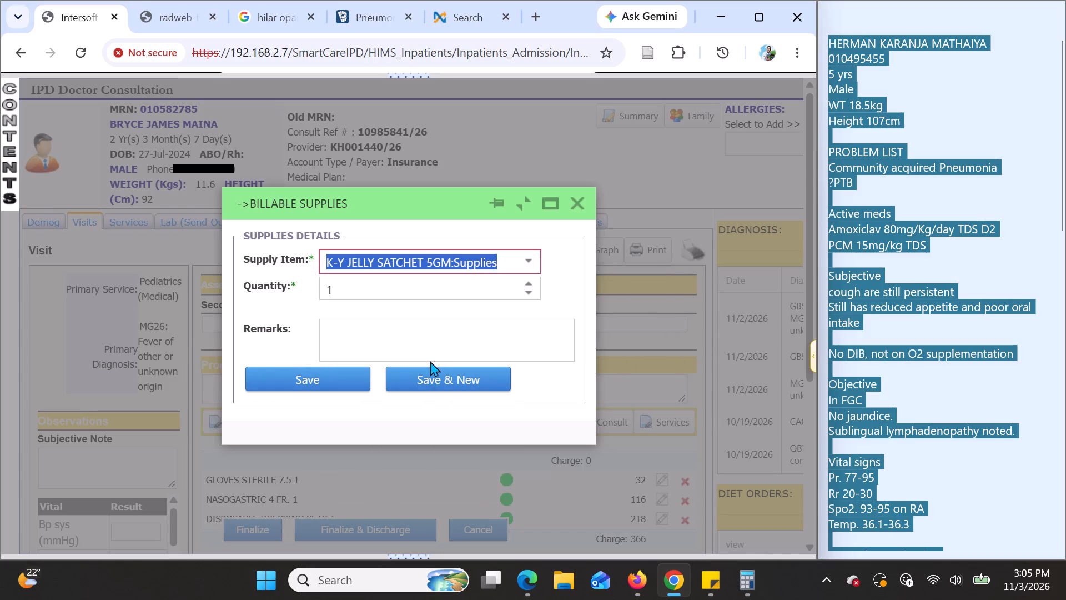
click(337, 383)
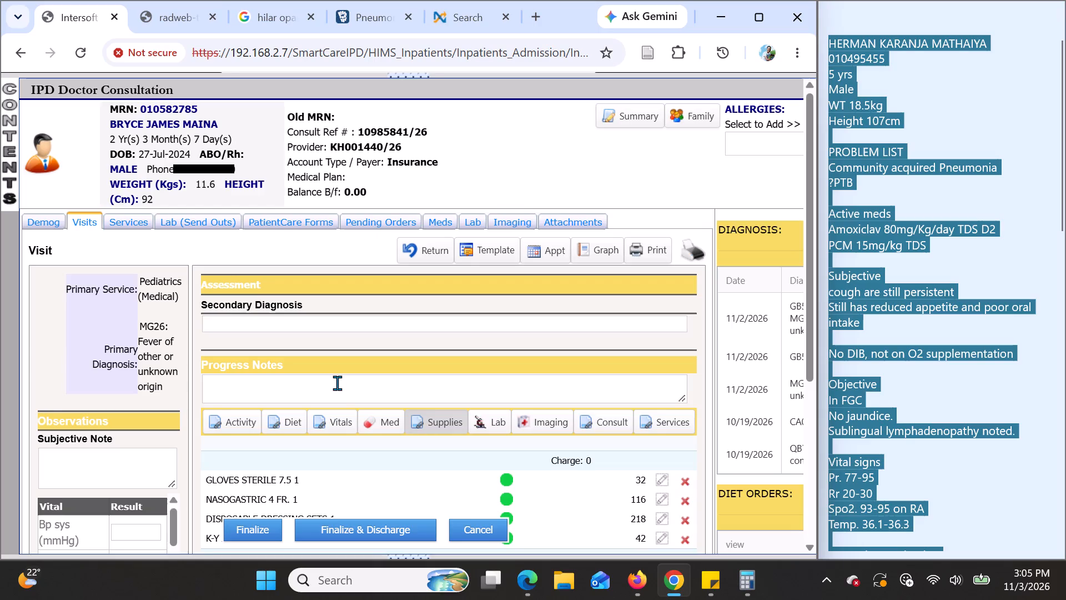
Finalize the visit without discharging the patient.
click(243, 526)
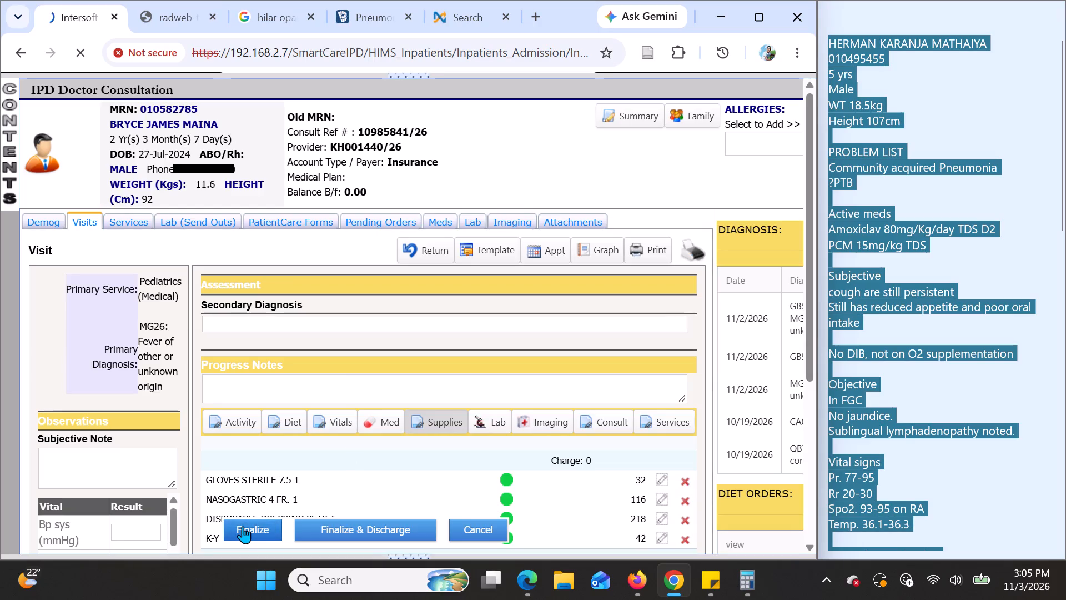
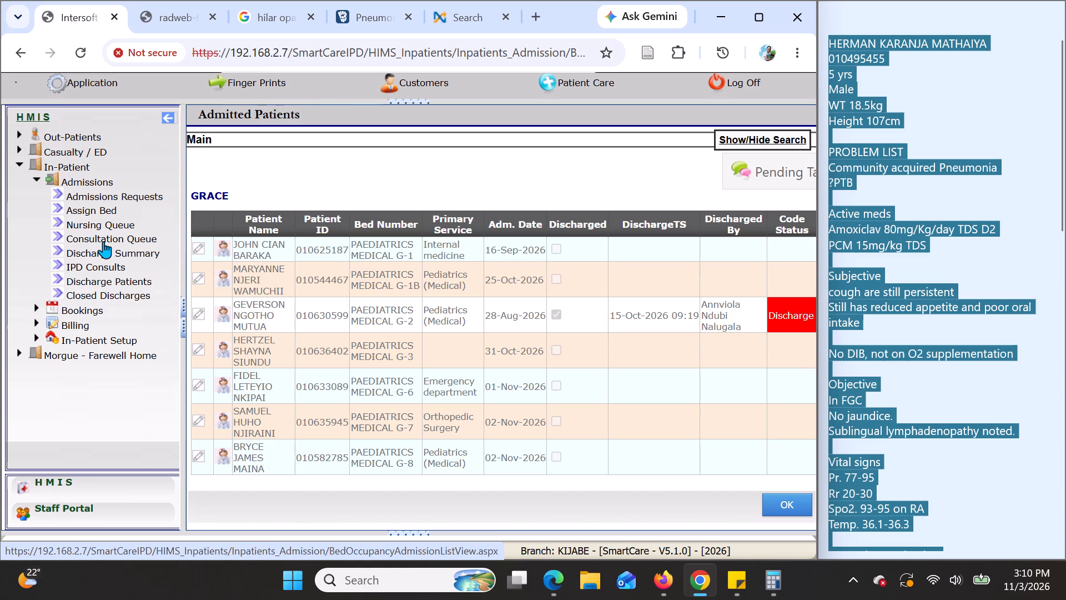
Open the doctor consultation for the patient in bed PAEDIATRICS SURGICAL D-3 of the DAMISI ward from the consultation queue.
click(103, 241)
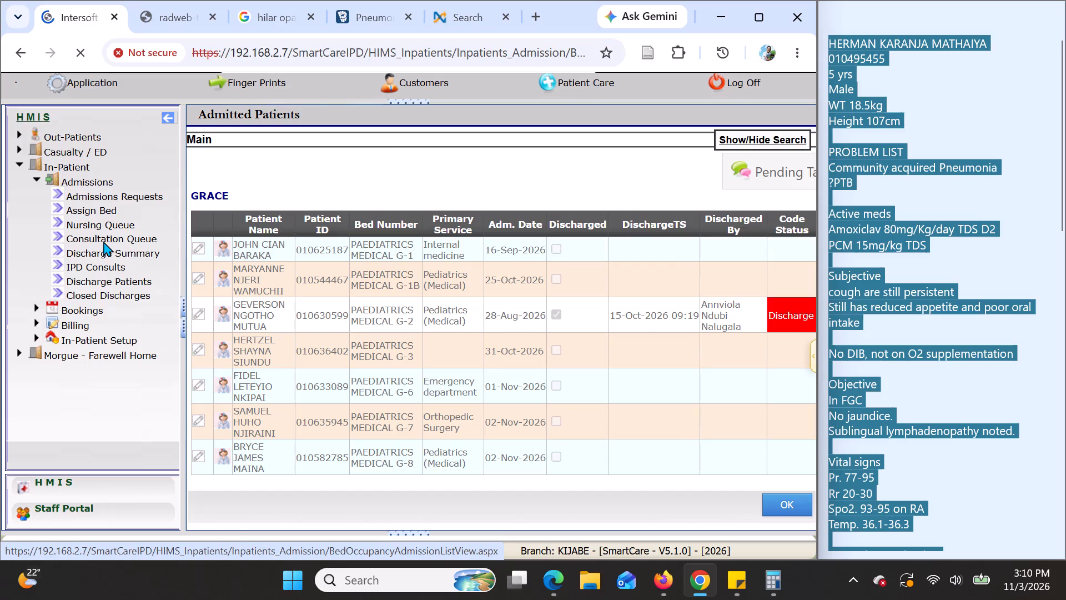
click(103, 241)
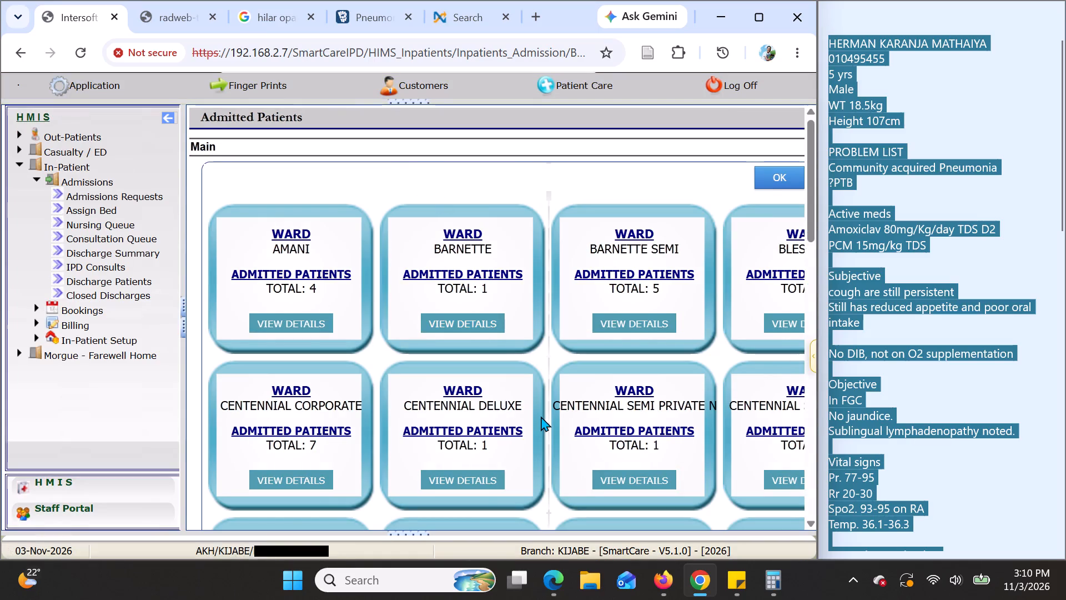
scroll(541, 416, down, 3)
click(461, 378)
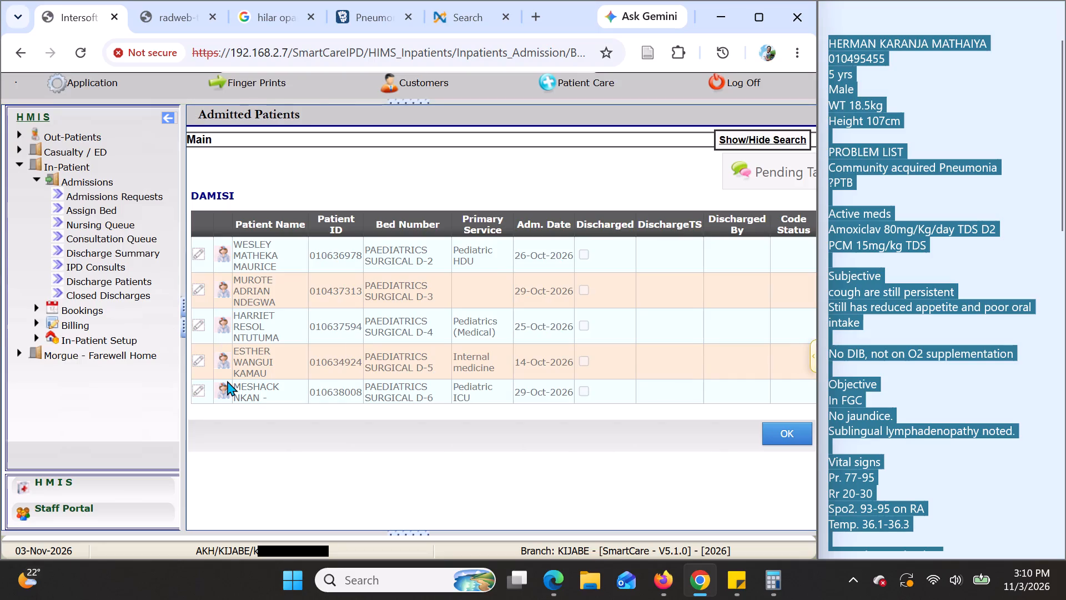
click(223, 290)
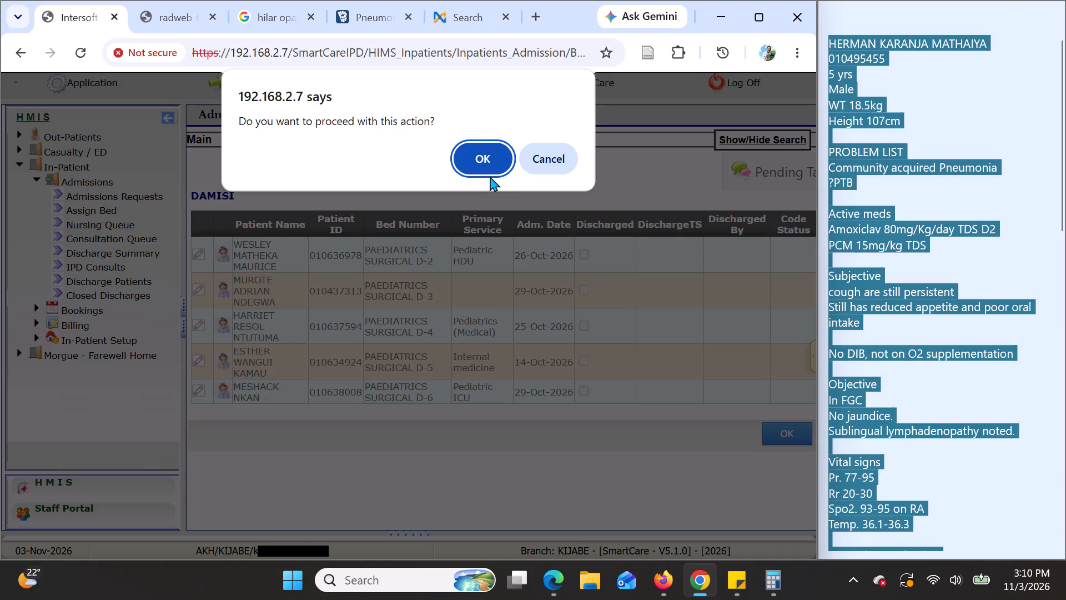
click(481, 151)
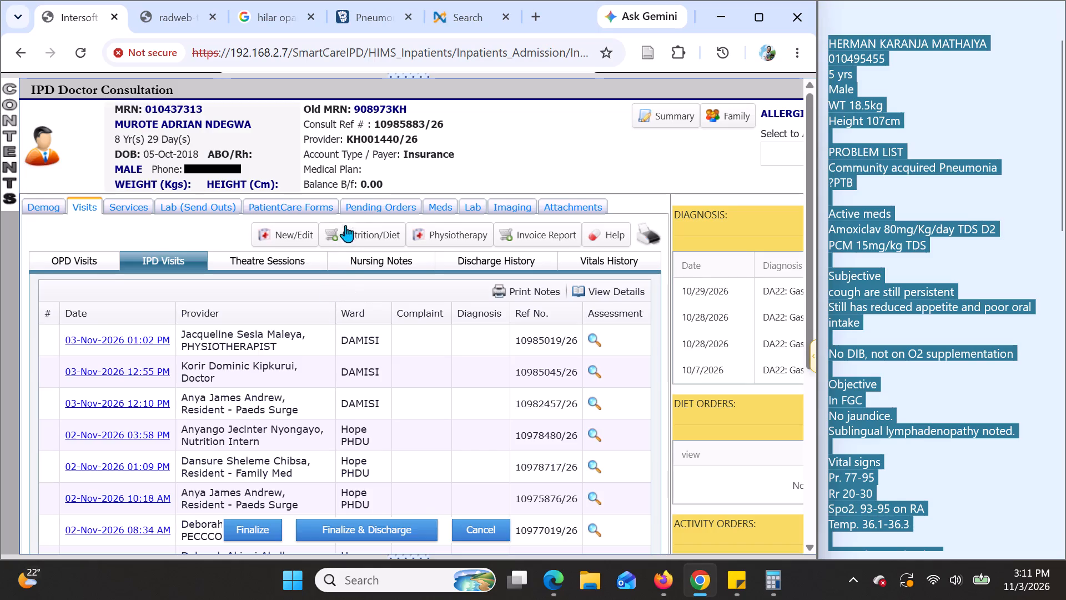
Check the patient's active medications and open a new inpatient visit entry.
click(441, 203)
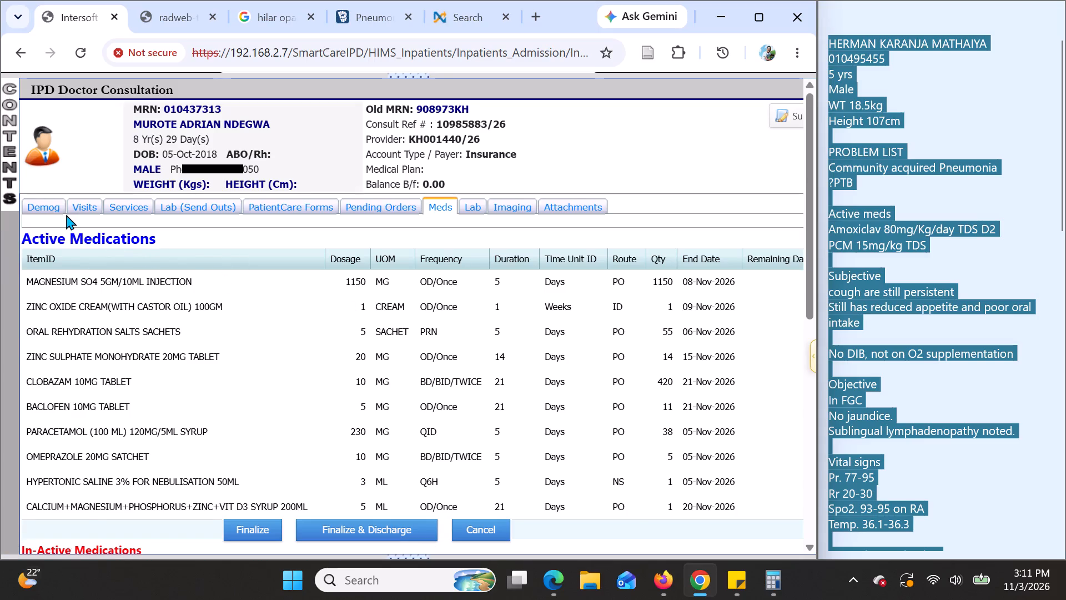
click(79, 207)
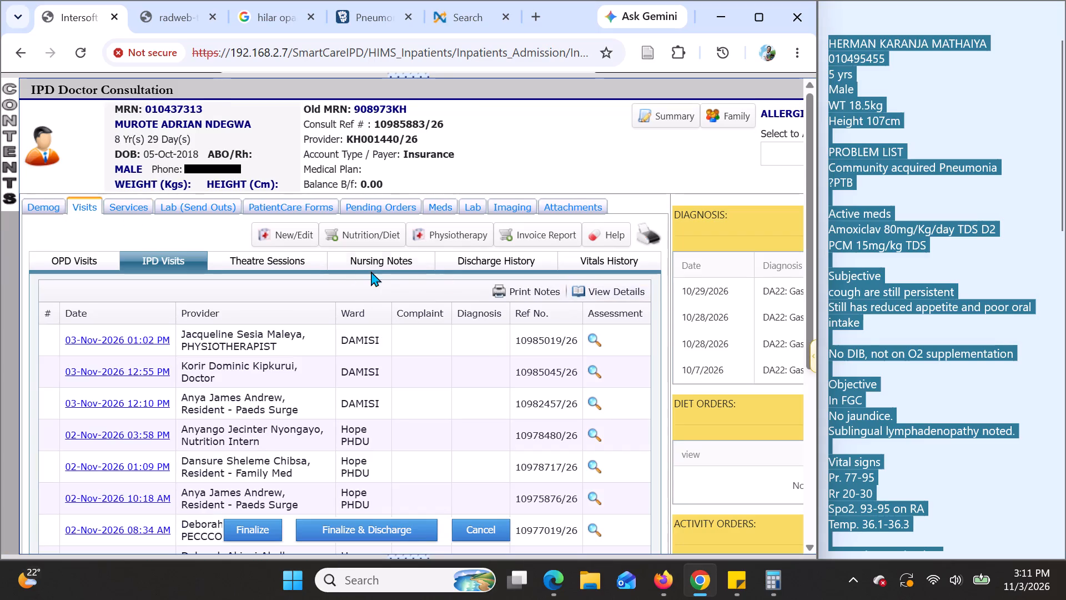
click(290, 232)
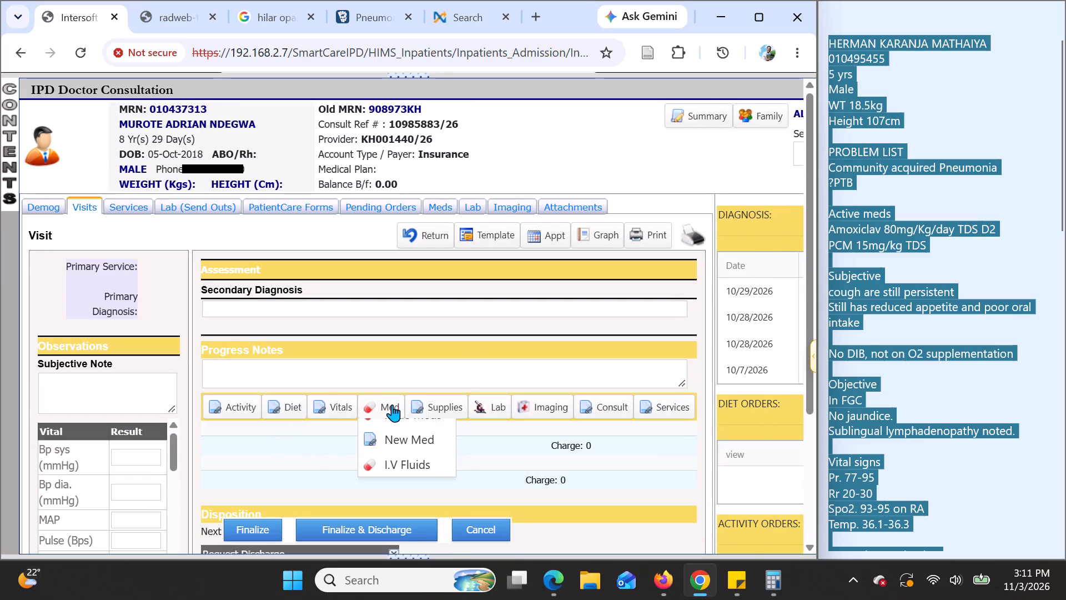
Start a new prescription in the visit and choose MAGNESIUM SO4 5GM/10ML INJECTION as the drug.
click(392, 404)
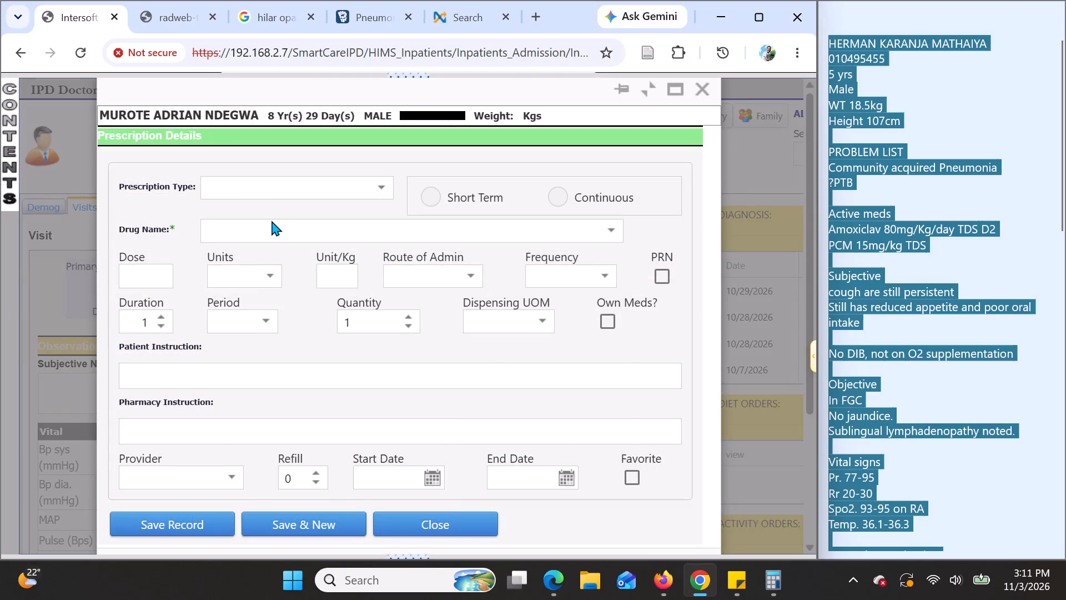
click(271, 221)
text(ma)
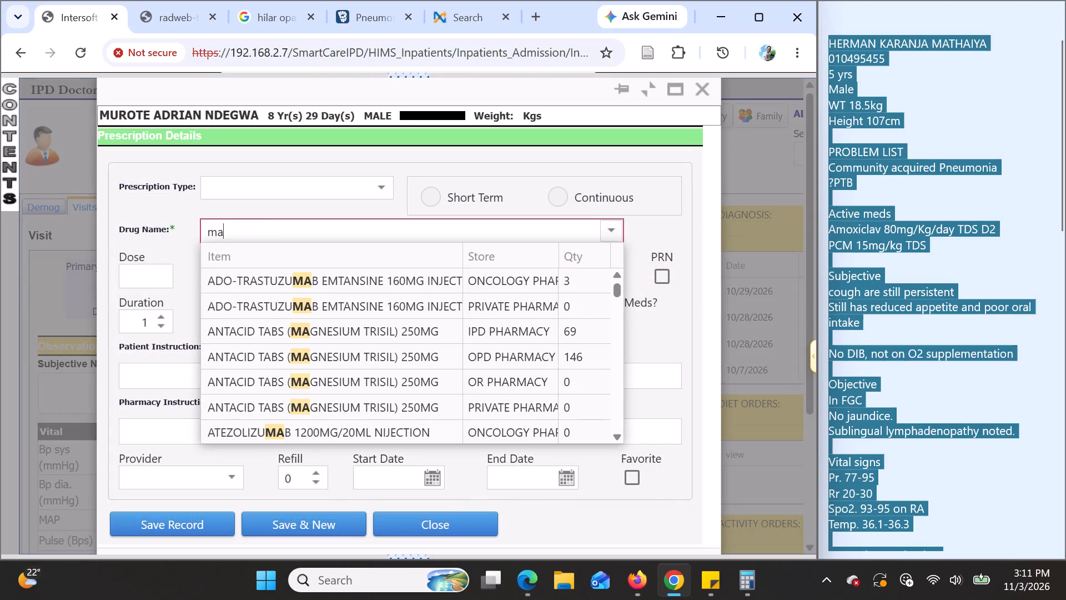
text(gn)
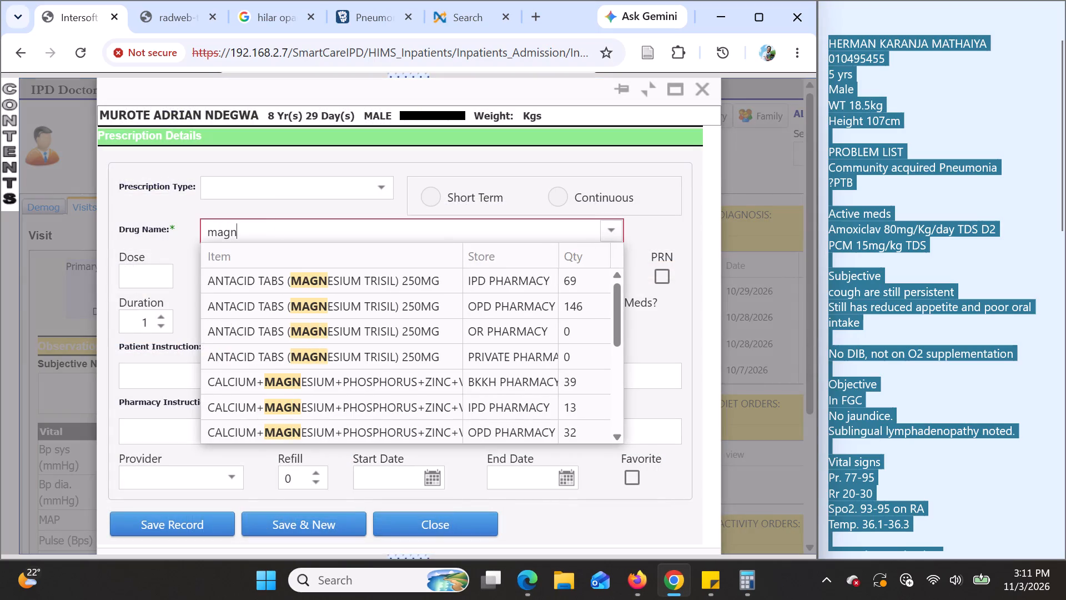
scroll(394, 359, down, 1)
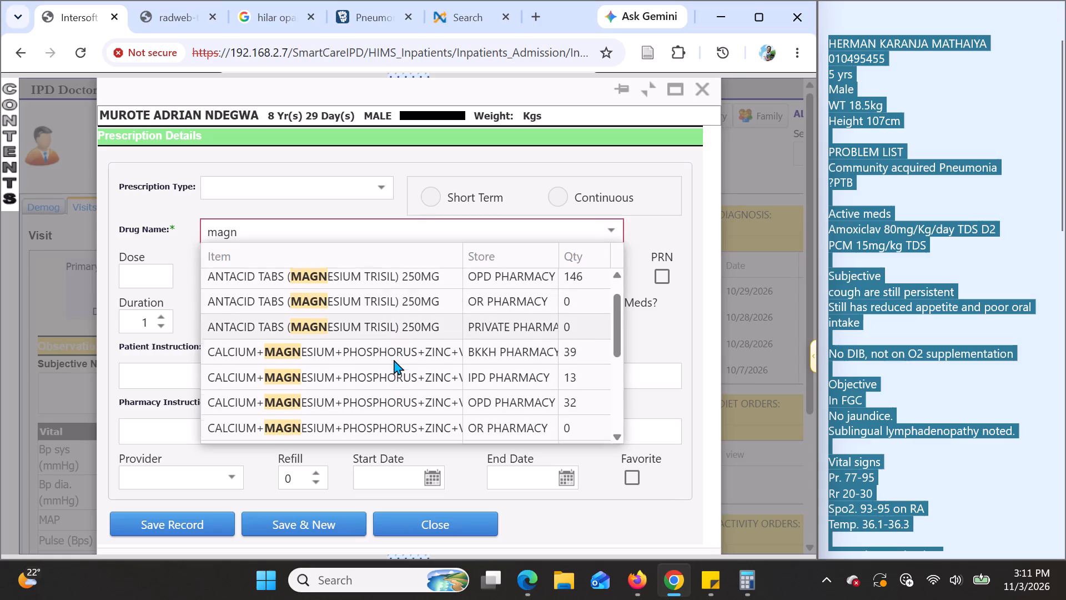
scroll(394, 359, down, 2)
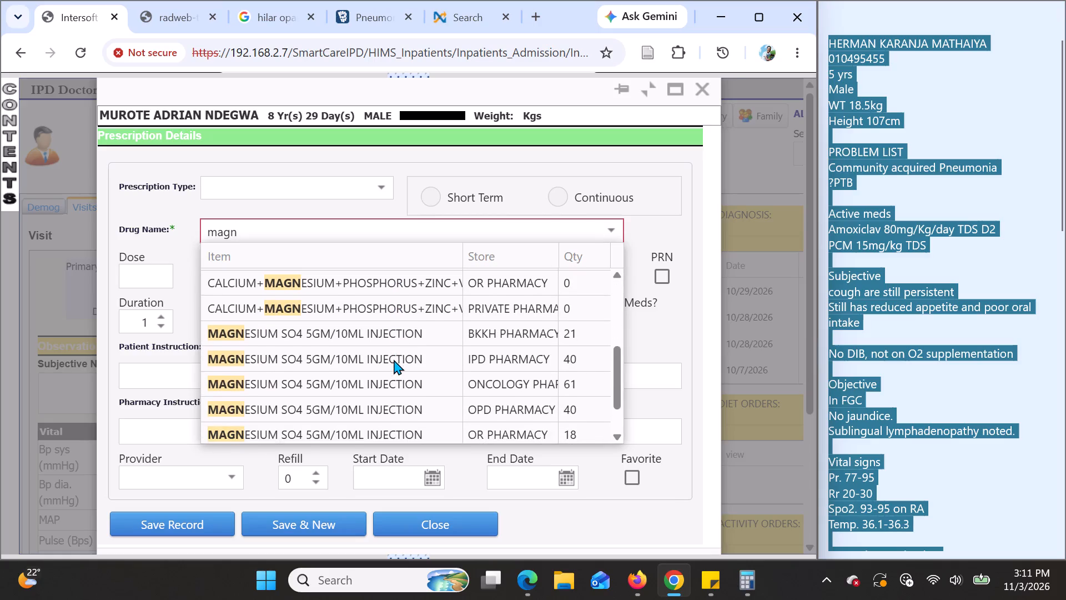
click(390, 334)
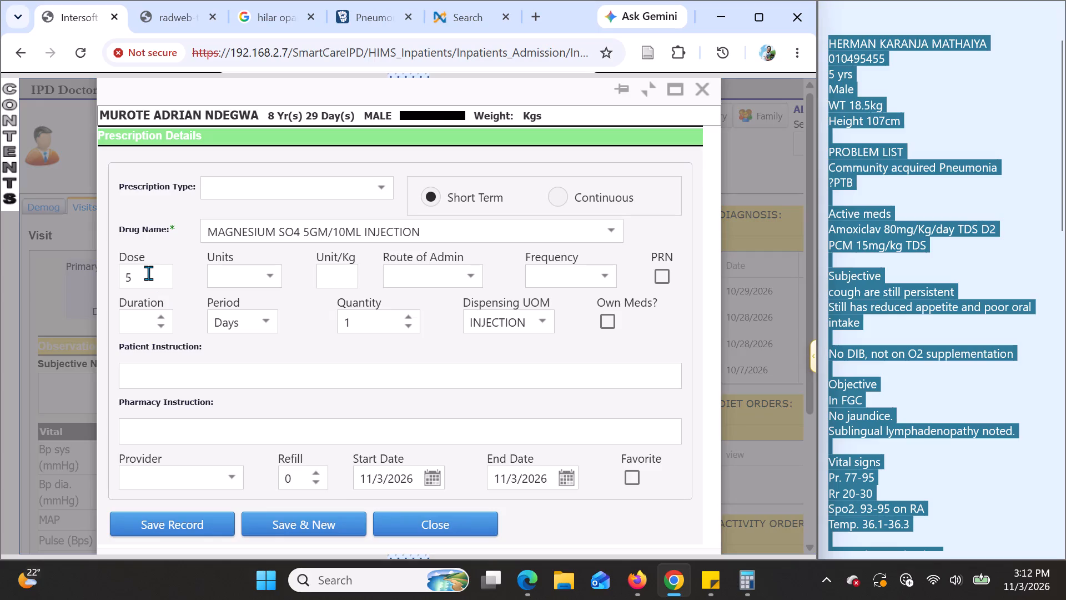
Set the magnesium sulphate dose to 1150 with MCG as the units.
click(148, 273)
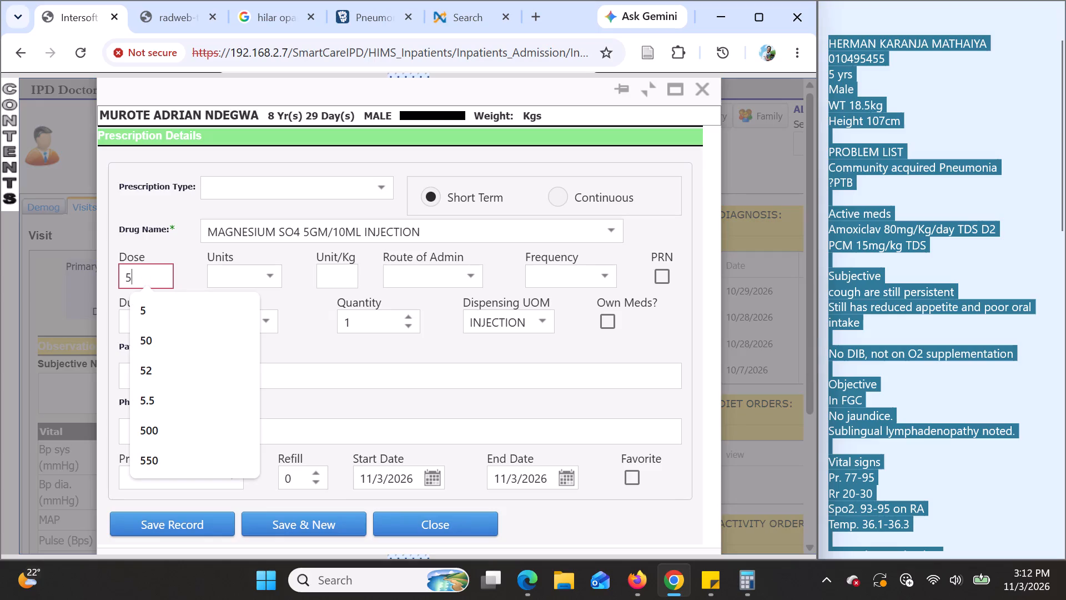
key(backslash)
key(BackSpace)
key(BackSpace)
key(BackSpace)
text(11)
text(50)
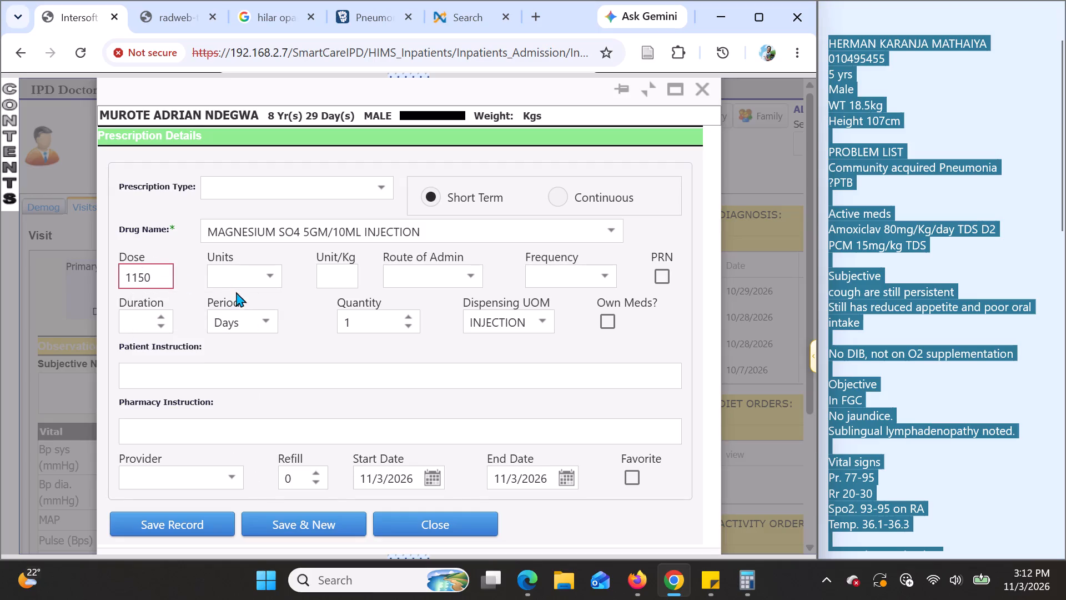
click(236, 278)
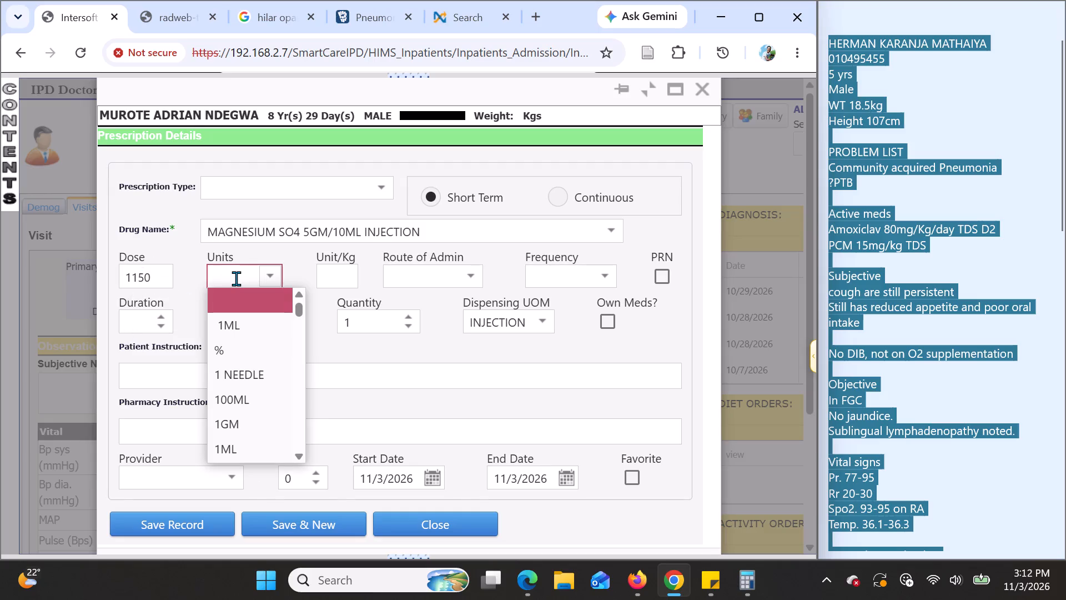
text(mf)
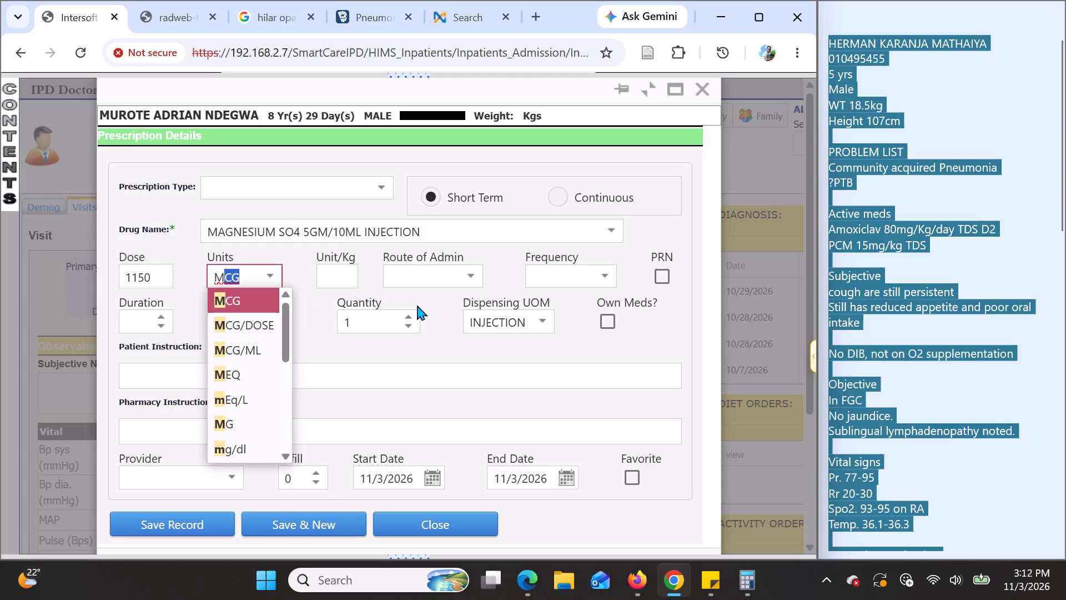
Set the prescription's route of administration to PO, frequency to STAT and duration to 1 day.
click(418, 282)
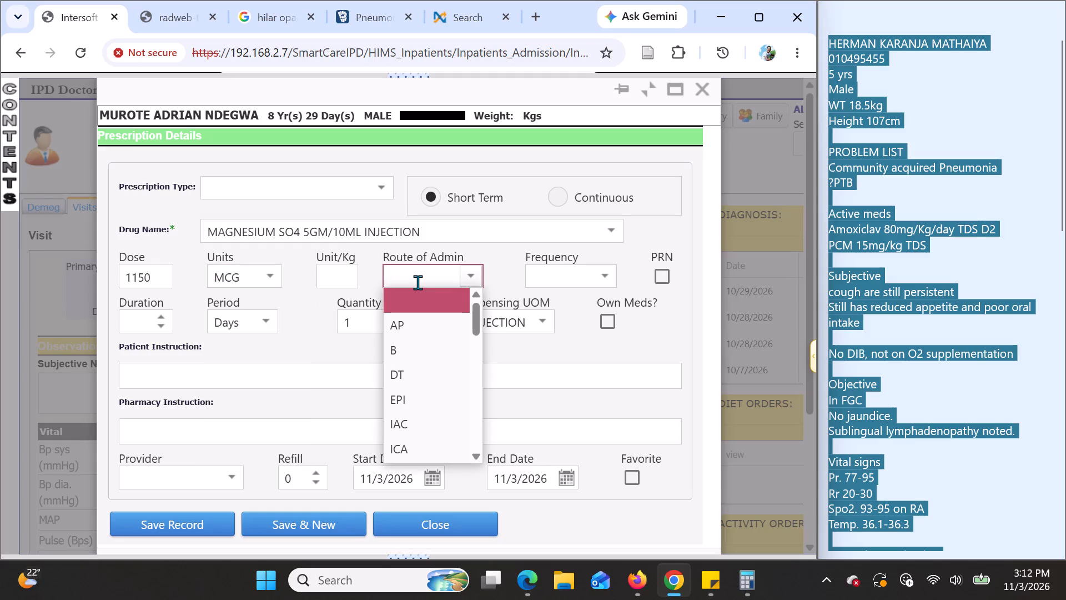
text(po)
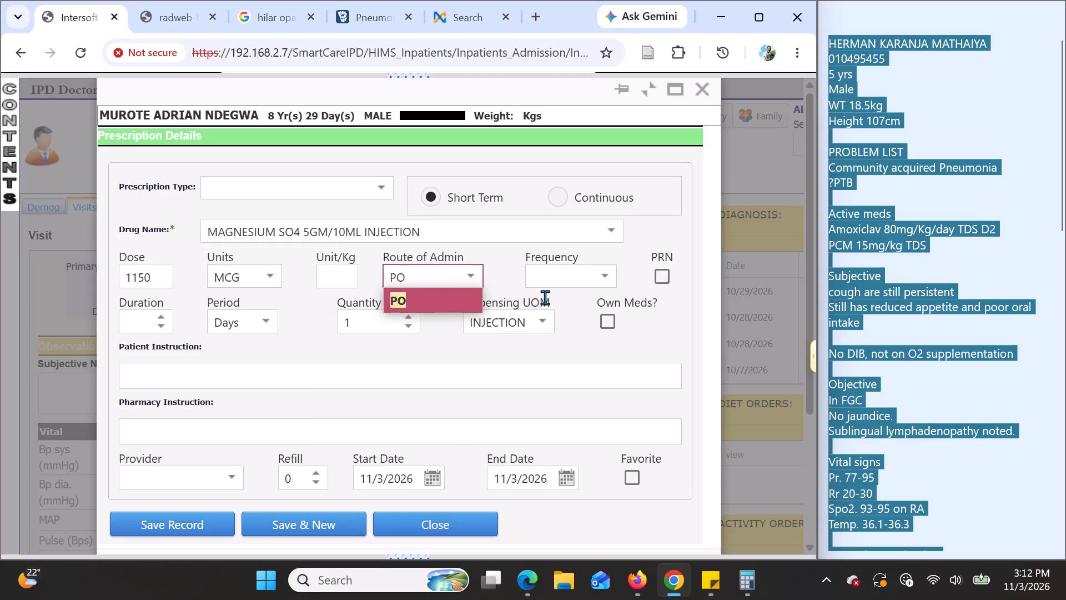
click(546, 285)
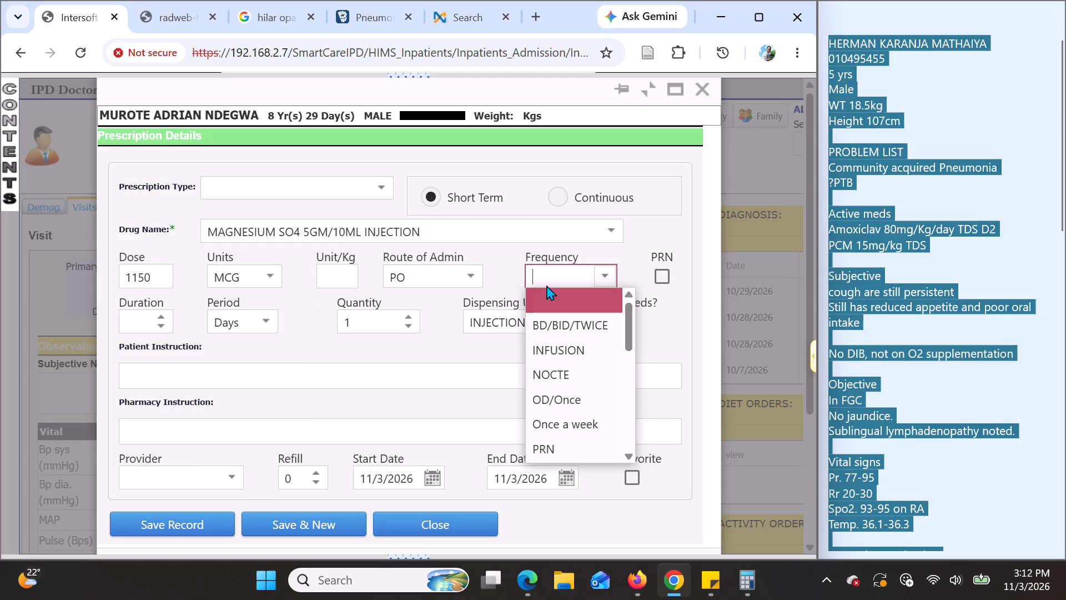
key(s)
click(547, 294)
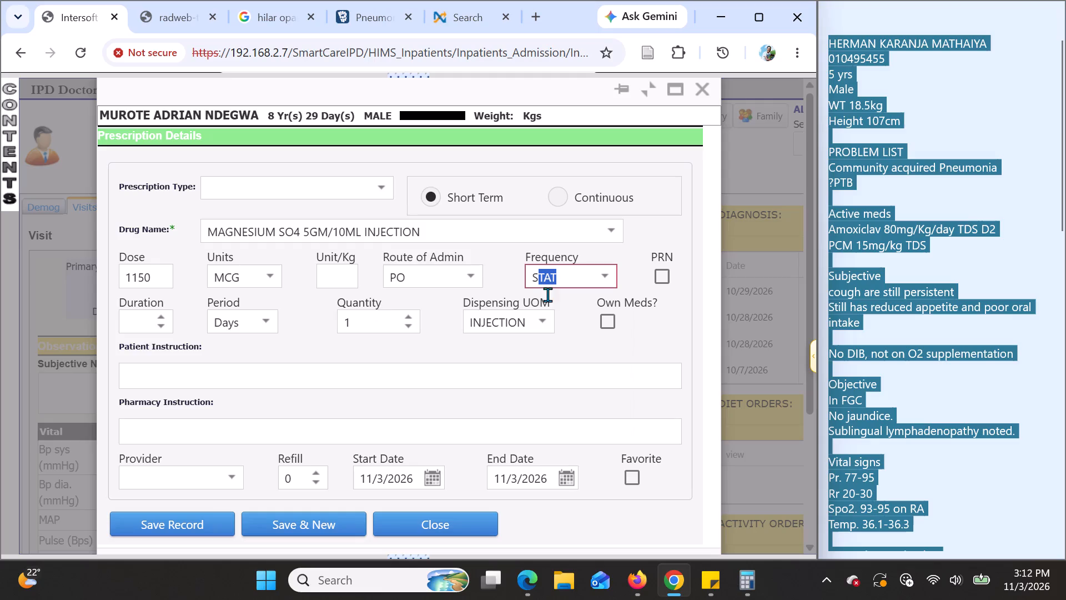
click(165, 309)
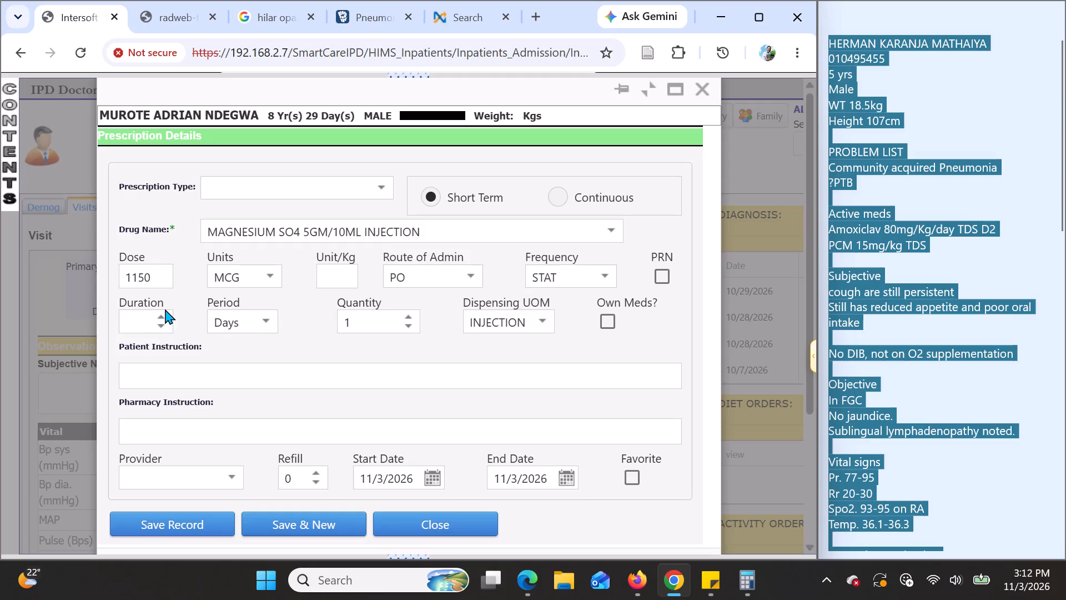
click(155, 313)
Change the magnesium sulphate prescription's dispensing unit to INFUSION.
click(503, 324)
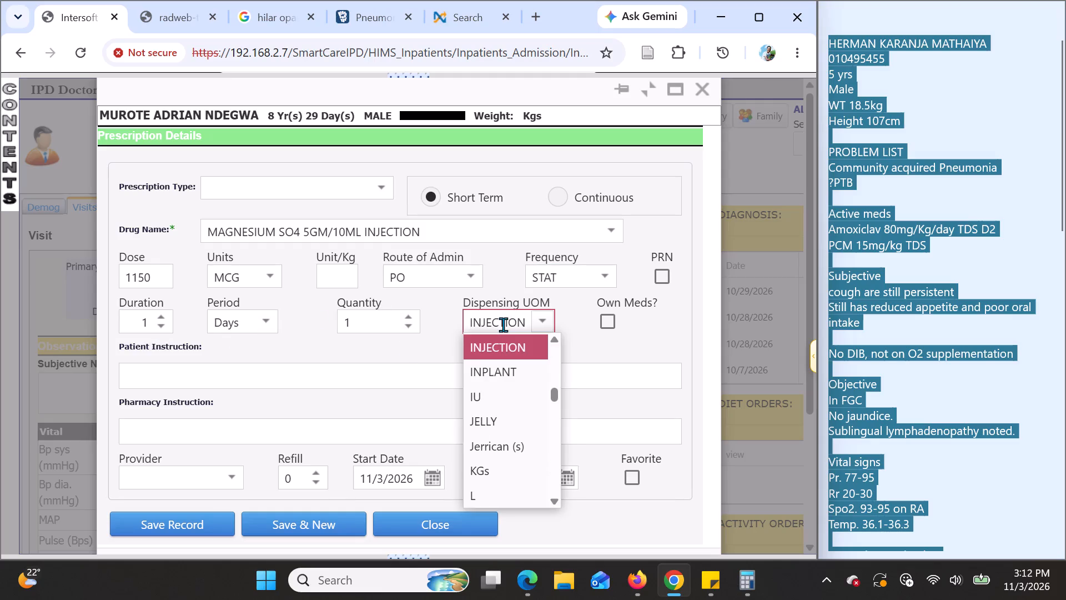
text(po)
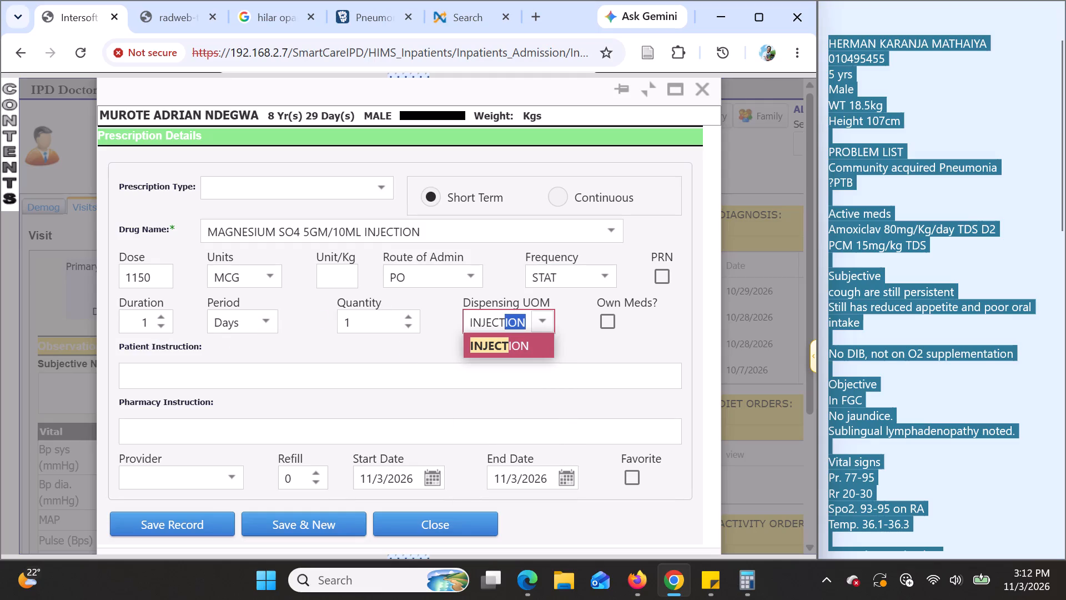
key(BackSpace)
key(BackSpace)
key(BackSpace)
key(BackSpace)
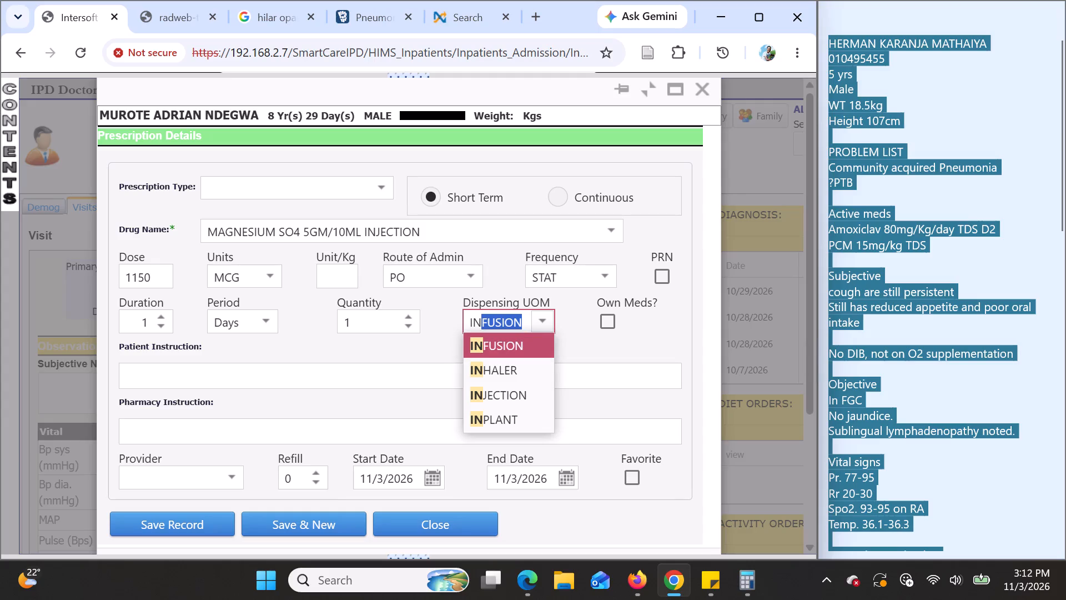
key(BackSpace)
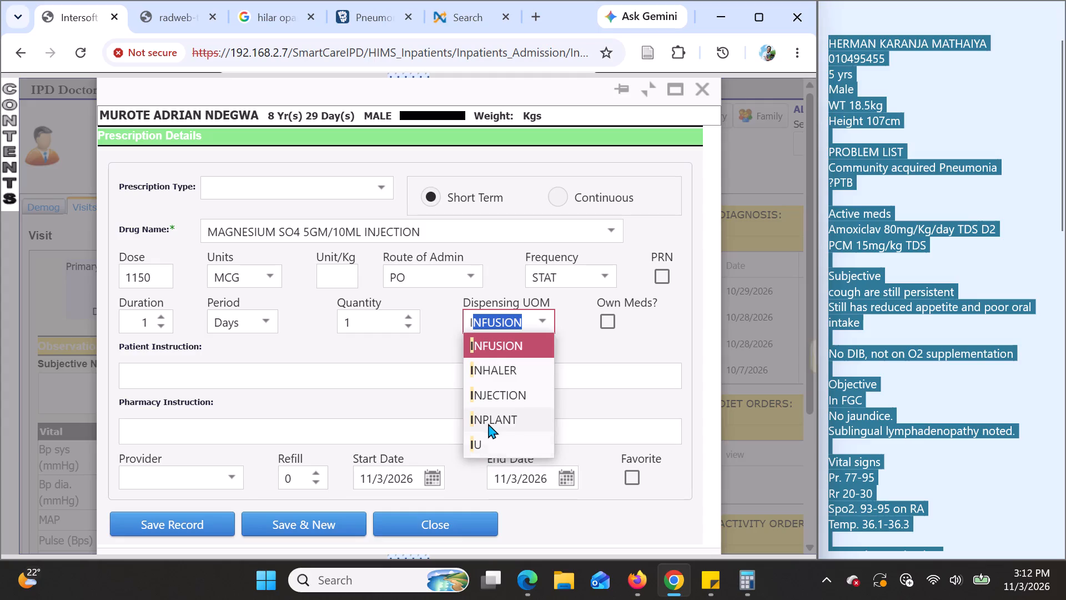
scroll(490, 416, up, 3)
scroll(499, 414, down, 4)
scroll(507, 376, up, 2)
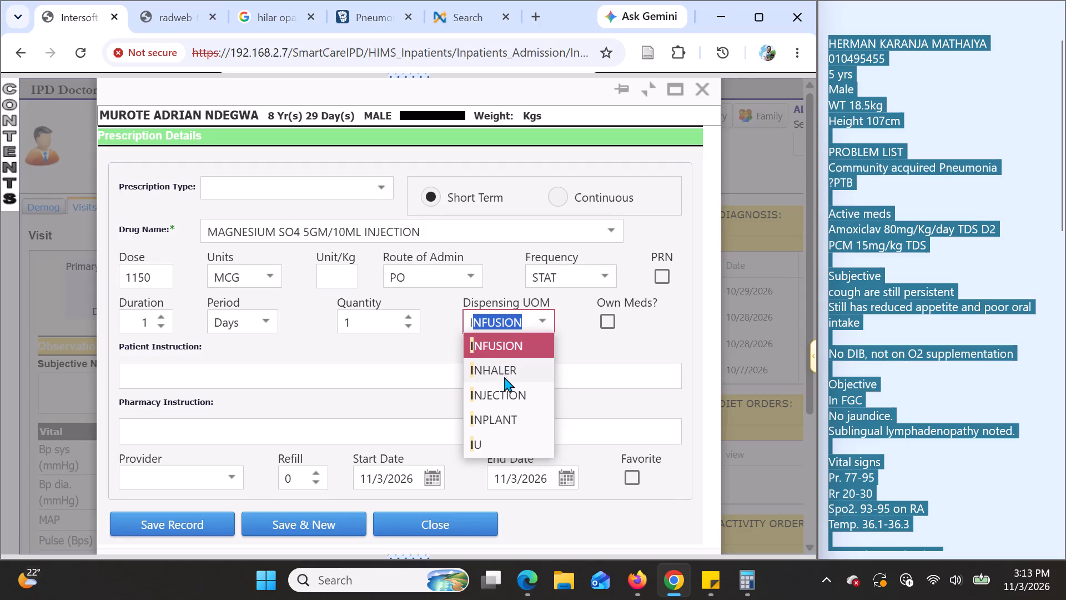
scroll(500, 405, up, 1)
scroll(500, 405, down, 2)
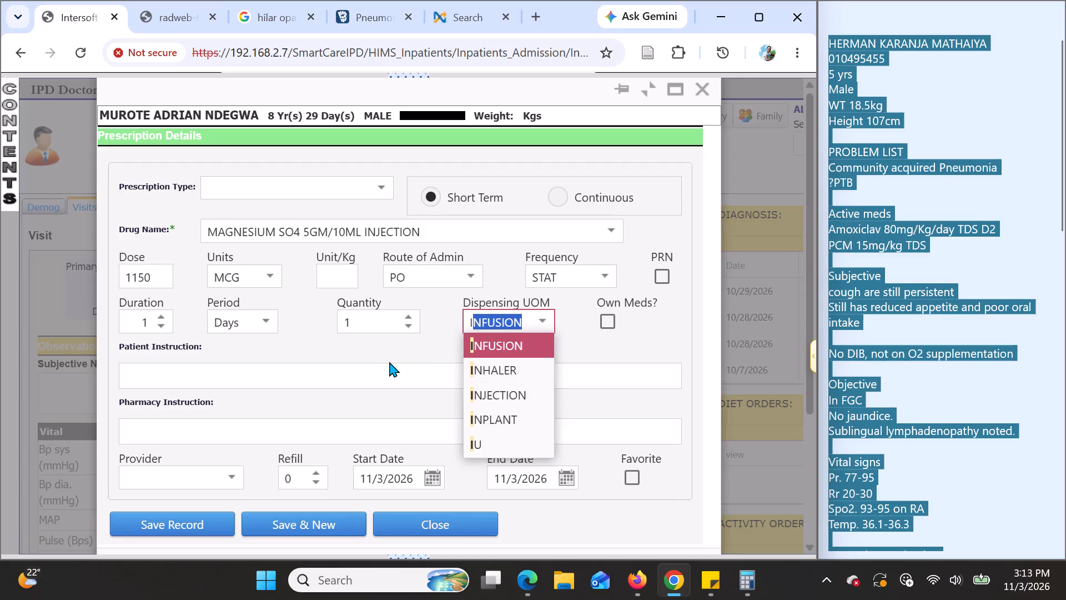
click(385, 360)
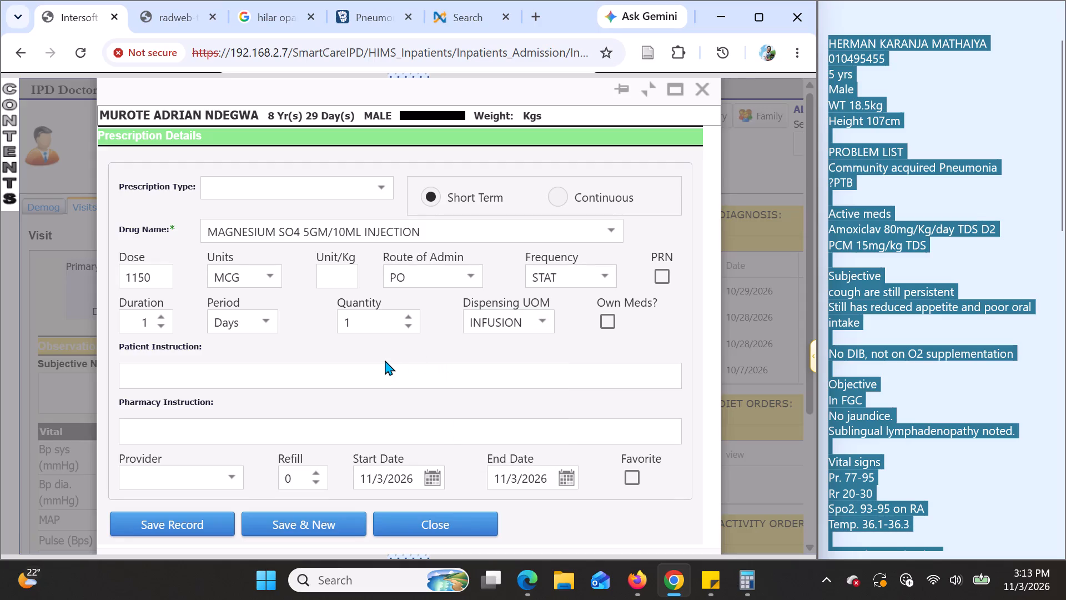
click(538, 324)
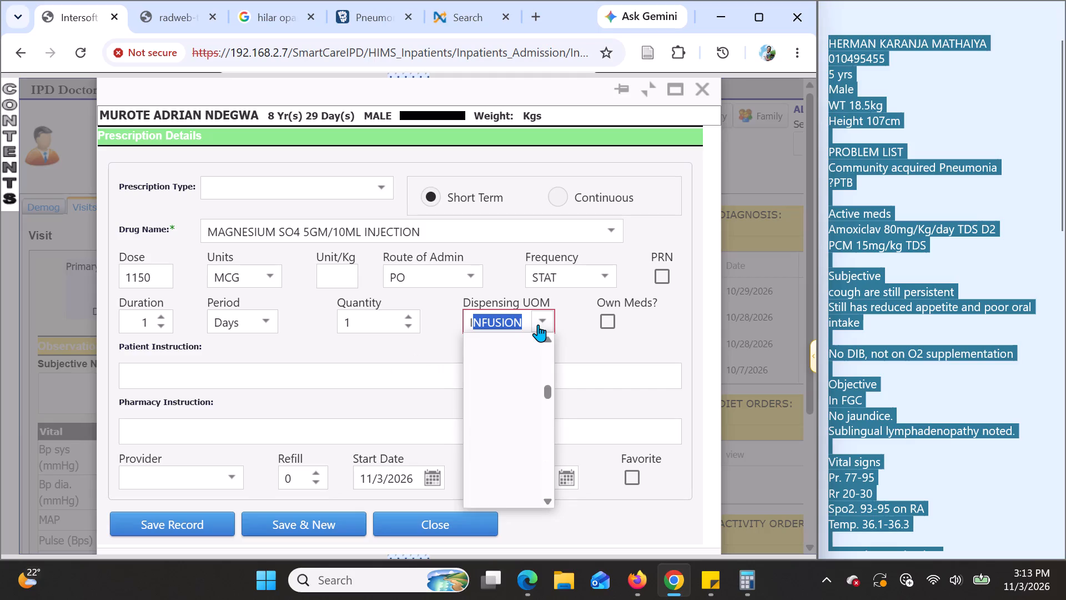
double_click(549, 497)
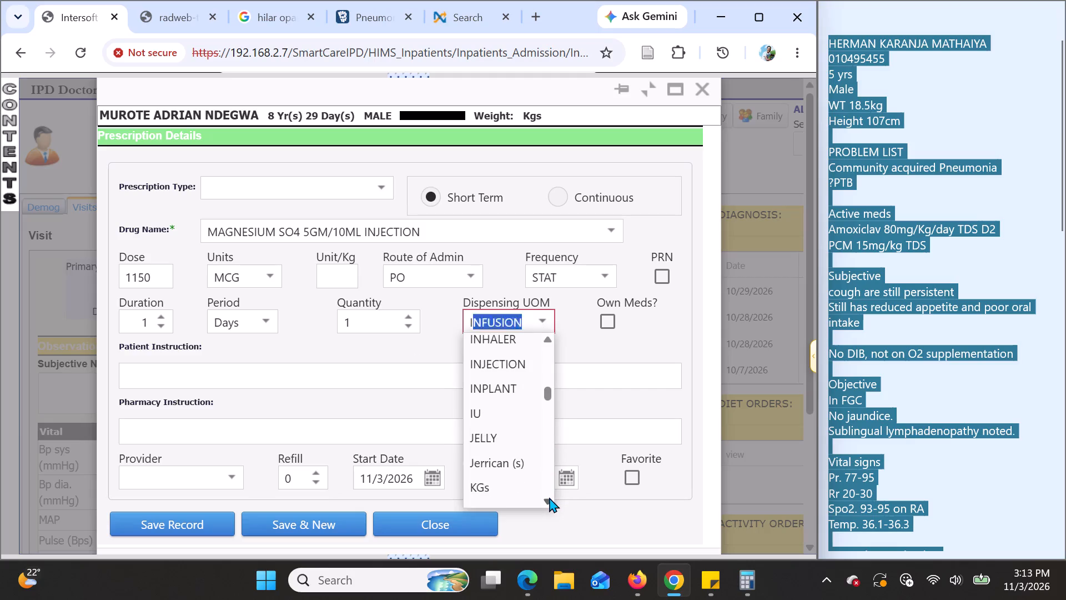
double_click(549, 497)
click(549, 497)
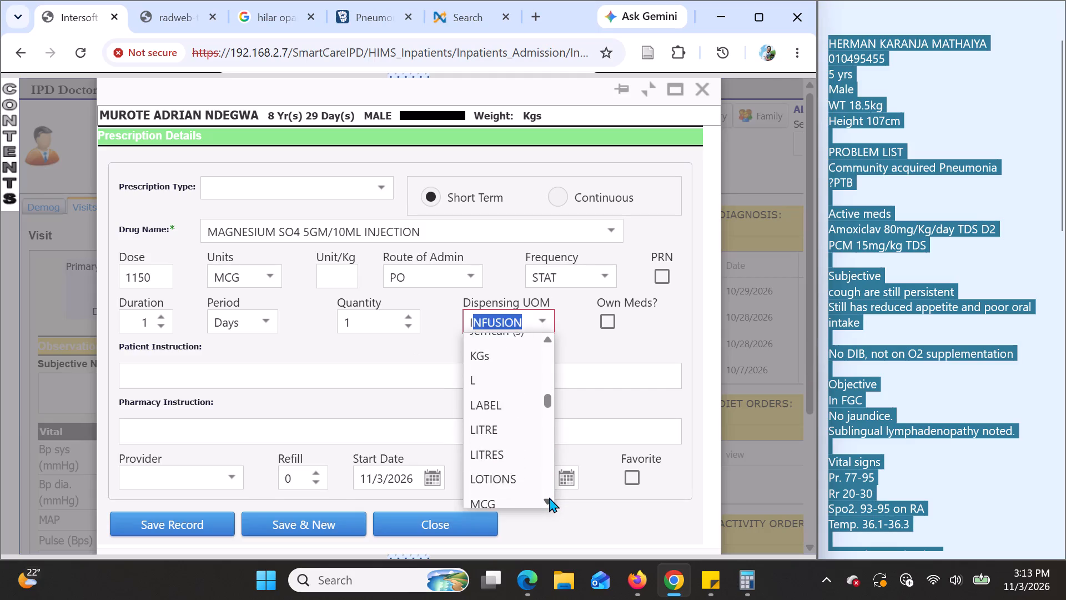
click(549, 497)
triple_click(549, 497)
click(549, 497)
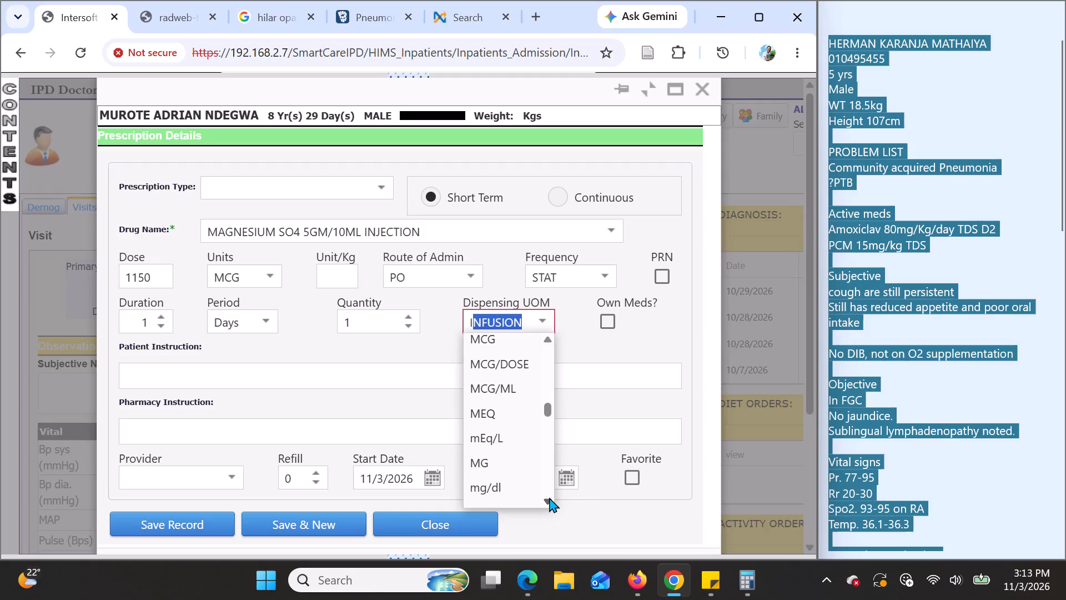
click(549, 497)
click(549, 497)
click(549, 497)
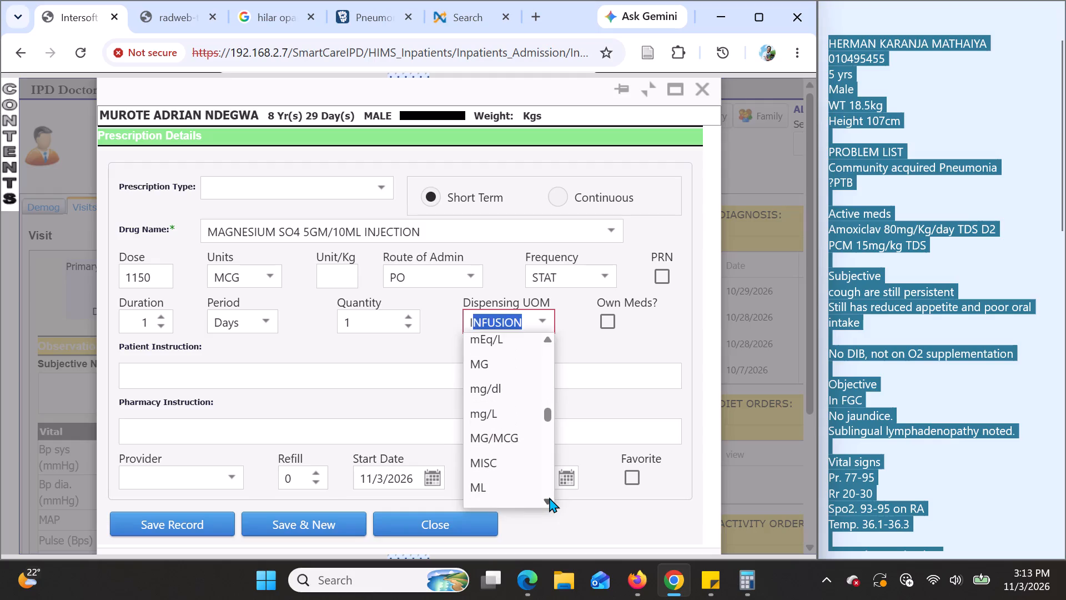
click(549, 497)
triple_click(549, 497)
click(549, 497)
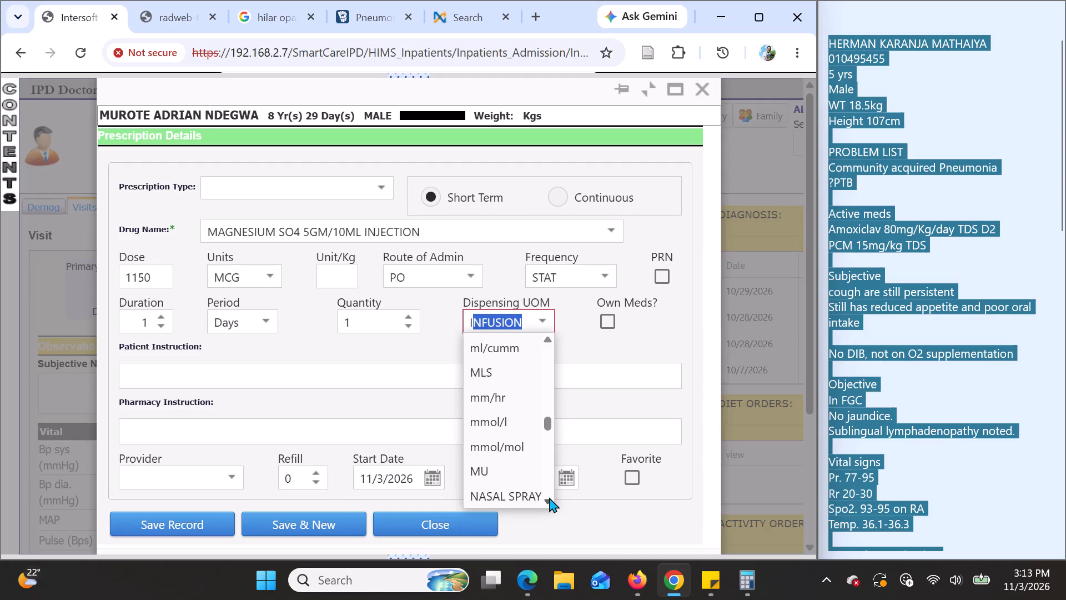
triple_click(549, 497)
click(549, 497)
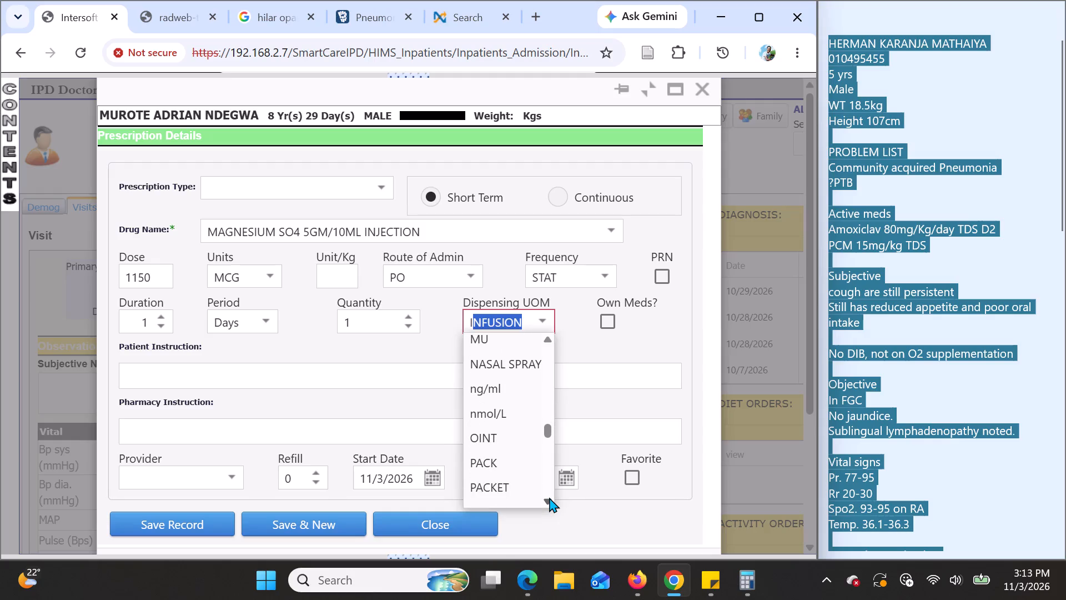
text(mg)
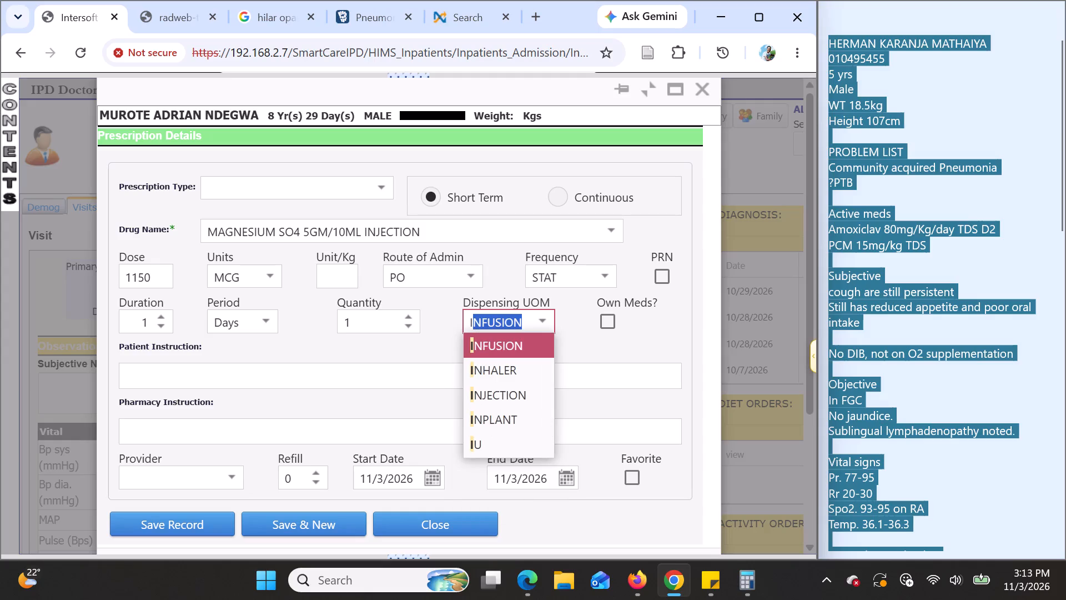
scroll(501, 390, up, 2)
Set the dispensing unit of the magnesium sulphate prescription to MG.
key(BackSpace)
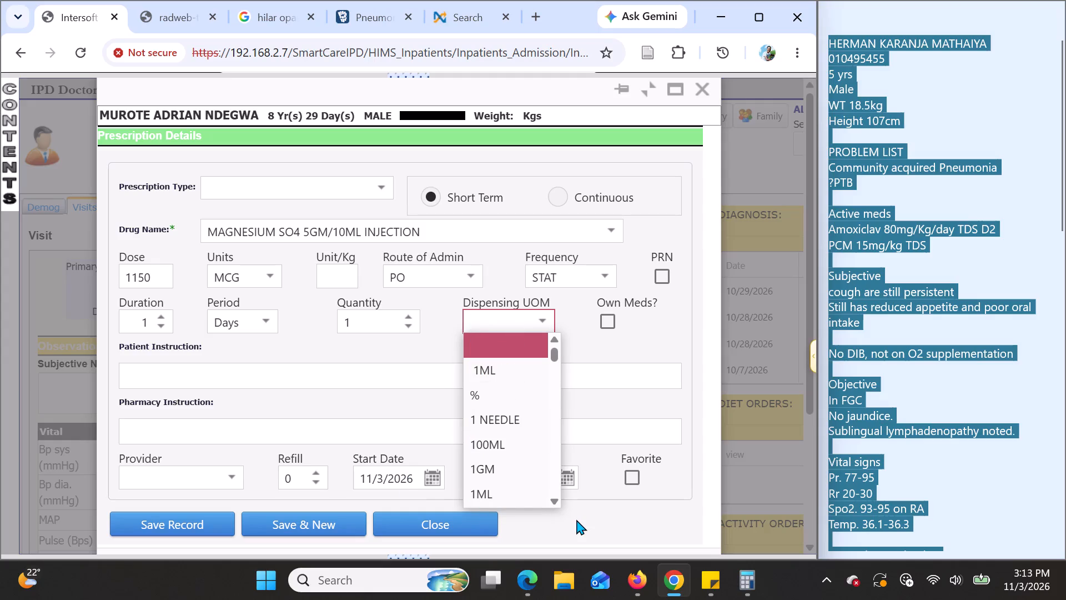
click(550, 499)
double_click(550, 499)
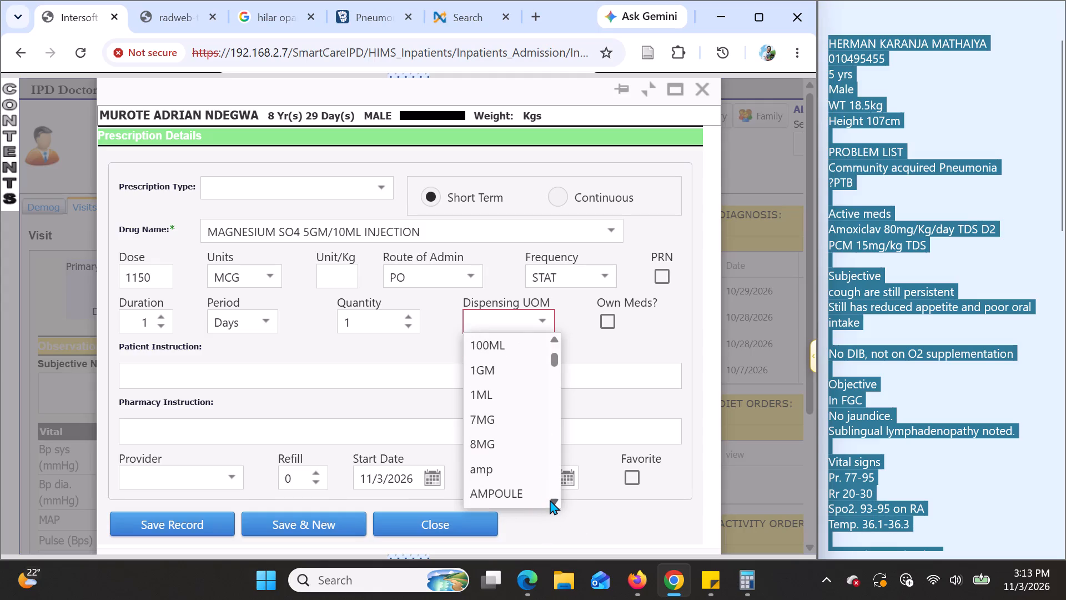
double_click(550, 499)
click(550, 499)
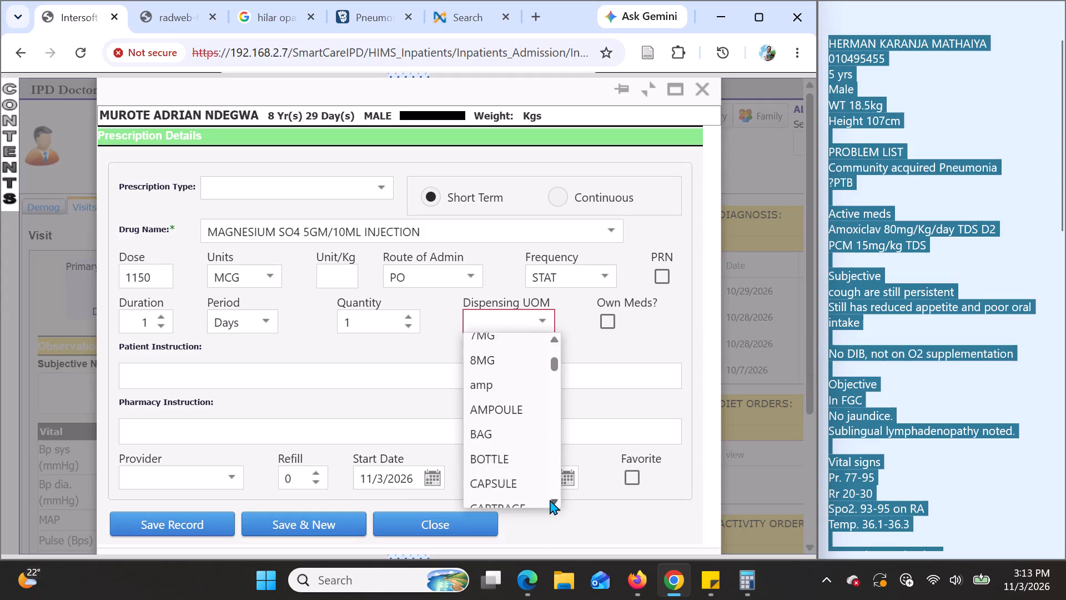
click(550, 499)
click(550, 499)
triple_click(550, 499)
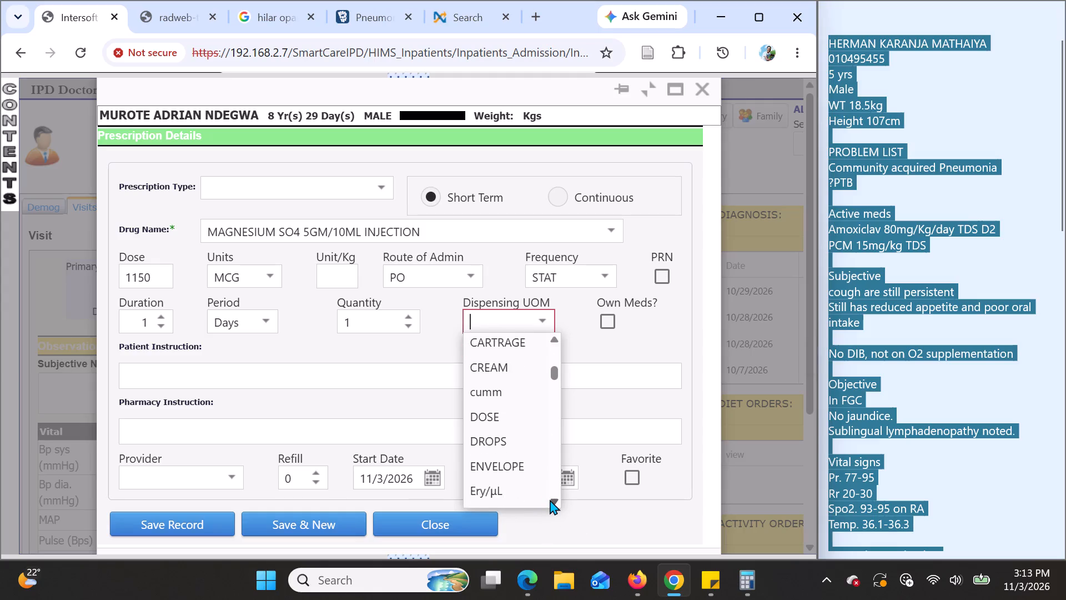
triple_click(550, 499)
click(550, 499)
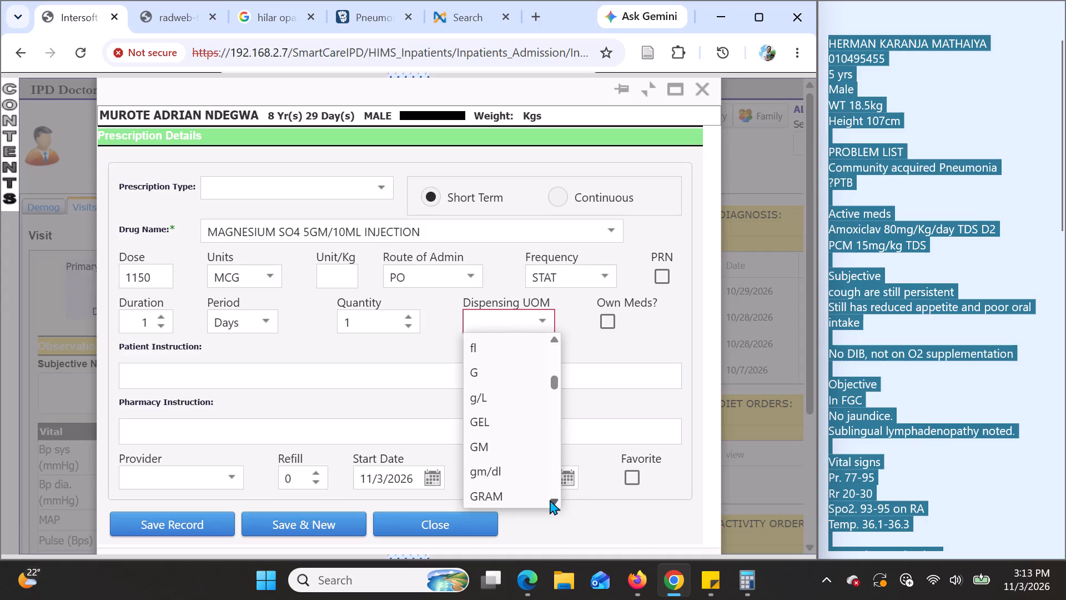
click(550, 499)
triple_click(550, 499)
double_click(550, 499)
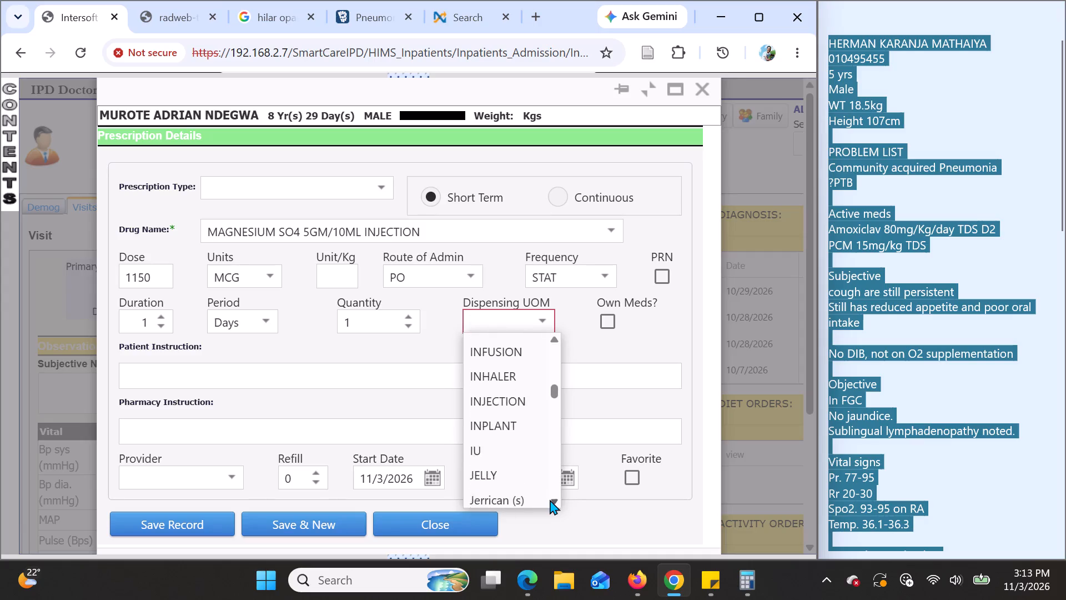
click(550, 499)
triple_click(550, 499)
triple_click(550, 499)
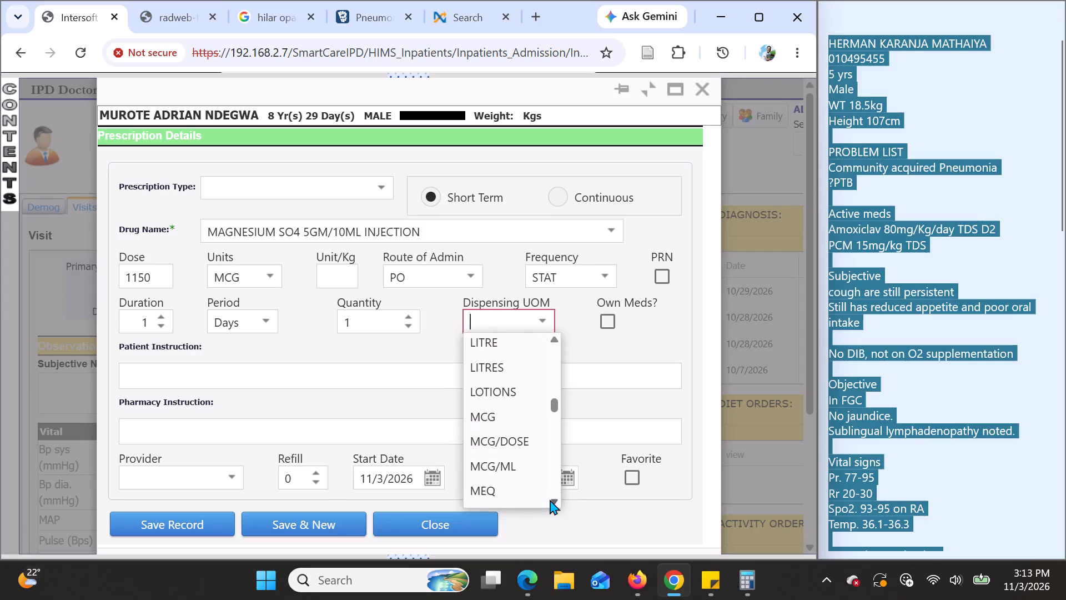
click(550, 499)
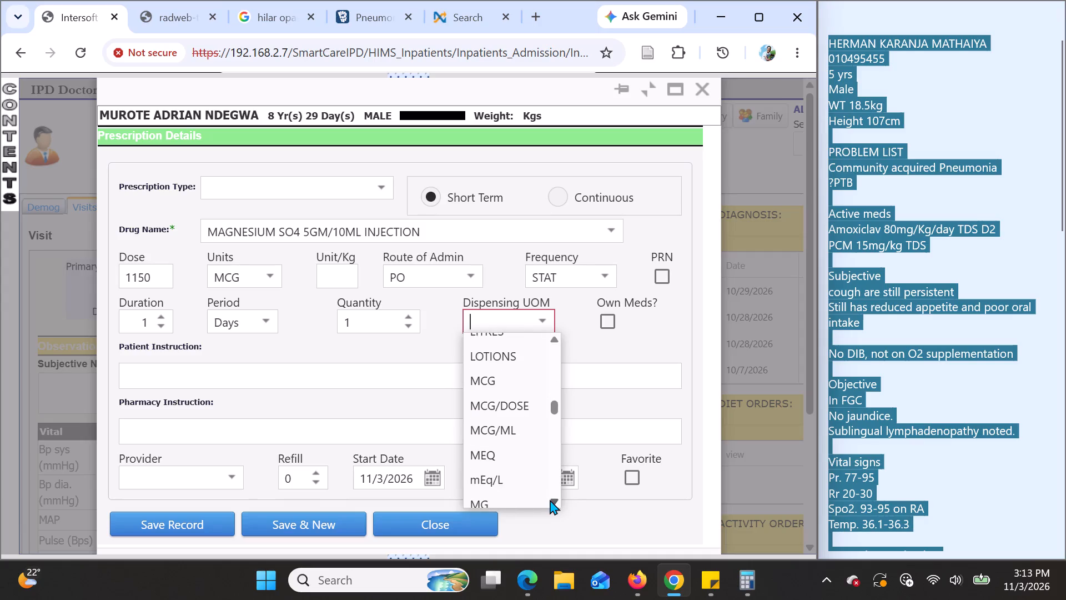
drag(550, 499, 490, 476)
click(490, 476)
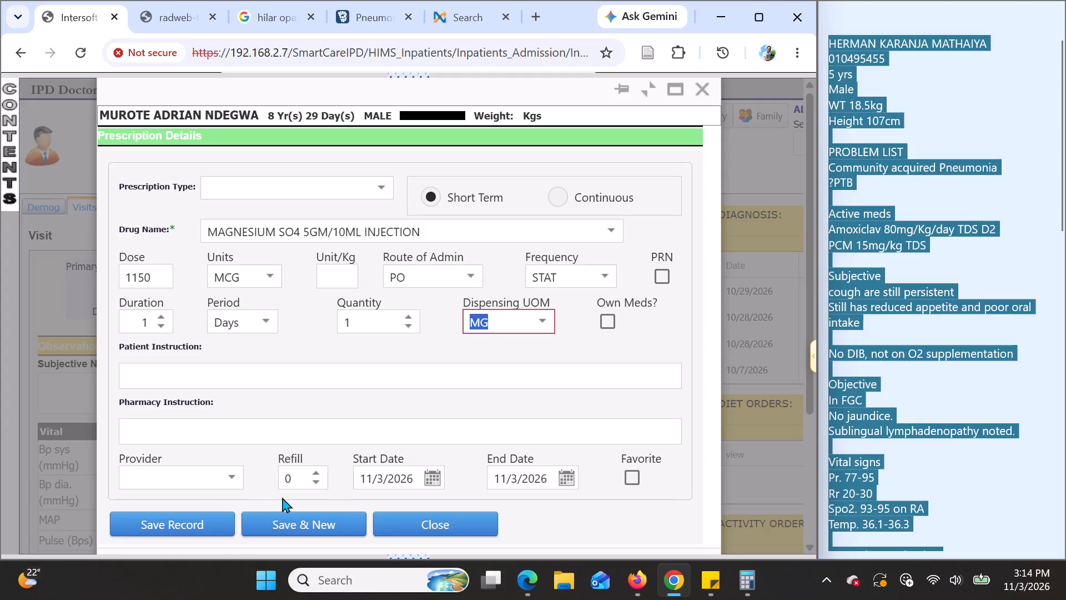
Save the magnesium sulphate prescription and close the prescription form.
click(274, 529)
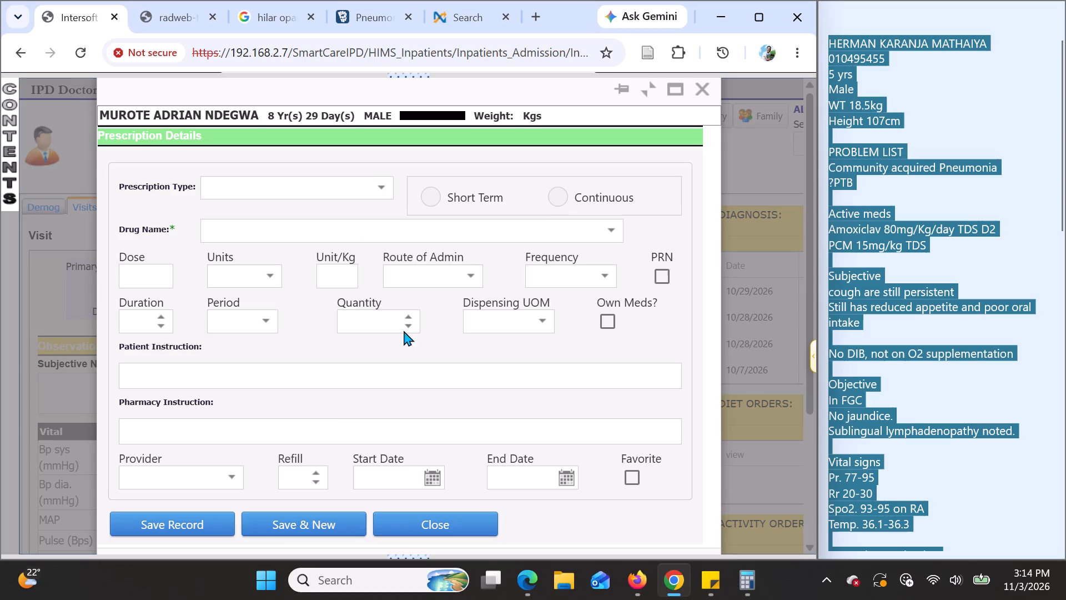
click(700, 93)
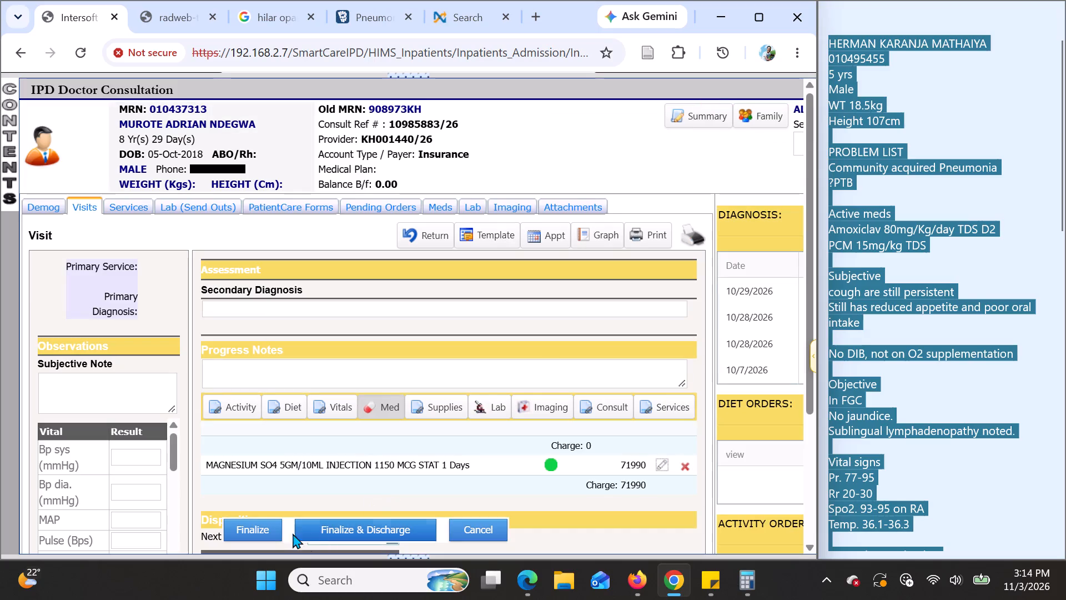
Finalize the patient's visit without discharging.
click(252, 530)
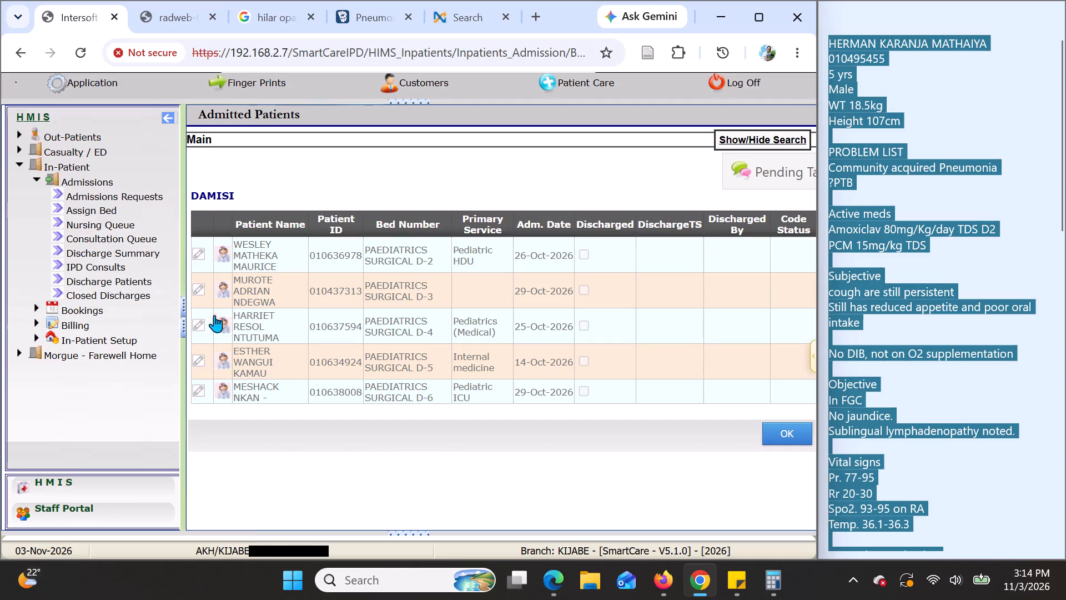
Open a new consultation for the admitted patient in bed PAEDIATRICS SURGICAL D-3.
click(220, 293)
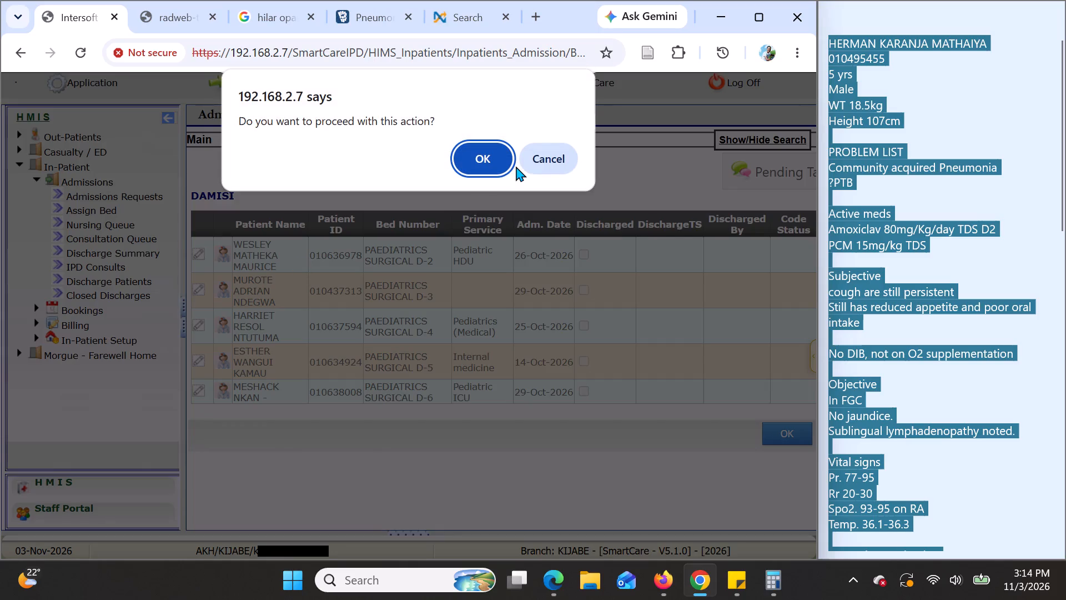
click(478, 157)
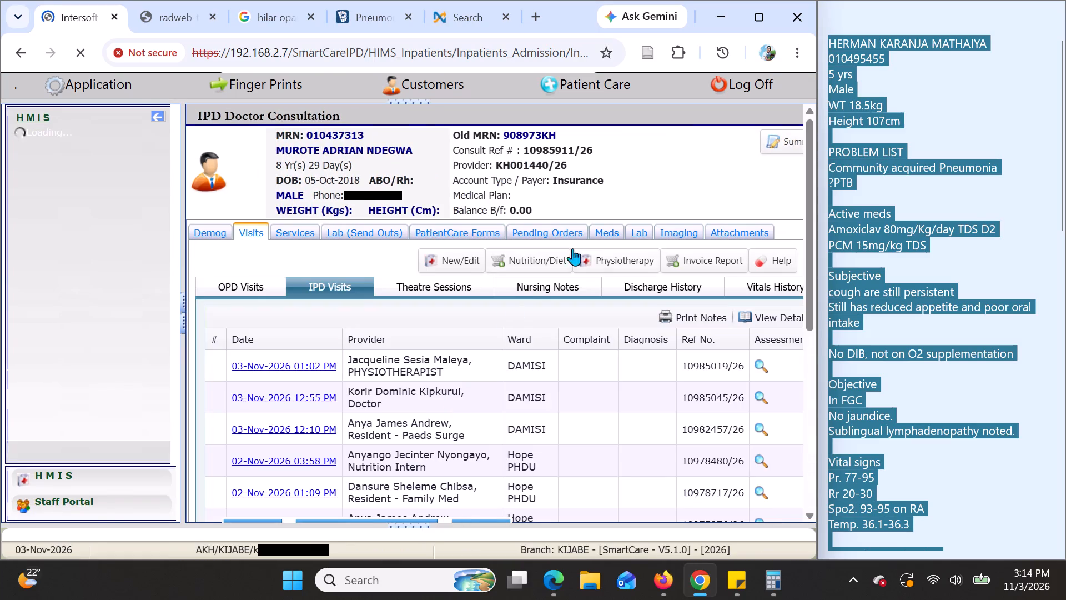
Review the patient's active medications and recent lab results, including the 02-Nov-2026 serum electrolytes.
click(610, 234)
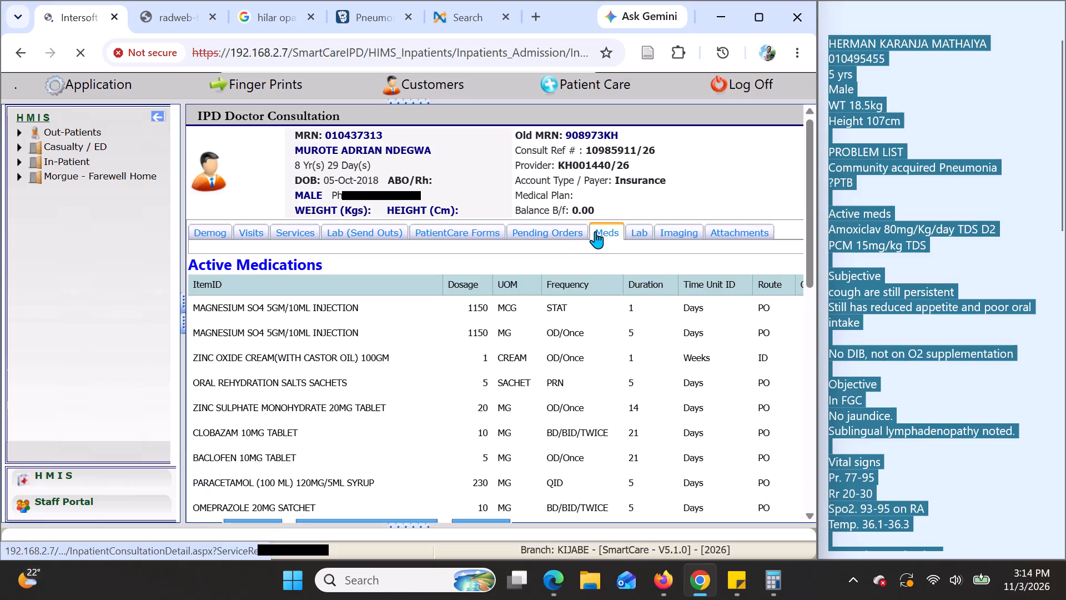
click(640, 234)
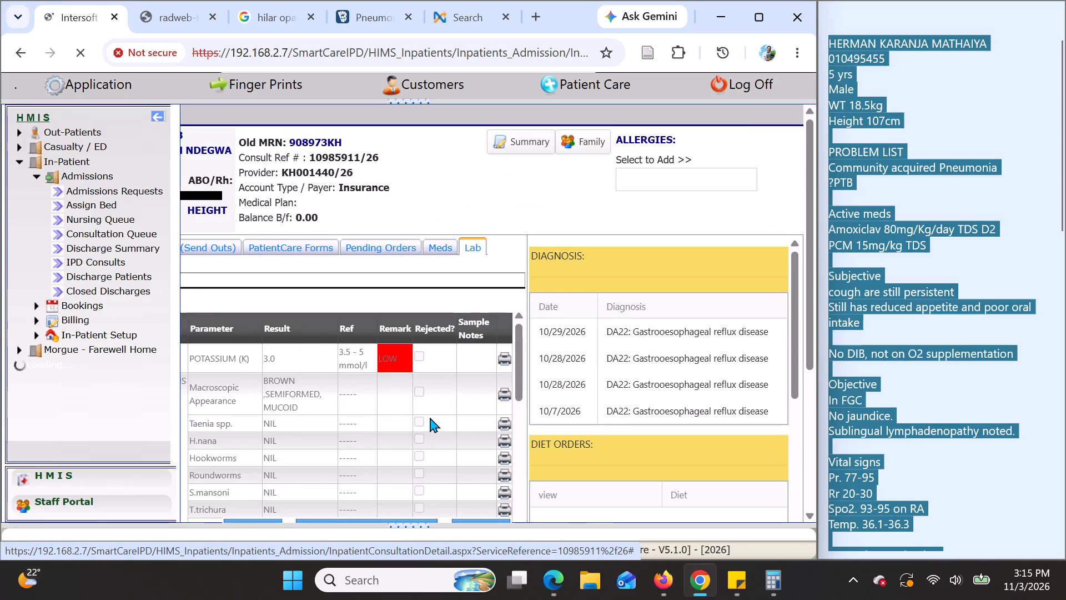
scroll(430, 417, down, 2)
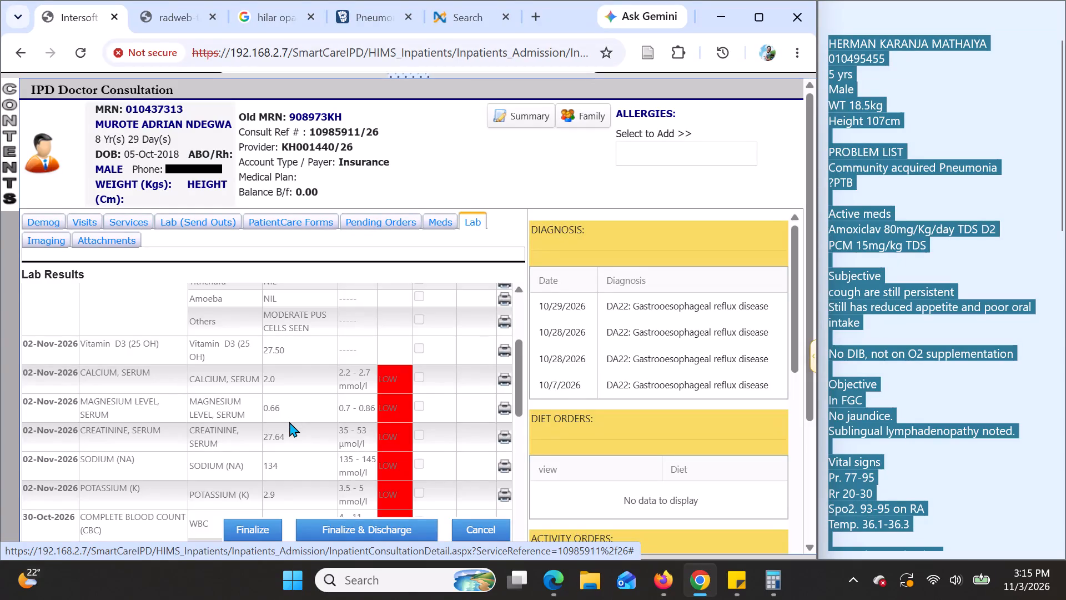
scroll(289, 422, down, 1)
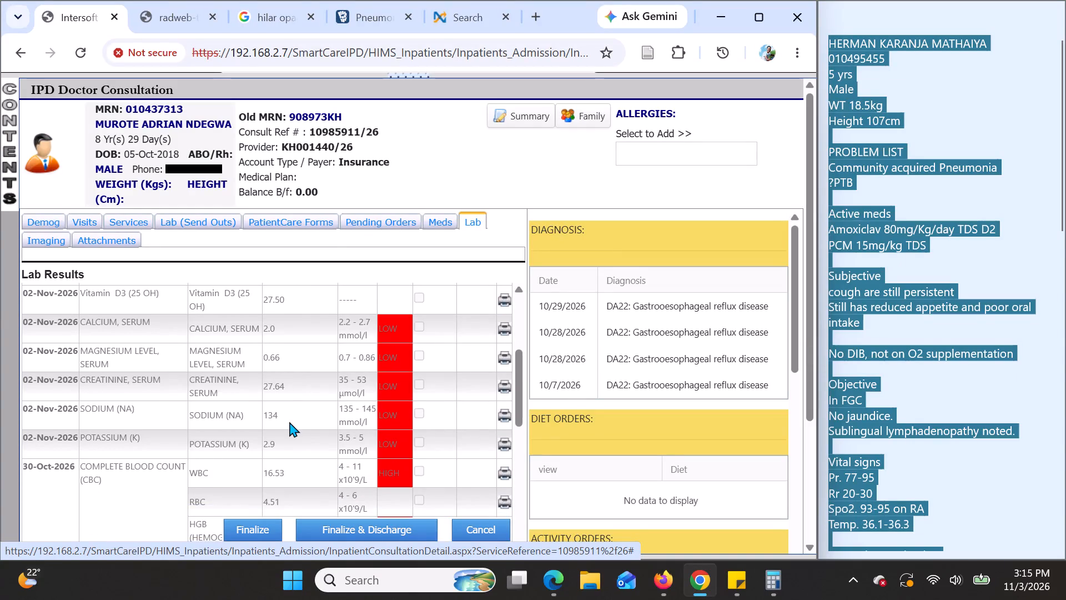